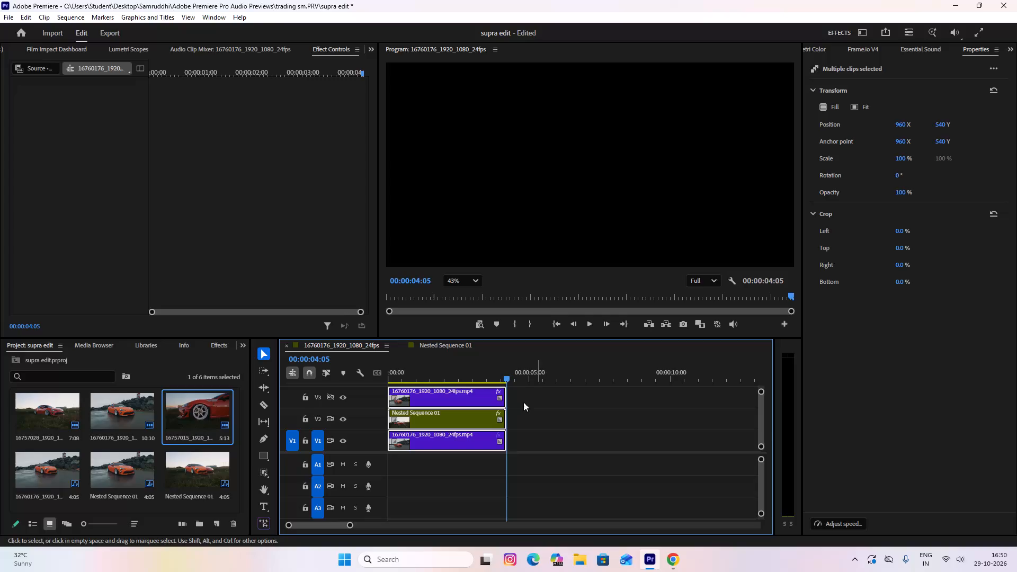
Review the layered car edit from its start by replaying it several times and scrubbing through the masked transition.
{"action": "left_click_drag", "start_coordinate": [506, 378], "coordinate": [334, 382]}
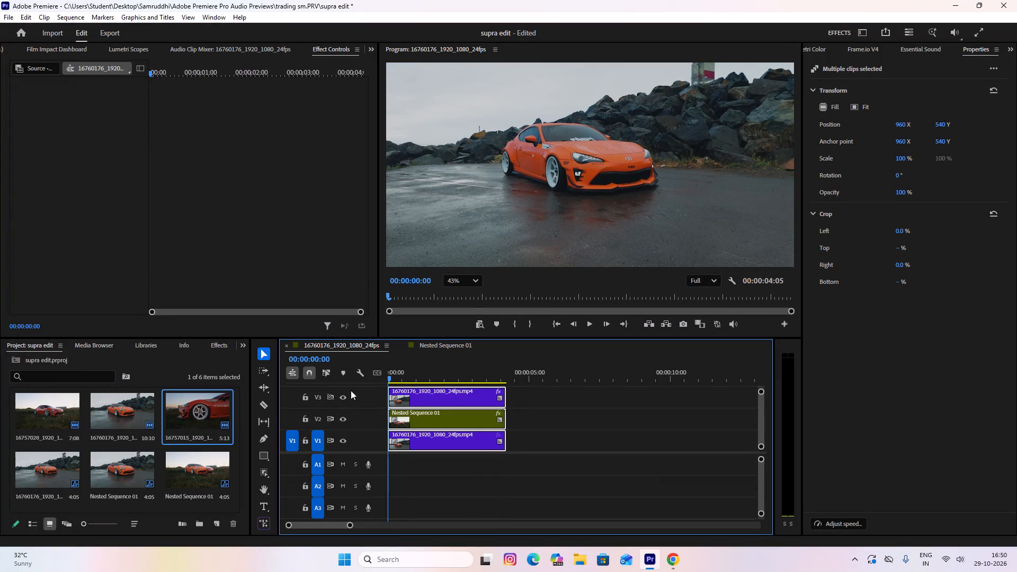
{"action": "key", "text": "space"}
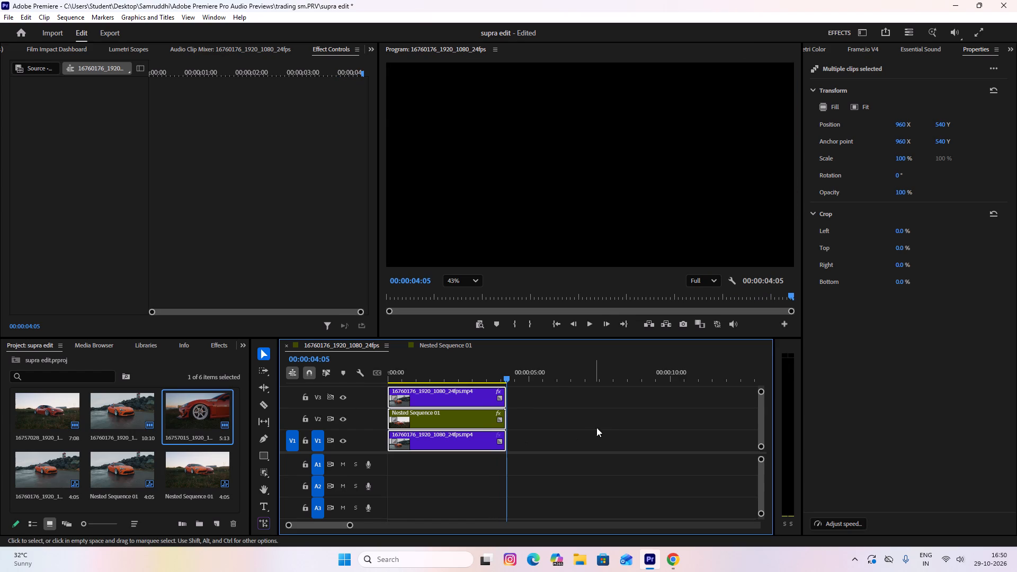
{"action": "left_click_drag", "start_coordinate": [509, 378], "coordinate": [257, 379]}
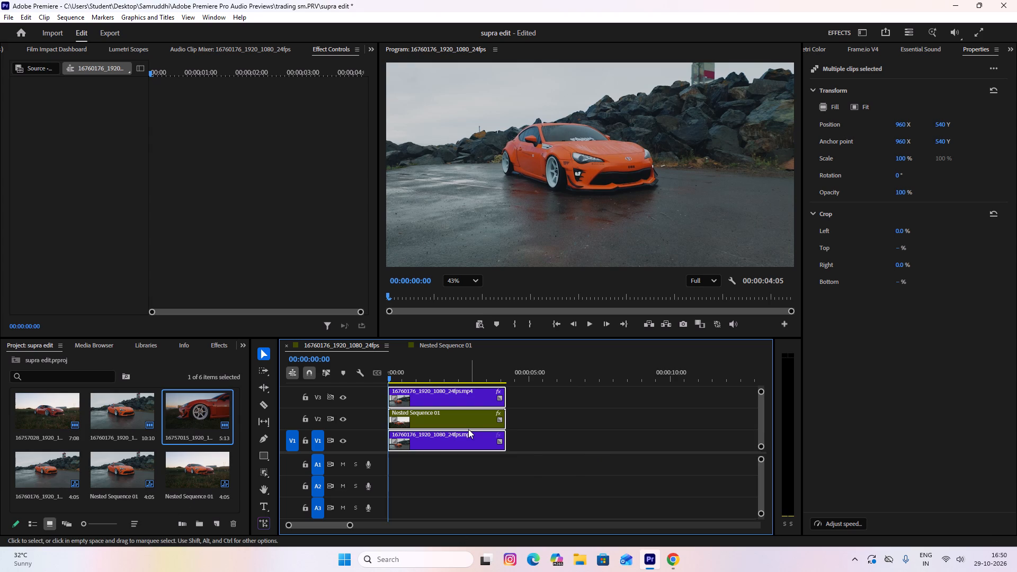
{"action": "key", "text": "space"}
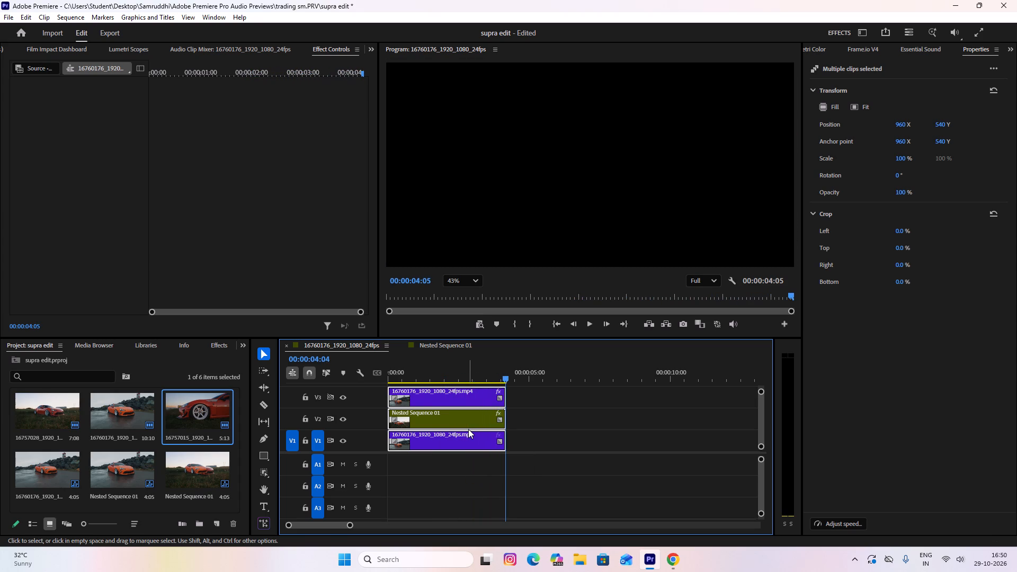
{"action": "key", "text": "space"}
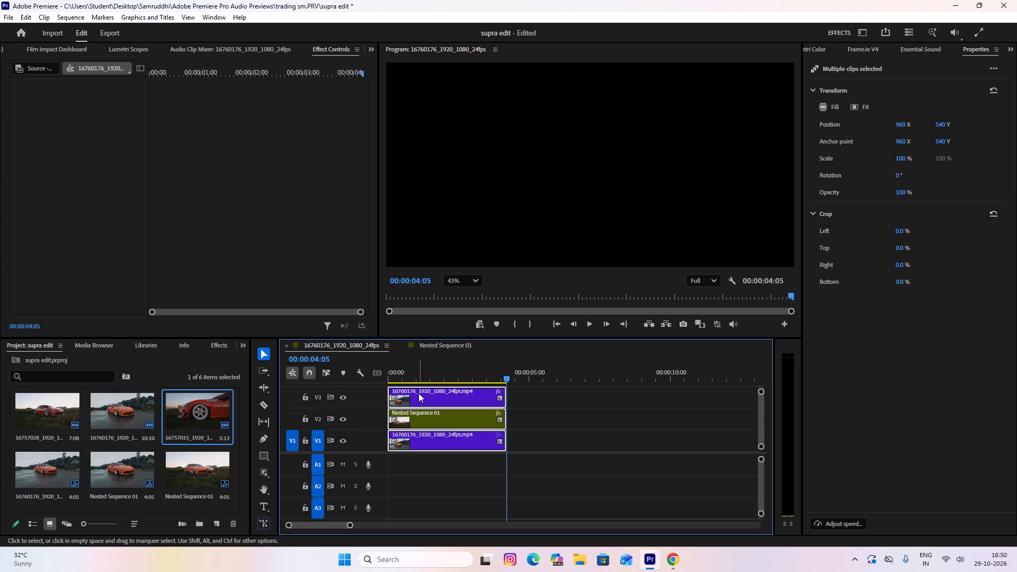
{"action": "left_click_drag", "start_coordinate": [506, 377], "coordinate": [486, 377]}
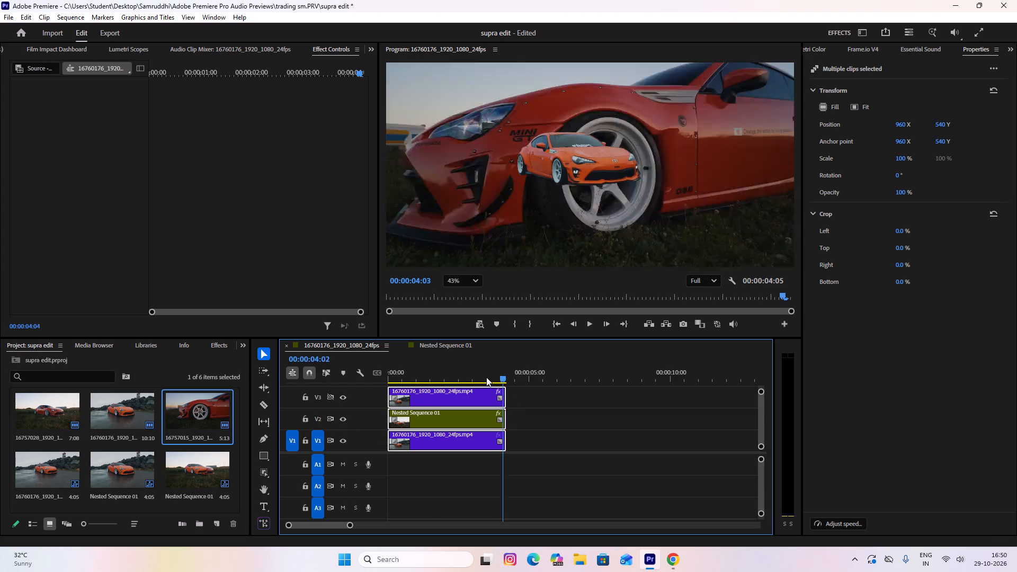
{"action": "left_click_drag", "start_coordinate": [486, 377], "coordinate": [293, 378]}
{"action": "key", "text": "space"}
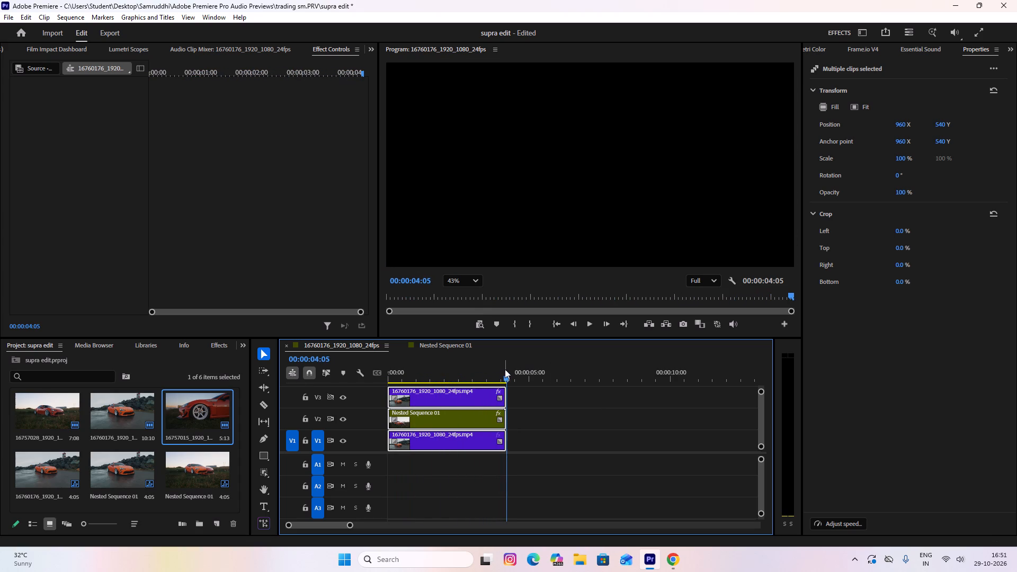
{"action": "left_click_drag", "start_coordinate": [505, 378], "coordinate": [334, 383]}
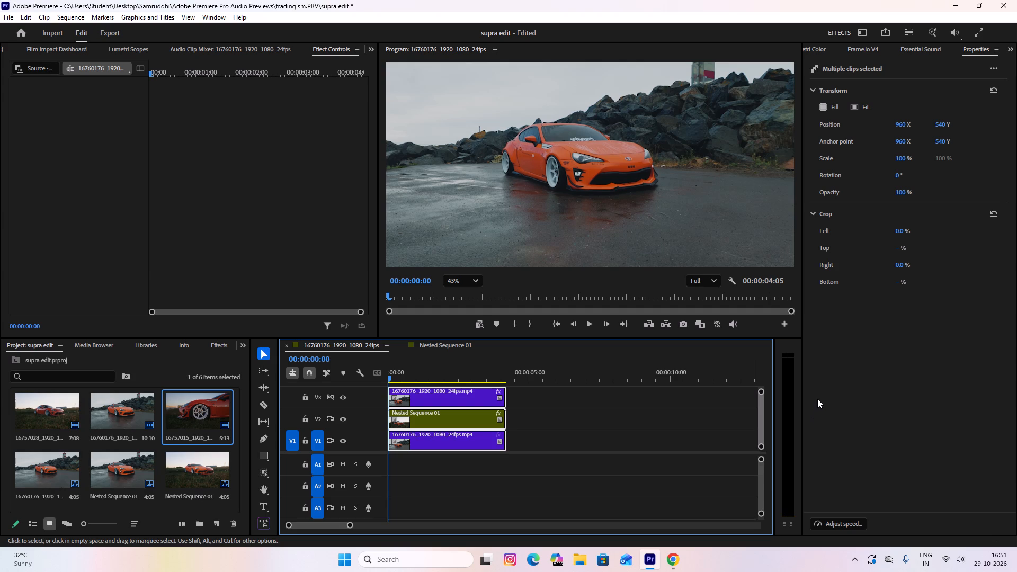
{"action": "key", "text": "space"}
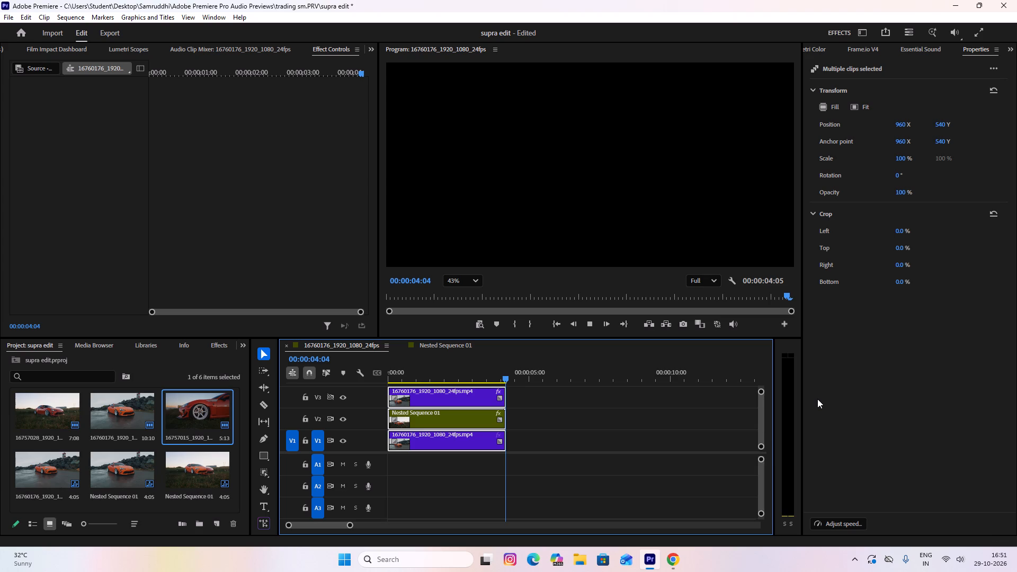
{"action": "left_click_drag", "start_coordinate": [406, 377], "coordinate": [380, 382]}
{"action": "key", "text": "space"}
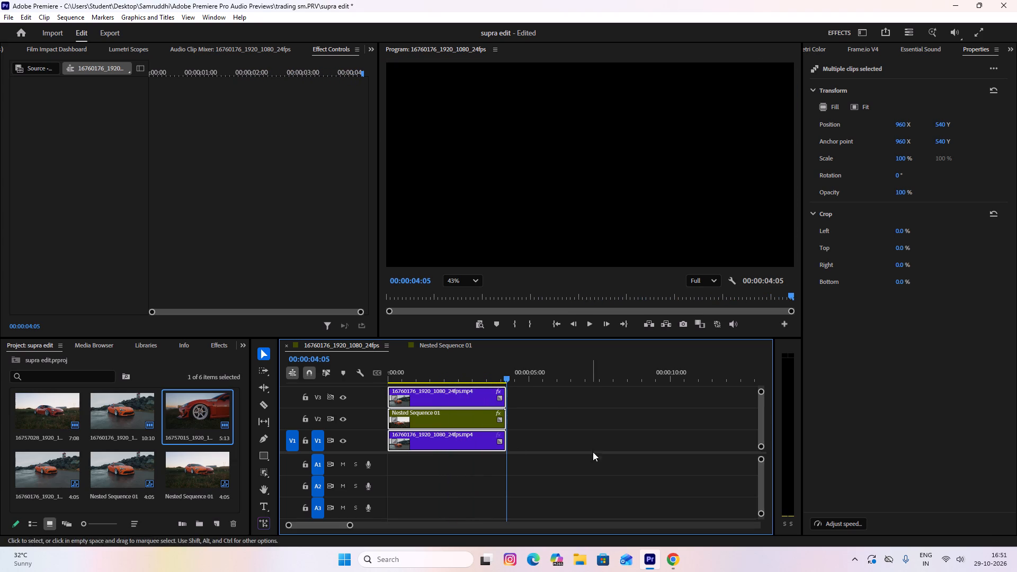
{"action": "left_click_drag", "start_coordinate": [503, 375], "coordinate": [427, 372]}
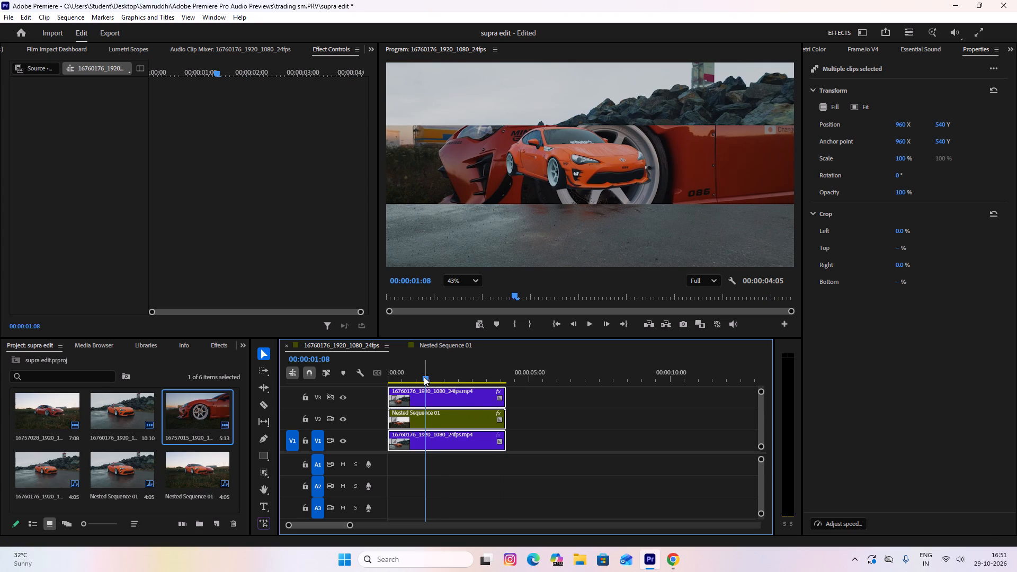
{"action": "left_click_drag", "start_coordinate": [424, 377], "coordinate": [478, 369]}
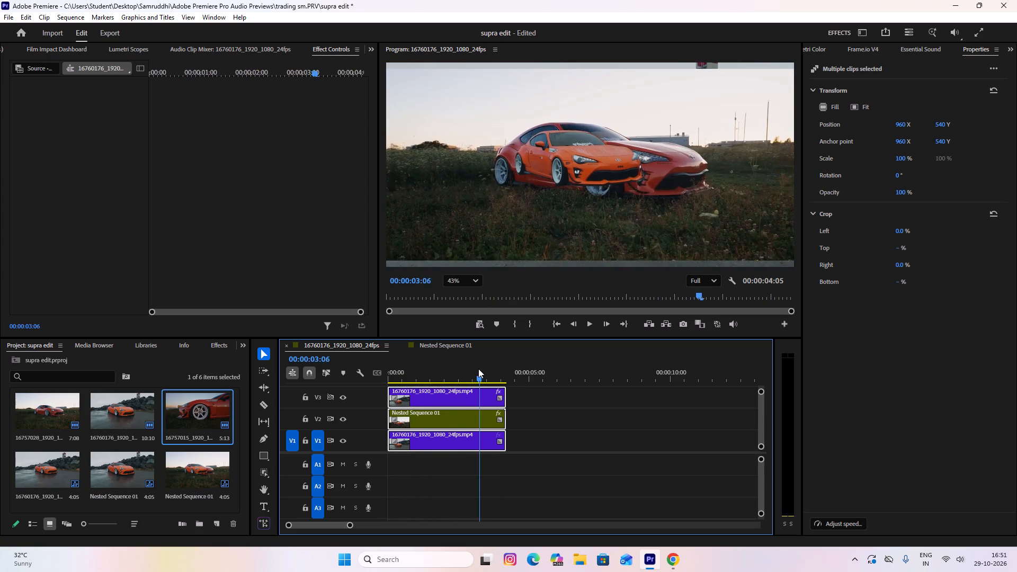
{"action": "left_click_drag", "start_coordinate": [478, 369], "coordinate": [489, 369]}
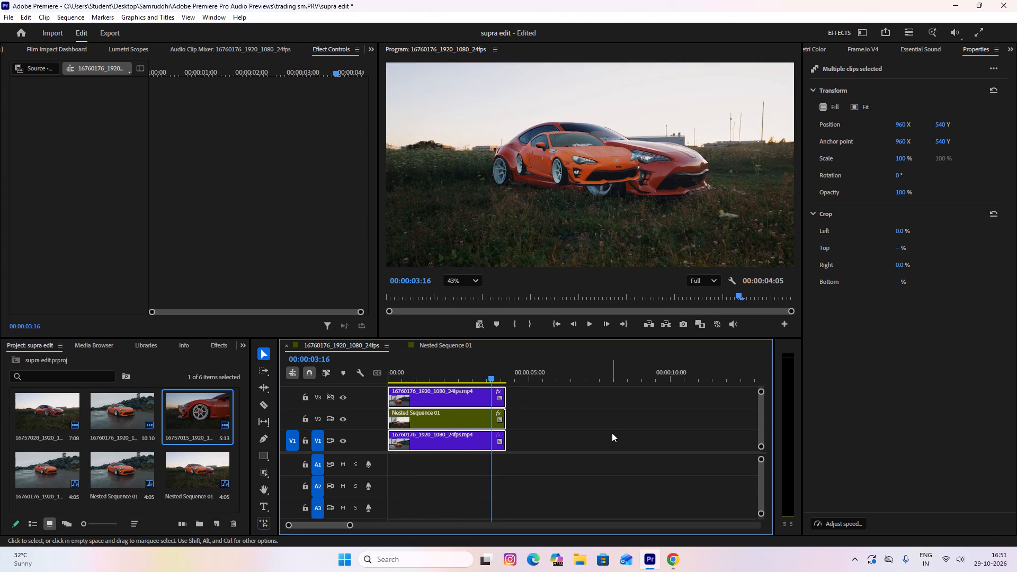
{"action": "left_click", "coordinate": [612, 433]}
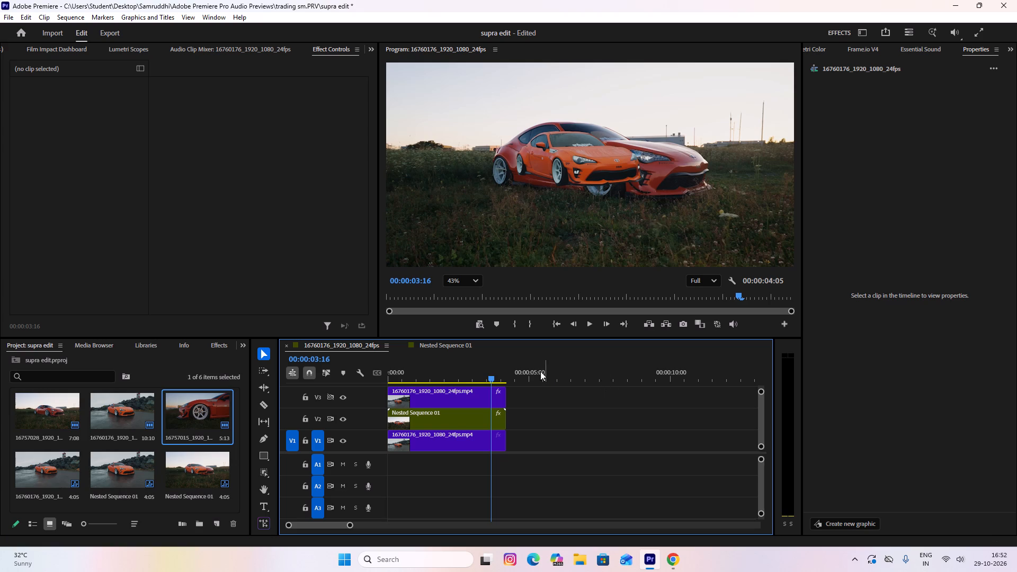
{"action": "left_click", "coordinate": [543, 374]}
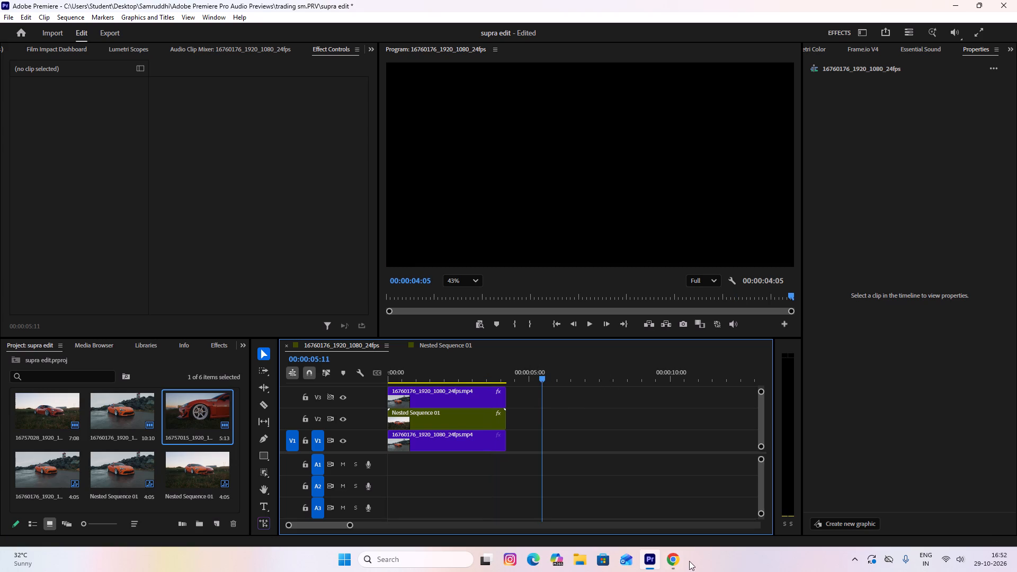
Switch to Chrome and browse the Pexels car video results.
{"action": "left_click", "coordinate": [675, 560]}
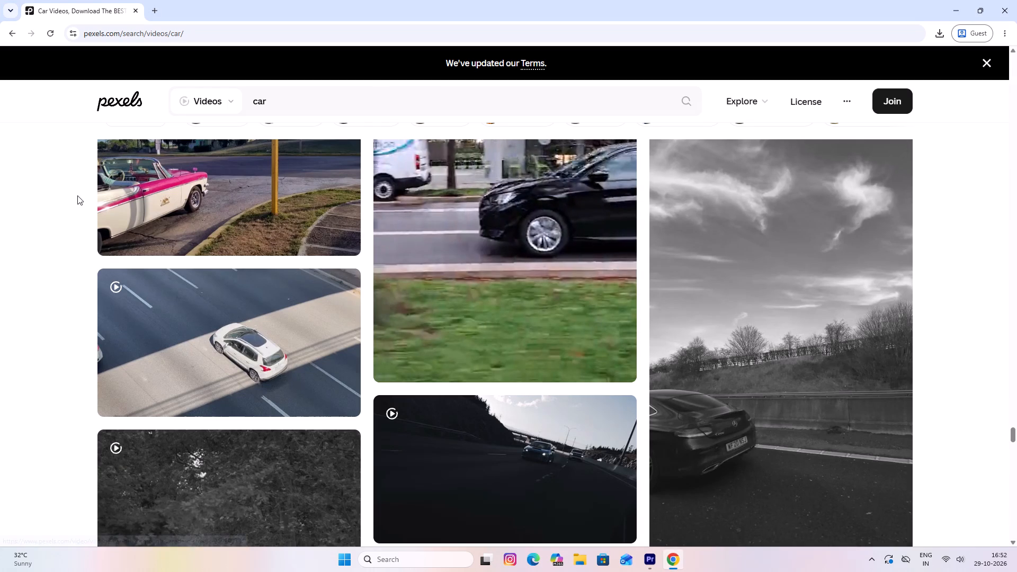
{"action": "scroll", "coordinate": [77, 196], "scroll_direction": "down", "scroll_amount": 1}
{"action": "scroll", "coordinate": [77, 196], "scroll_direction": "up", "scroll_amount": 13}
{"action": "scroll", "coordinate": [74, 196], "scroll_direction": "down", "scroll_amount": 1}
{"action": "scroll", "coordinate": [74, 196], "scroll_direction": "up", "scroll_amount": 2}
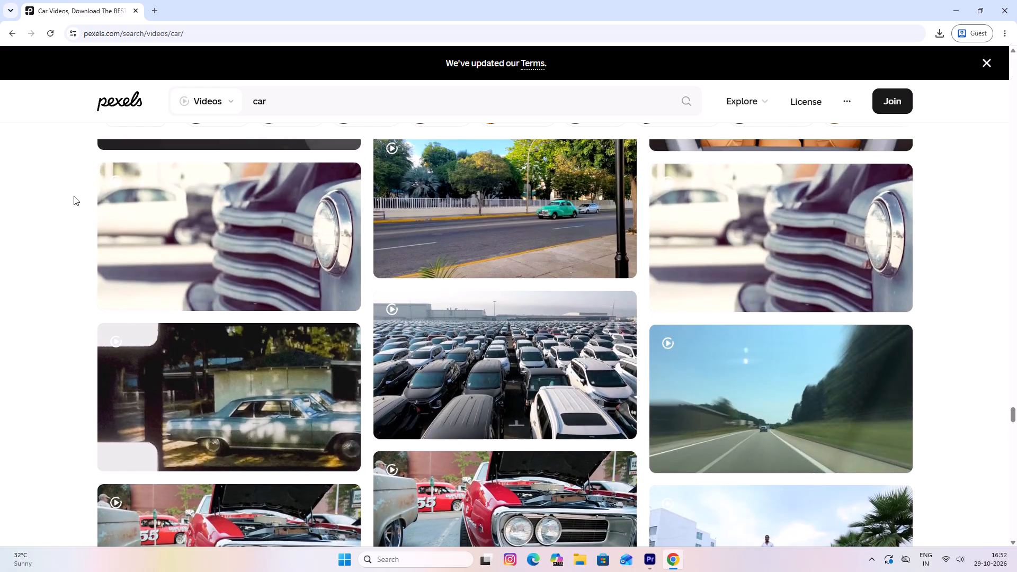
{"action": "scroll", "coordinate": [73, 195], "scroll_direction": "up", "scroll_amount": 8}
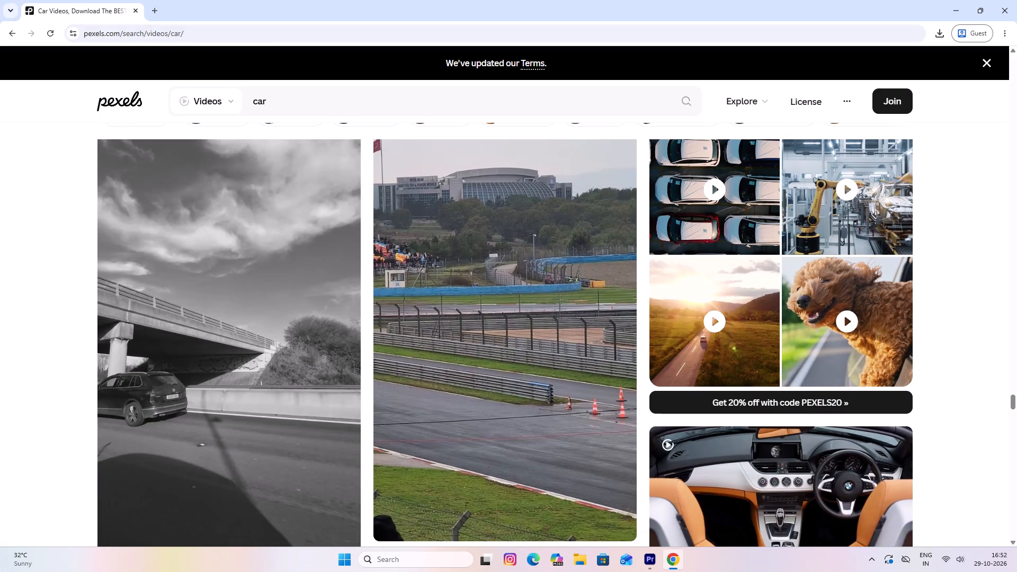
Search Google for "green screen" in a new tab and preview the Solopress studio image.
{"action": "left_click", "coordinate": [155, 6]}
{"action": "left_click", "coordinate": [164, 34]}
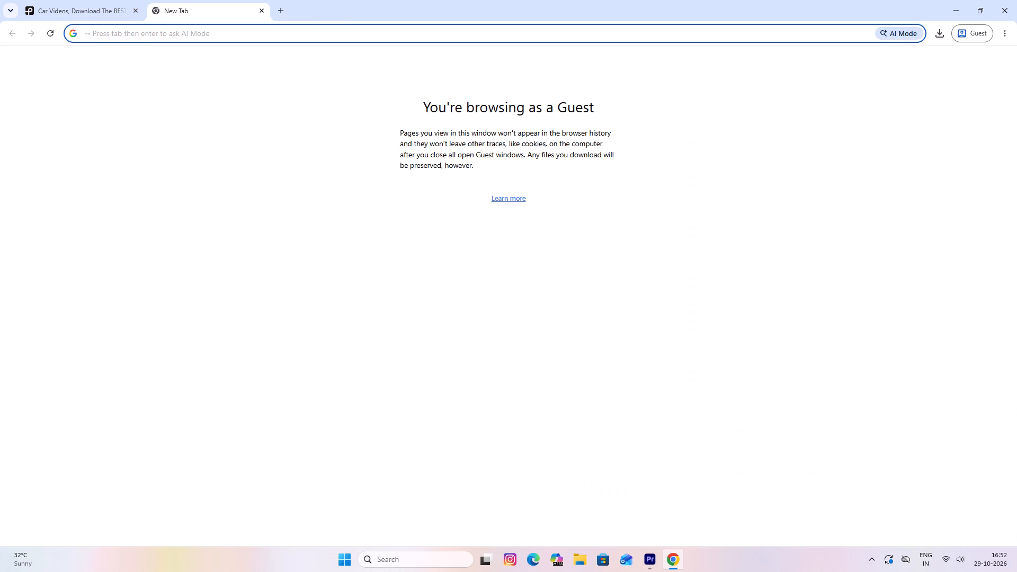
{"action": "type", "text": "green screen"}
{"action": "key", "text": "Return"}
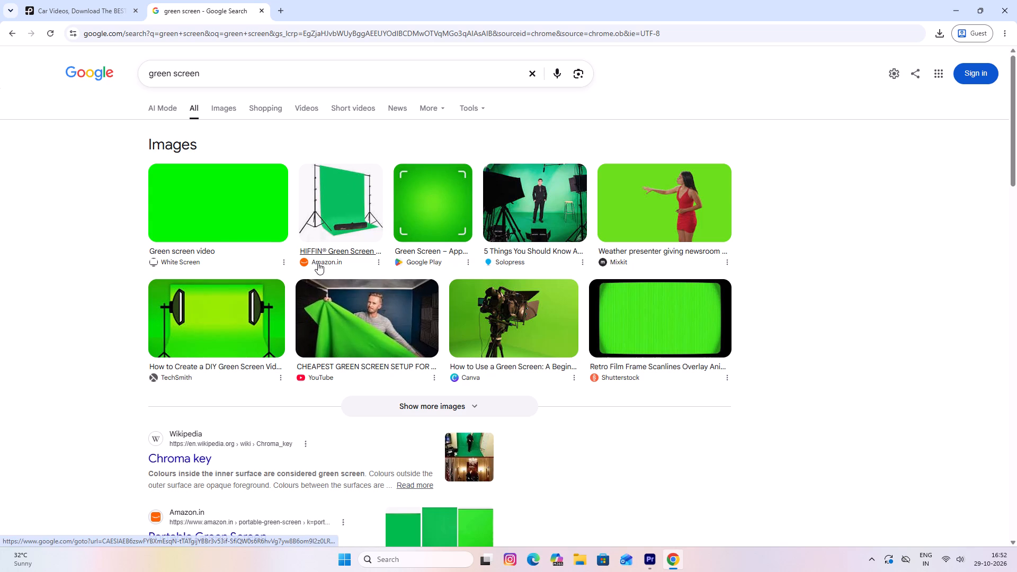
{"action": "left_click", "coordinate": [524, 201]}
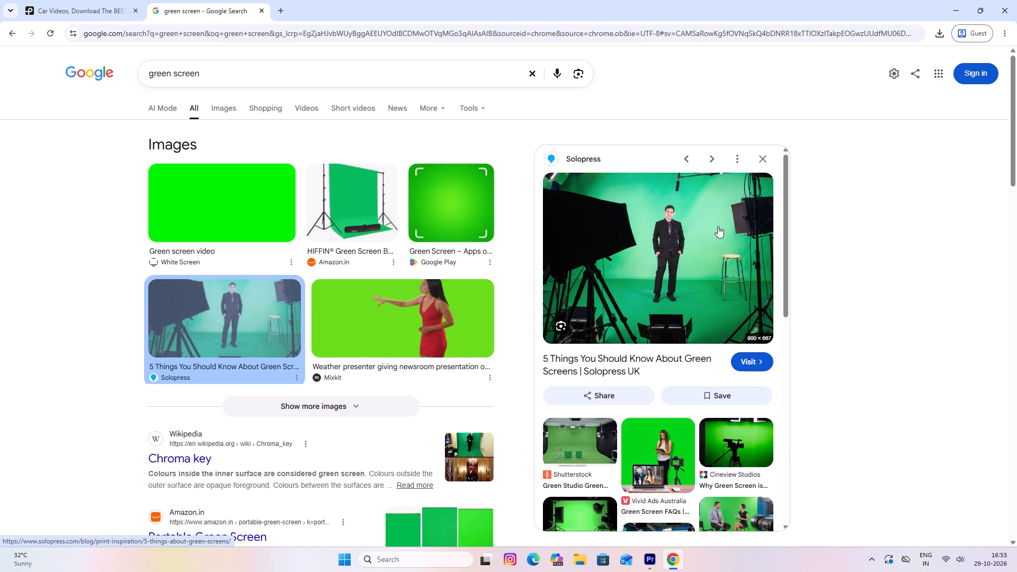
Switch to Premiere and import the video VID_20260928_183317 from the Downloads folder into the project.
{"action": "left_click", "coordinate": [655, 562]}
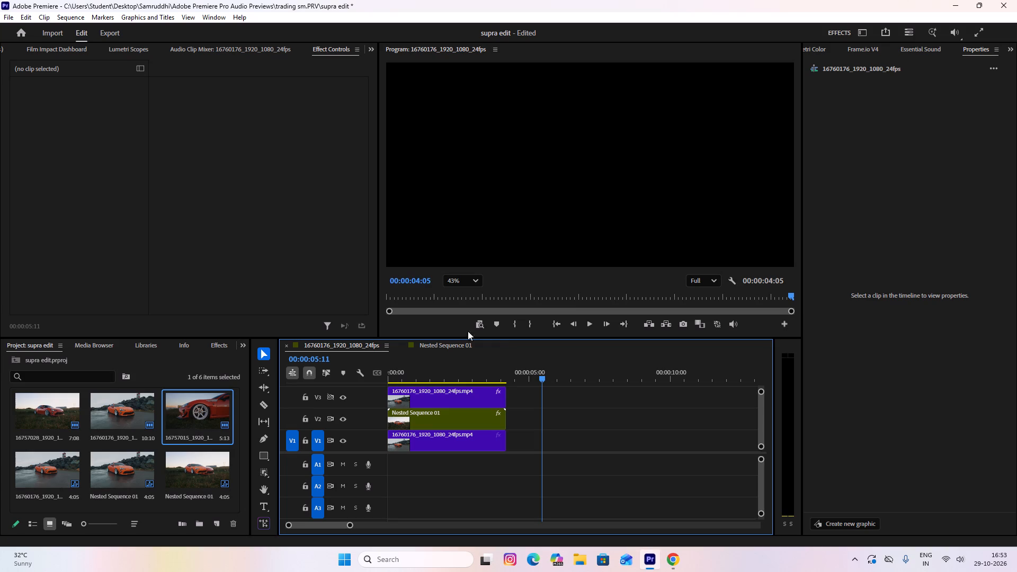
{"action": "scroll", "coordinate": [179, 459], "scroll_direction": "down", "scroll_amount": 1}
{"action": "scroll", "coordinate": [178, 460], "scroll_direction": "up", "scroll_amount": 1}
{"action": "scroll", "coordinate": [178, 460], "scroll_direction": "down", "scroll_amount": 7}
{"action": "double_click", "coordinate": [160, 505]}
{"action": "scroll", "coordinate": [307, 218], "scroll_direction": "down", "scroll_amount": 9}
{"action": "scroll", "coordinate": [307, 218], "scroll_direction": "up", "scroll_amount": 1}
{"action": "scroll", "coordinate": [307, 218], "scroll_direction": "down", "scroll_amount": 3}
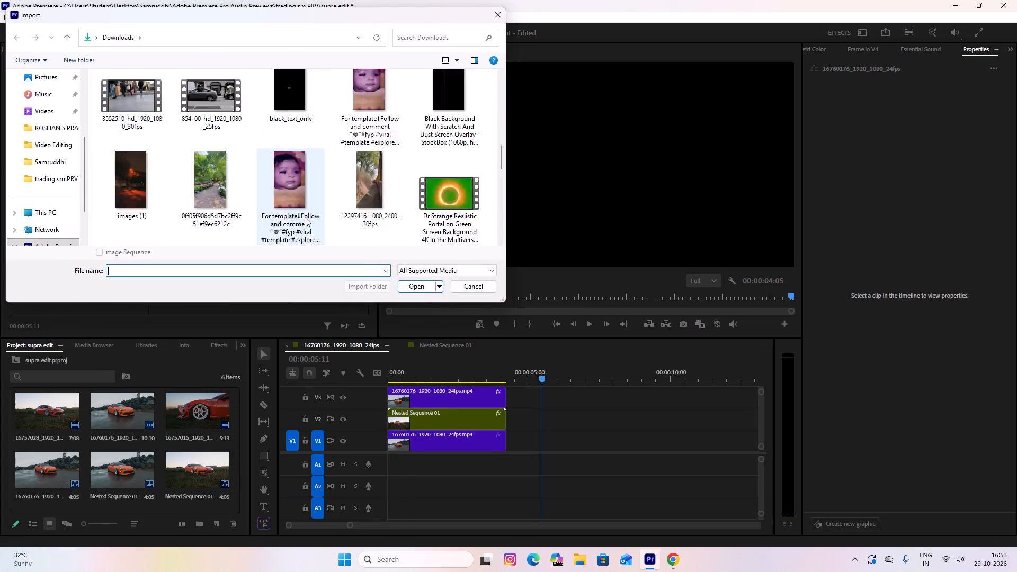
{"action": "scroll", "coordinate": [305, 217], "scroll_direction": "down", "scroll_amount": 5}
{"action": "scroll", "coordinate": [305, 217], "scroll_direction": "up", "scroll_amount": 1}
{"action": "scroll", "coordinate": [305, 217], "scroll_direction": "down", "scroll_amount": 20}
{"action": "left_click", "coordinate": [430, 106]}
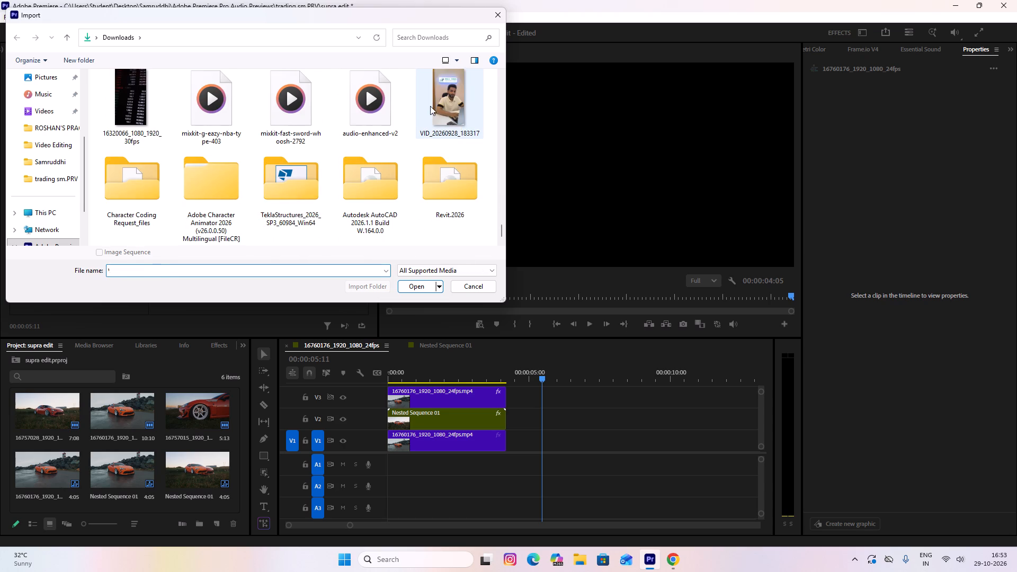
{"action": "left_click", "coordinate": [415, 286]}
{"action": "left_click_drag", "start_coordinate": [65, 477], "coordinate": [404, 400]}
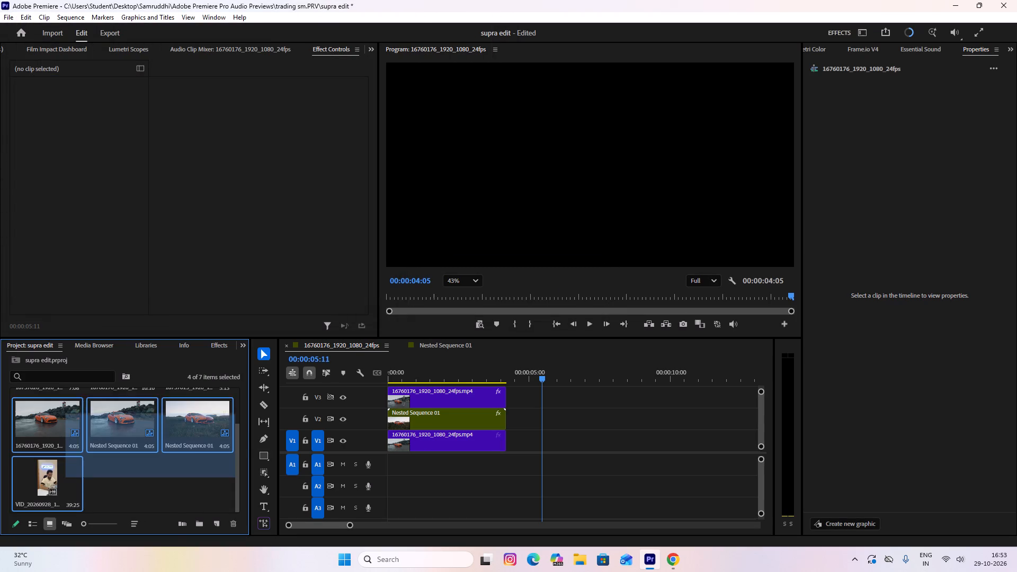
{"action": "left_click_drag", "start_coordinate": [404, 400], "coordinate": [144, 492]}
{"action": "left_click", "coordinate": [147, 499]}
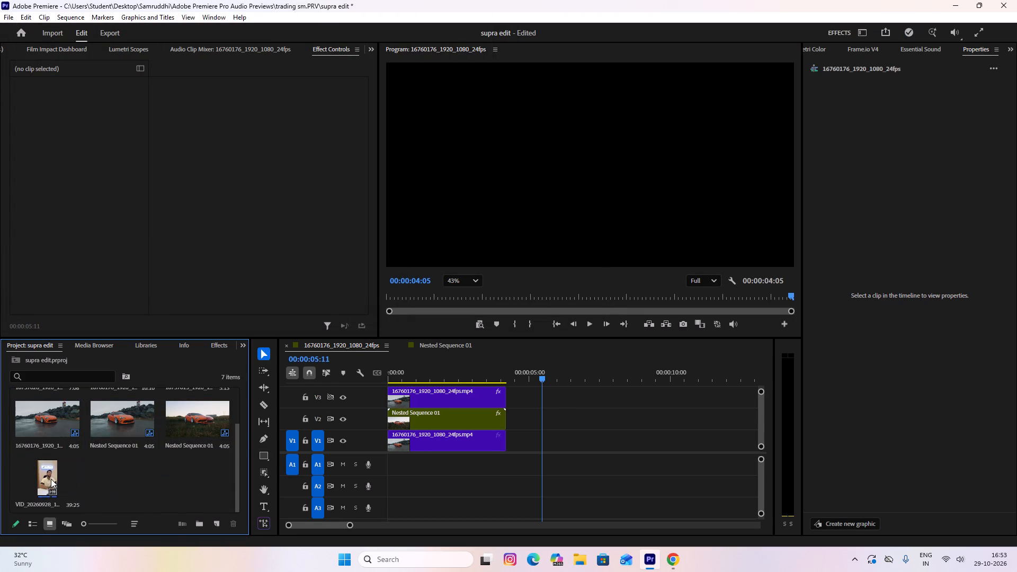
Create a new sequence from a vertical preset in the Social group, keeping the default name.
{"action": "left_click", "coordinate": [215, 523]}
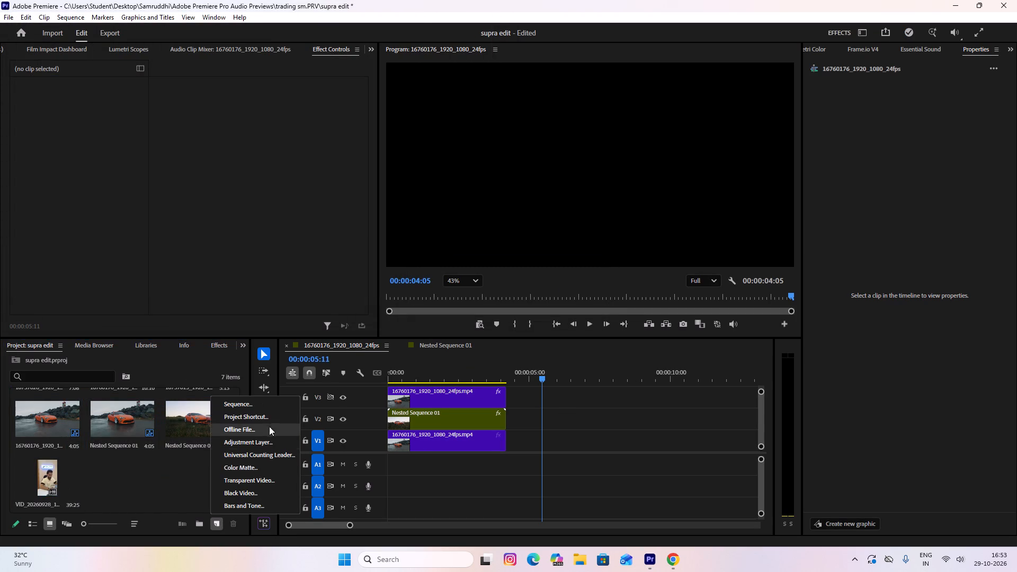
{"action": "left_click", "coordinate": [254, 407]}
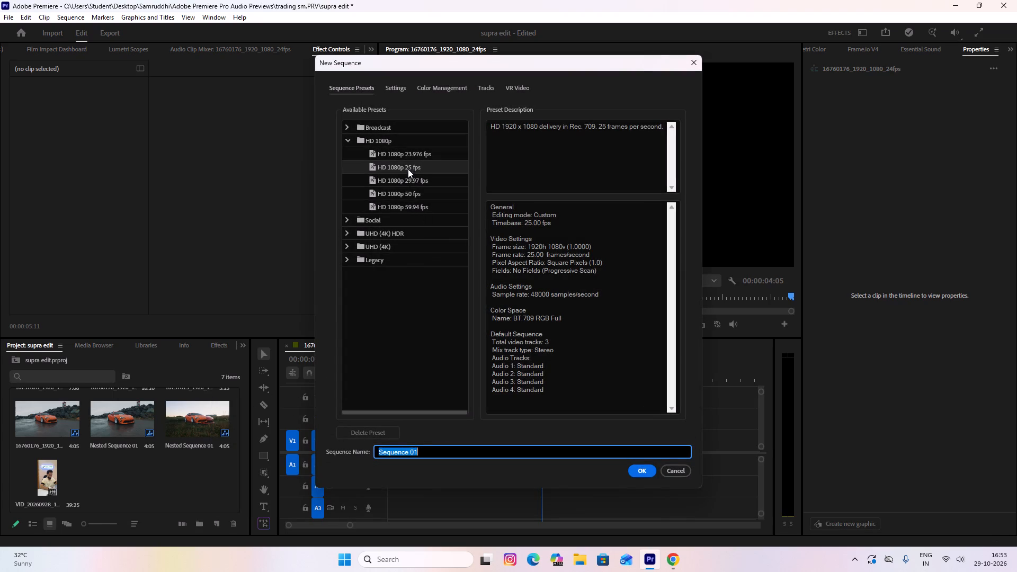
{"action": "left_click", "coordinate": [346, 219]}
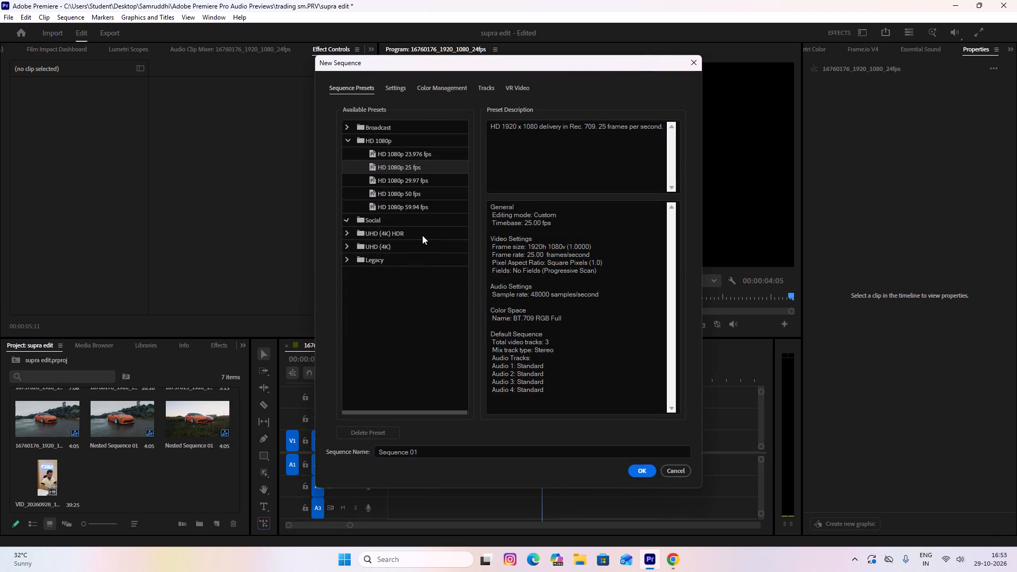
{"action": "left_click", "coordinate": [426, 247]}
{"action": "left_click", "coordinate": [636, 472]}
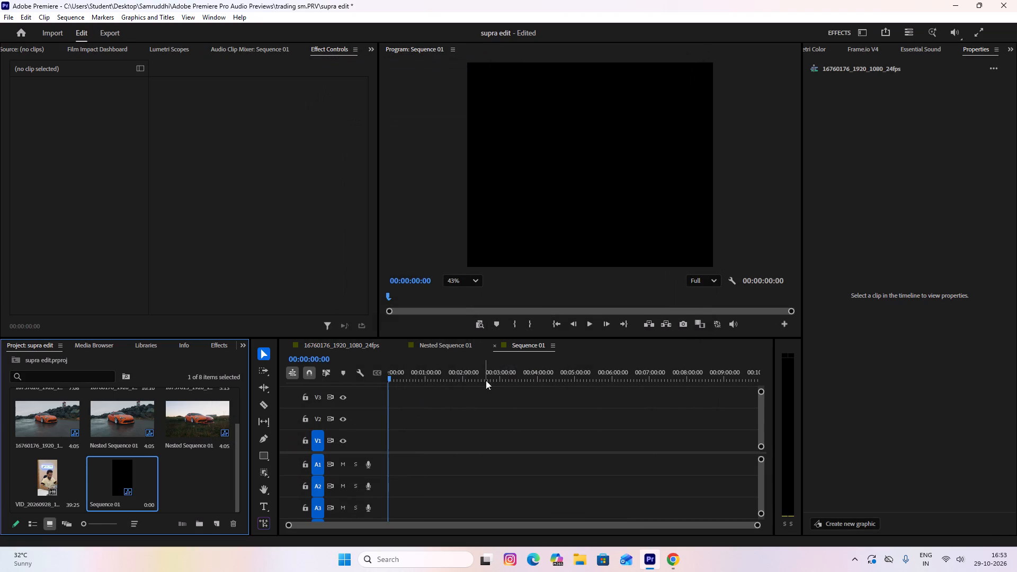
Place the imported vertical video at the start of track V1 and change the sequence settings to match the clip.
{"action": "left_click_drag", "start_coordinate": [46, 480], "coordinate": [378, 437]}
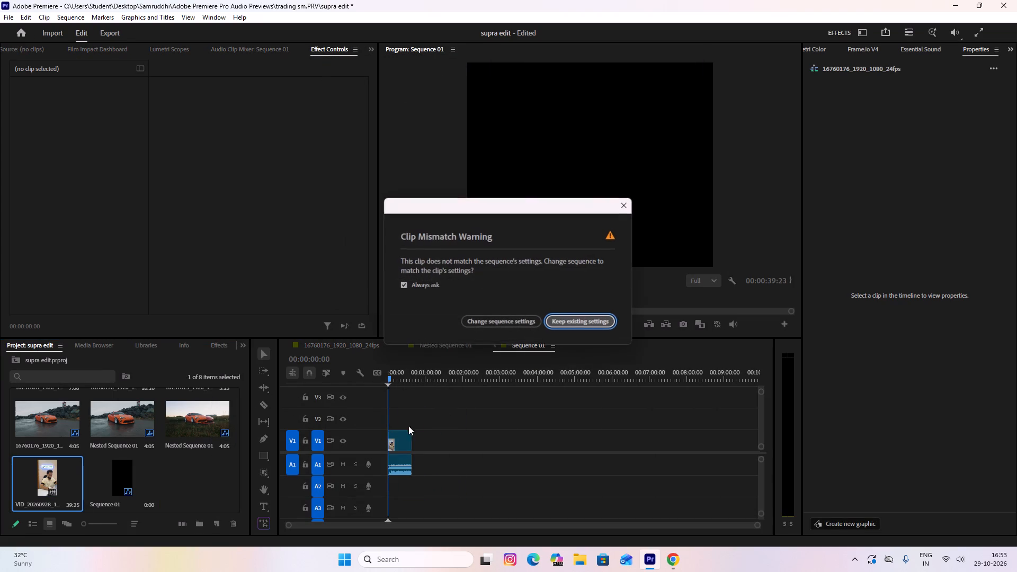
{"action": "left_click", "coordinate": [498, 323]}
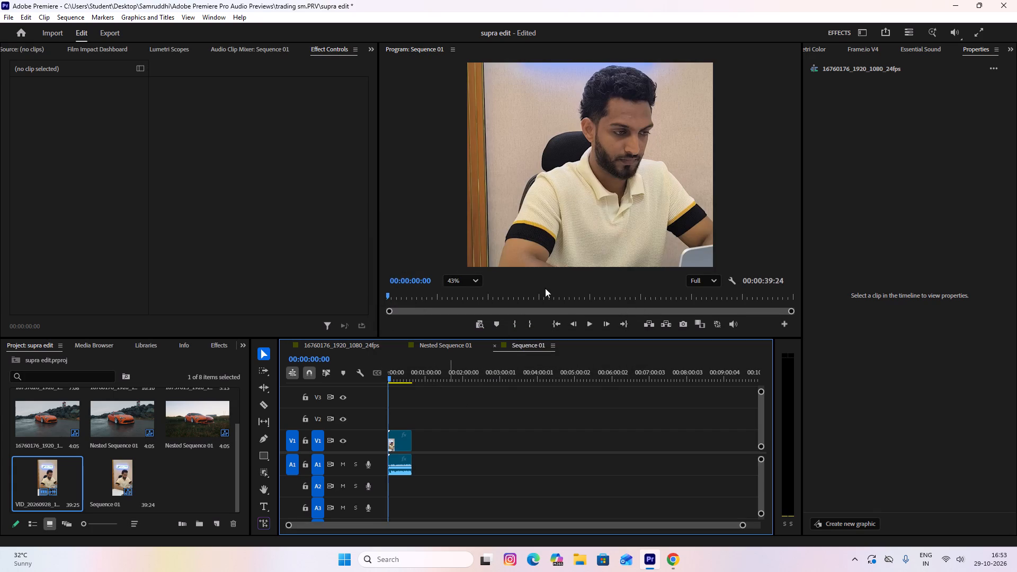
{"action": "scroll", "coordinate": [625, 165], "scroll_direction": "down", "scroll_amount": 9}
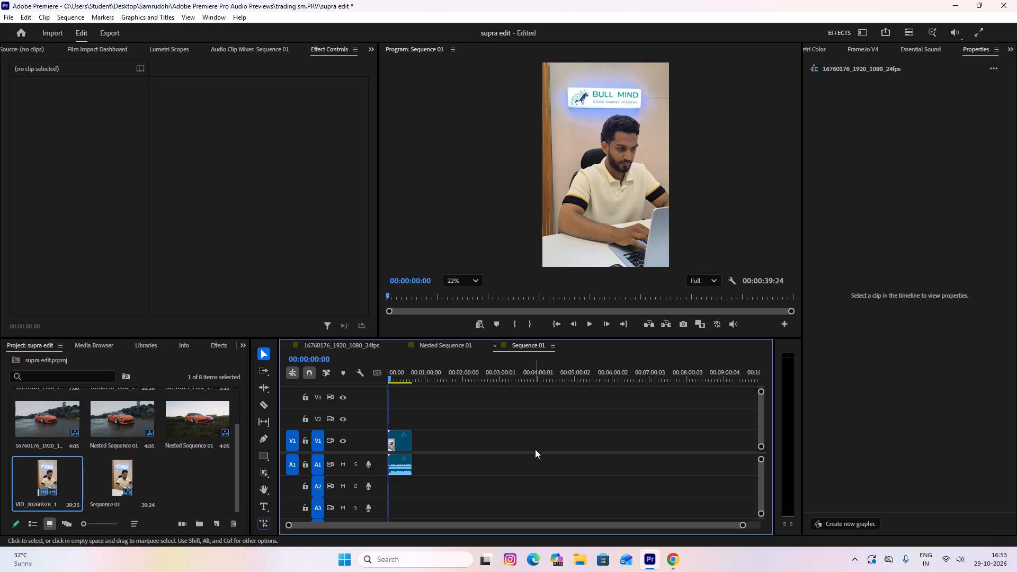
Switch to Chrome, open the Mixkit site through a Google search and search its videos for "green screen".
{"action": "left_click", "coordinate": [674, 555]}
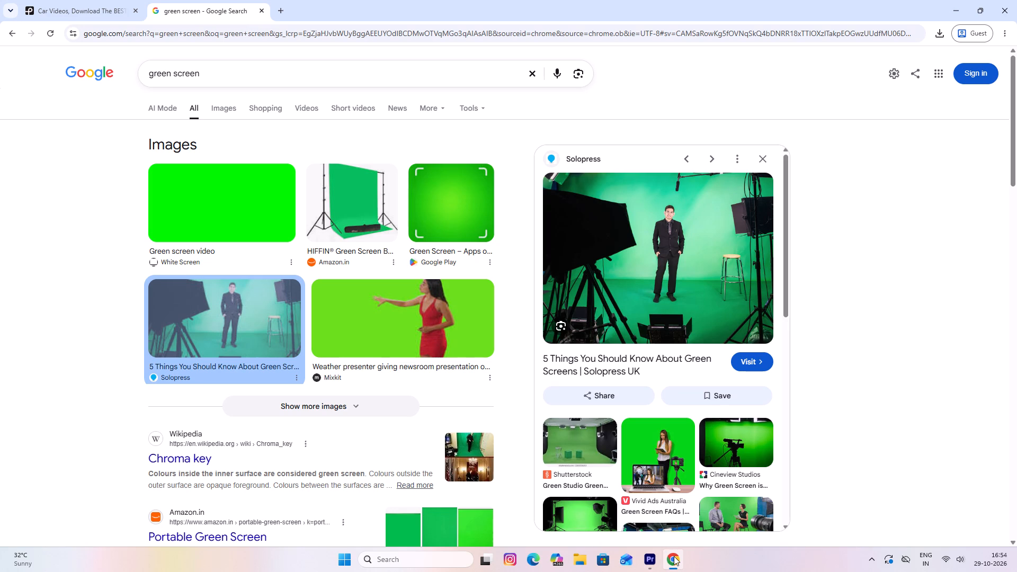
{"action": "left_click", "coordinate": [326, 35]}
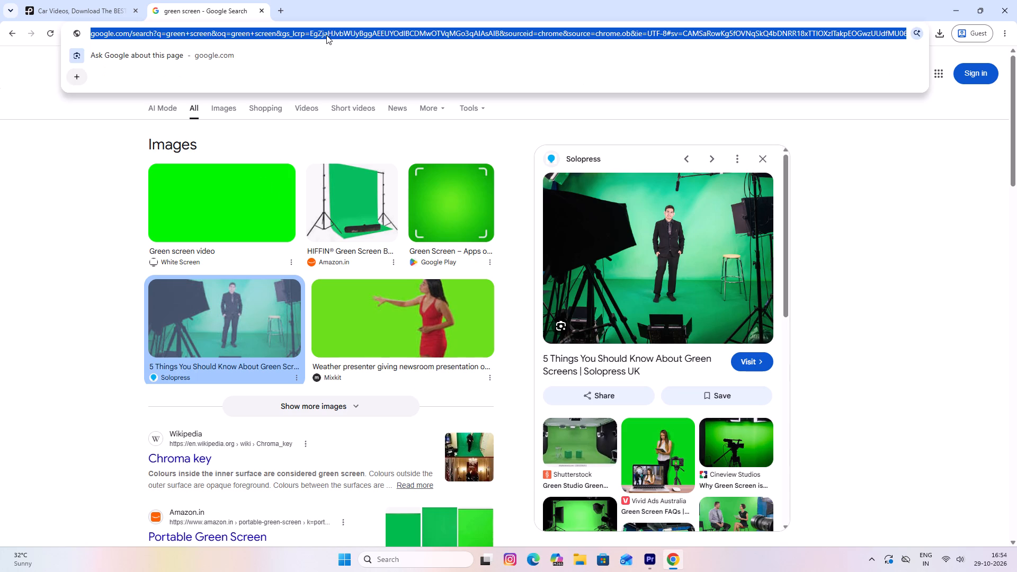
{"action": "type", "text": "mix"}
{"action": "type", "text": "kiit"}
{"action": "key", "text": "Return"}
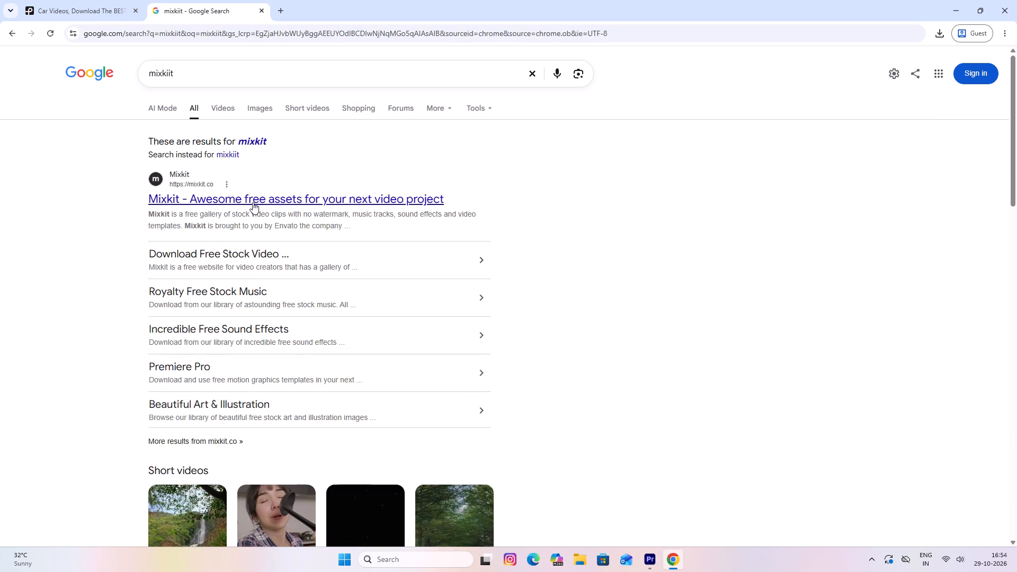
{"action": "left_click", "coordinate": [253, 202]}
{"action": "left_click", "coordinate": [457, 208]}
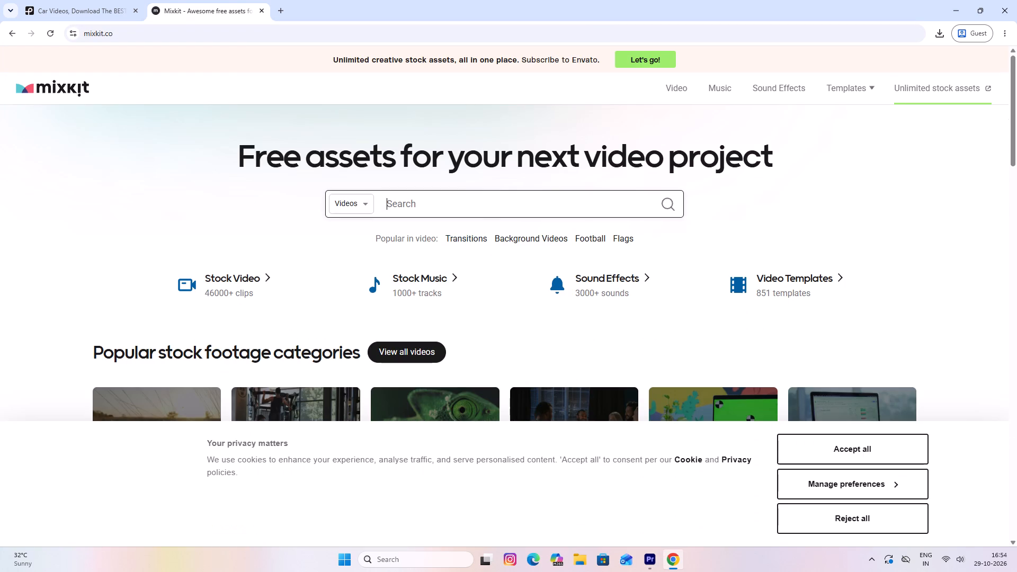
{"action": "type", "text": "green screen"}
{"action": "key", "text": "Return"}
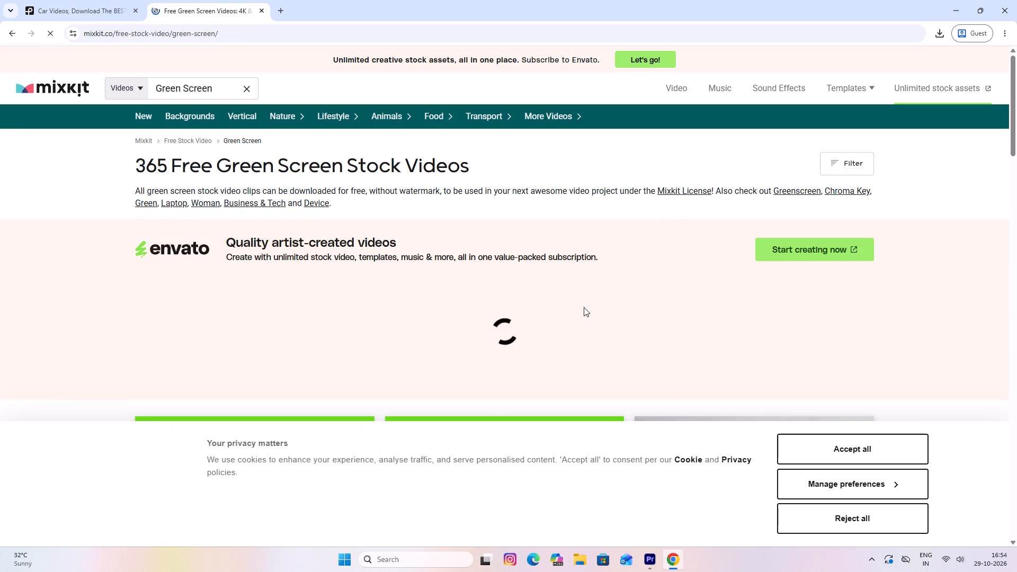
Accept all cookies, dismiss the Envato promotion and examine the green screen stock videos for suitable footage.
{"action": "scroll", "coordinate": [583, 307], "scroll_direction": "down", "scroll_amount": 1}
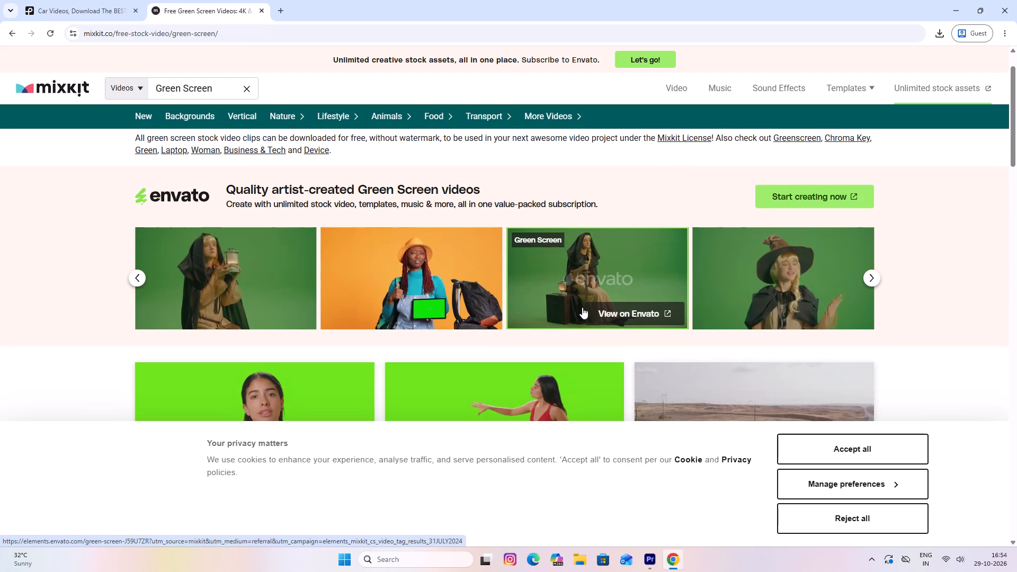
{"action": "left_click", "coordinate": [841, 454]}
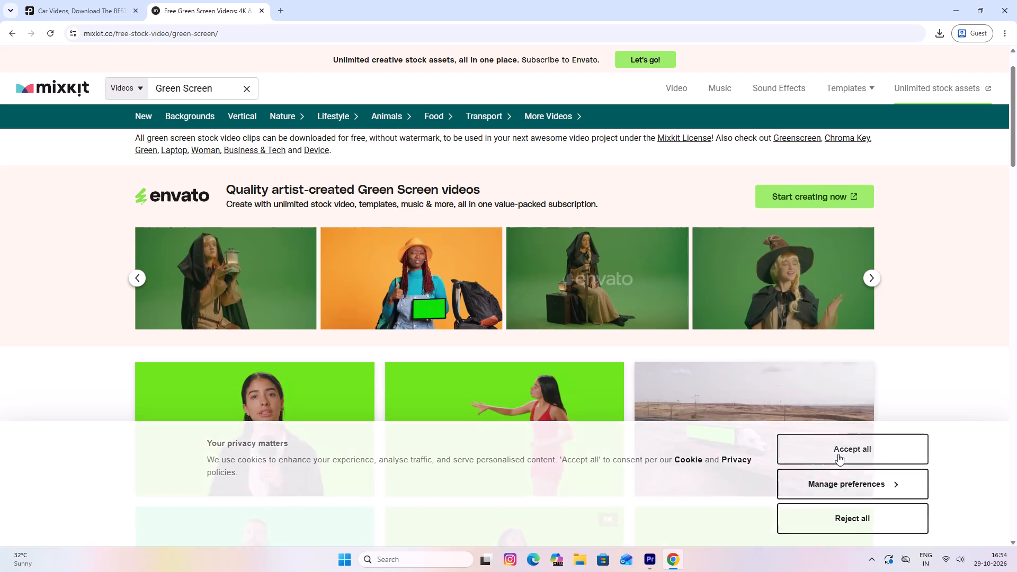
{"action": "scroll", "coordinate": [509, 369], "scroll_direction": "down", "scroll_amount": 10}
{"action": "scroll", "coordinate": [492, 362], "scroll_direction": "up", "scroll_amount": 1}
{"action": "scroll", "coordinate": [492, 362], "scroll_direction": "down", "scroll_amount": 1}
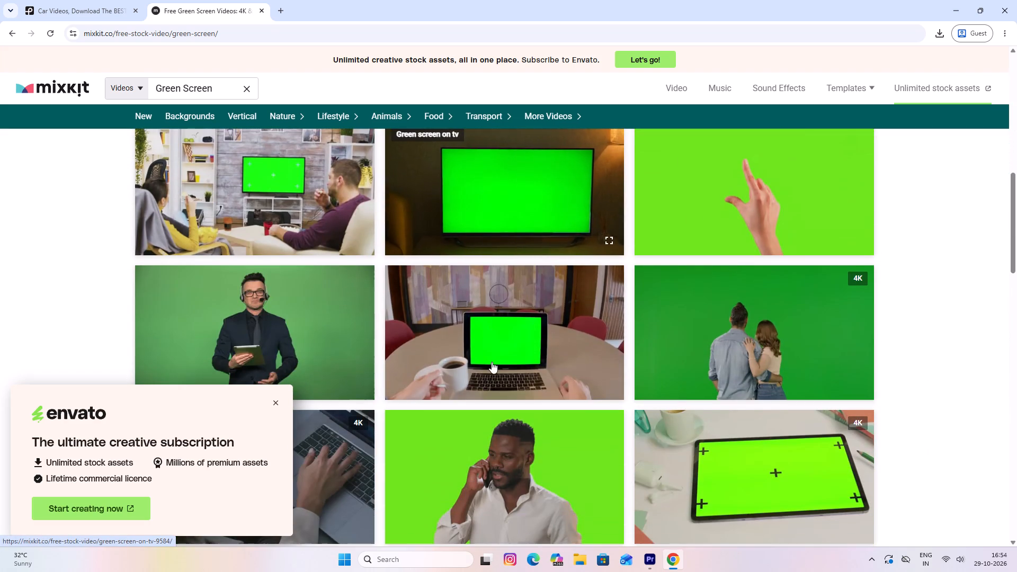
{"action": "left_click", "coordinate": [272, 403]}
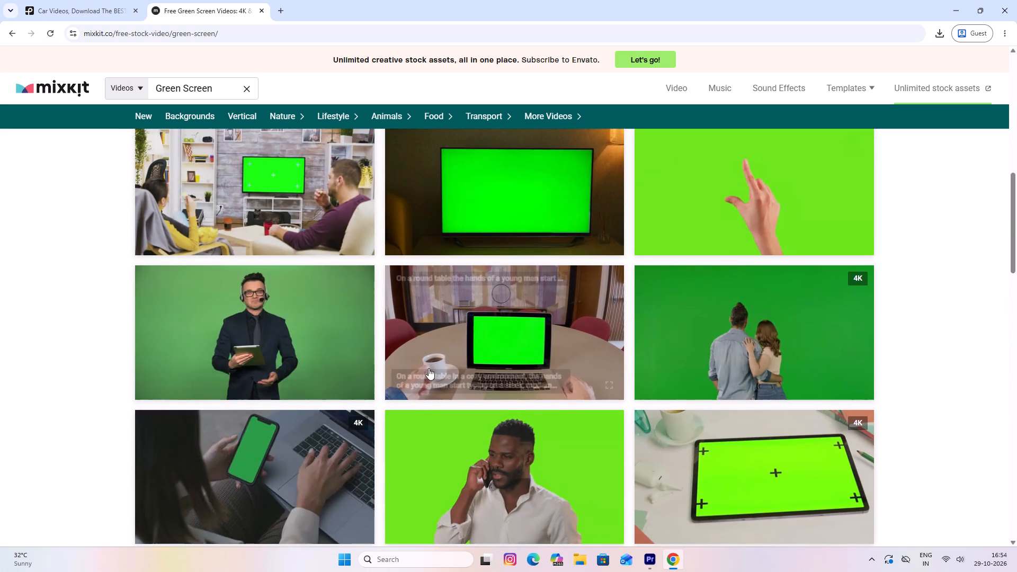
{"action": "scroll", "coordinate": [429, 368], "scroll_direction": "down", "scroll_amount": 1}
{"action": "scroll", "coordinate": [429, 368], "scroll_direction": "up", "scroll_amount": 7}
{"action": "scroll", "coordinate": [430, 362], "scroll_direction": "down", "scroll_amount": 1}
{"action": "scroll", "coordinate": [430, 362], "scroll_direction": "up", "scroll_amount": 1}
{"action": "scroll", "coordinate": [430, 362], "scroll_direction": "down", "scroll_amount": 1}
{"action": "scroll", "coordinate": [430, 362], "scroll_direction": "up", "scroll_amount": 1}
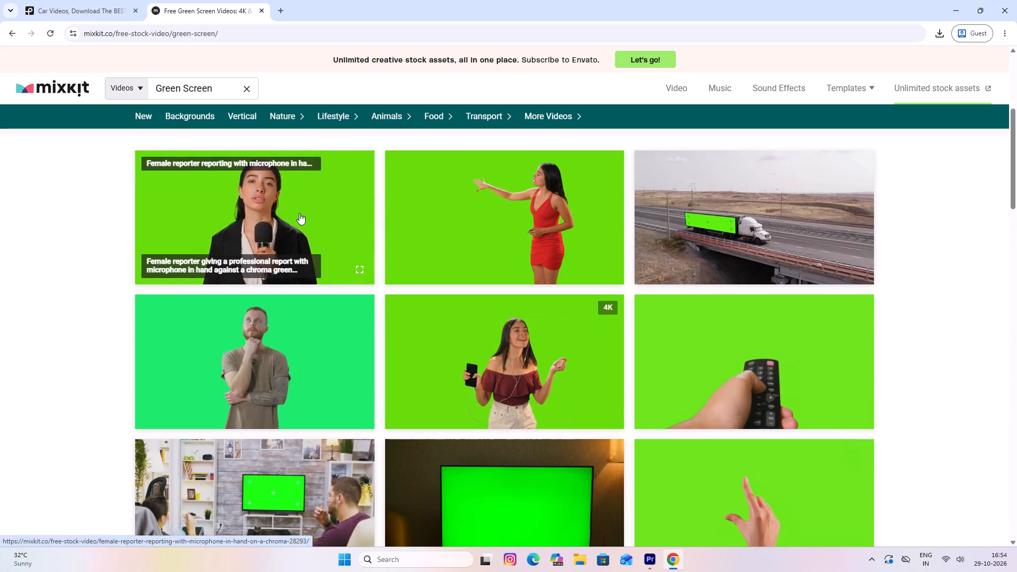
Download the video of the female reporter with microphone on a chroma green background in Full HD 1920x1080.
{"action": "left_click", "coordinate": [345, 205]}
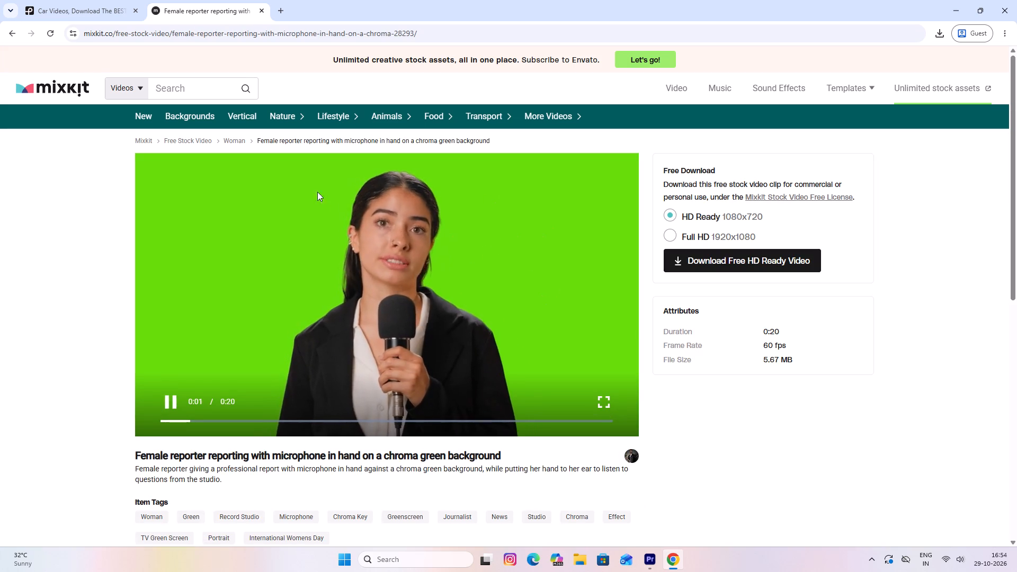
{"action": "left_click", "coordinate": [739, 237]}
{"action": "left_click", "coordinate": [745, 262]}
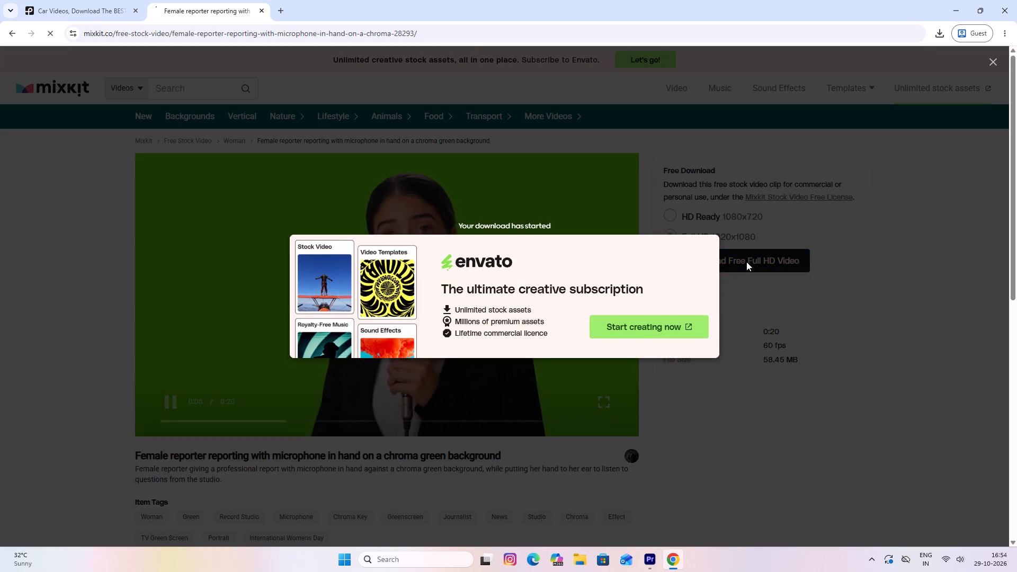
{"action": "left_click", "coordinate": [420, 271]}
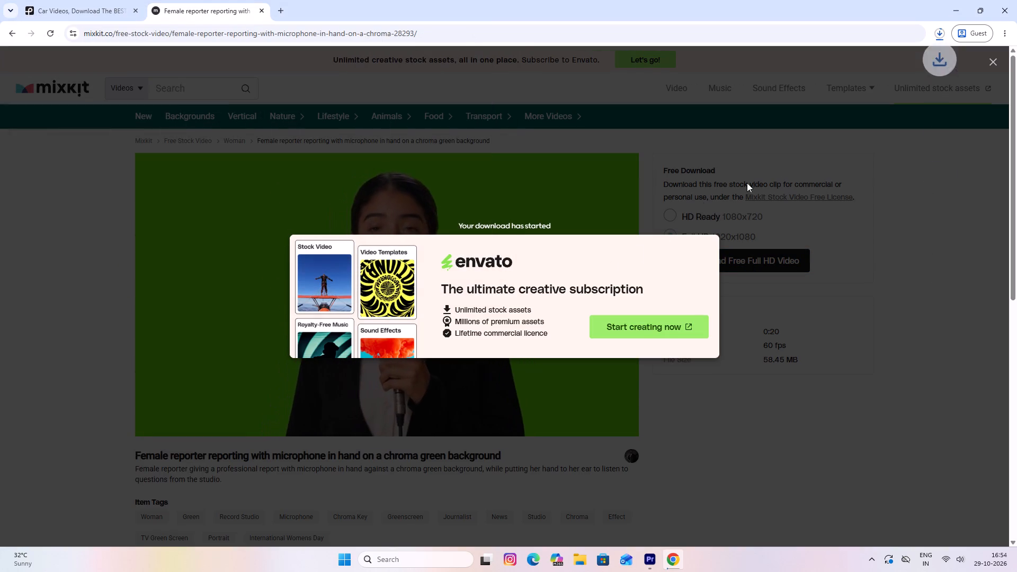
{"action": "left_click", "coordinate": [988, 62]}
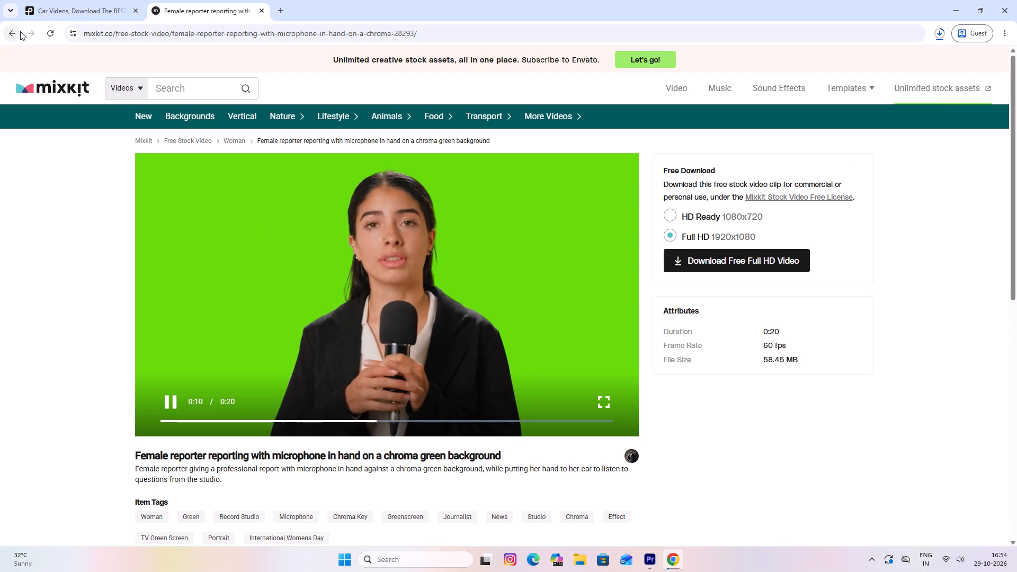
Return to the results and download the free 720p version of "Newscaster with tablet and headset speaking" to the Downloads folder.
{"action": "left_click", "coordinate": [19, 31]}
{"action": "scroll", "coordinate": [364, 300], "scroll_direction": "down", "scroll_amount": 8}
{"action": "left_click", "coordinate": [310, 221]}
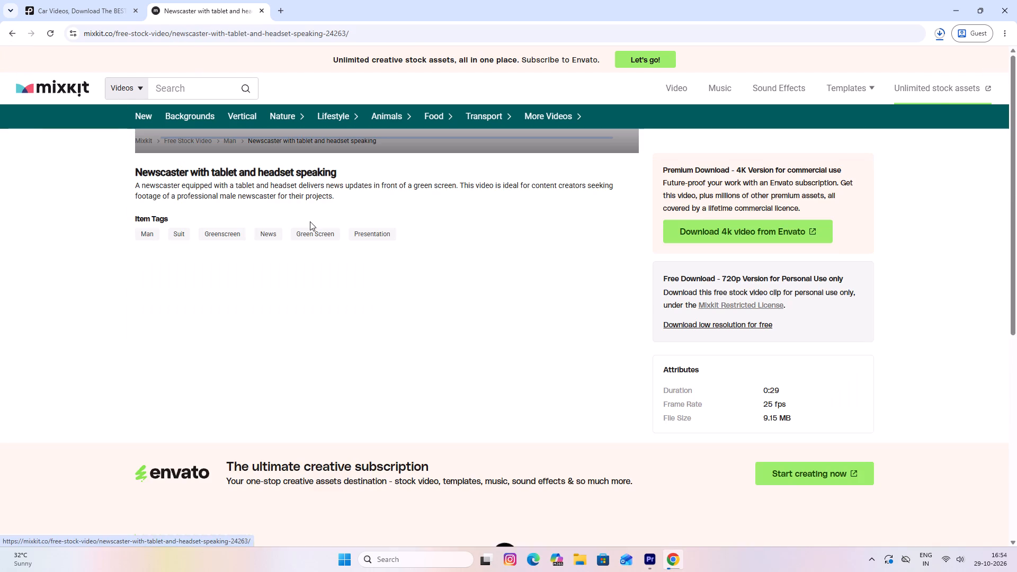
{"action": "scroll", "coordinate": [487, 293], "scroll_direction": "up", "scroll_amount": 1}
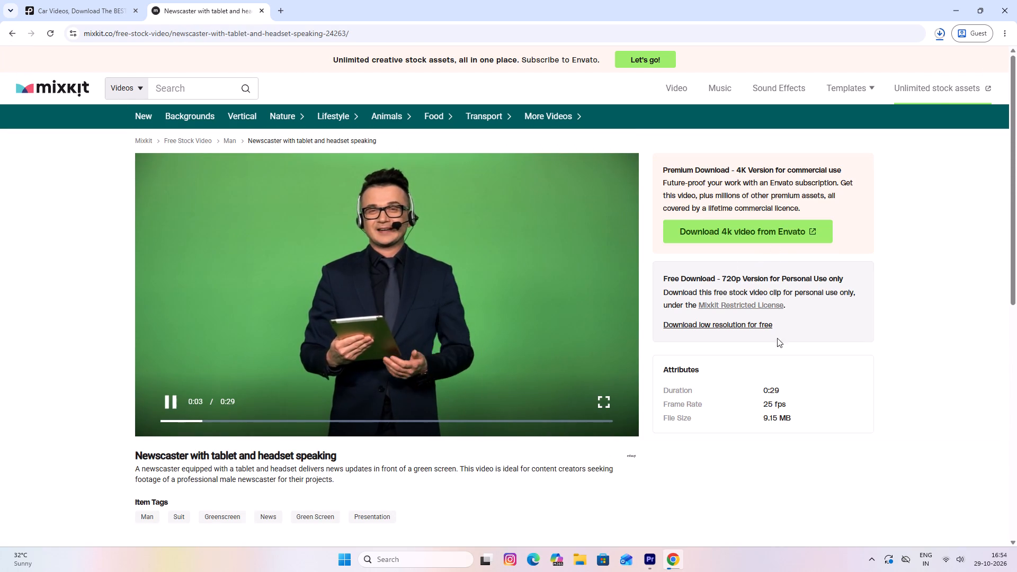
{"action": "left_click", "coordinate": [717, 327]}
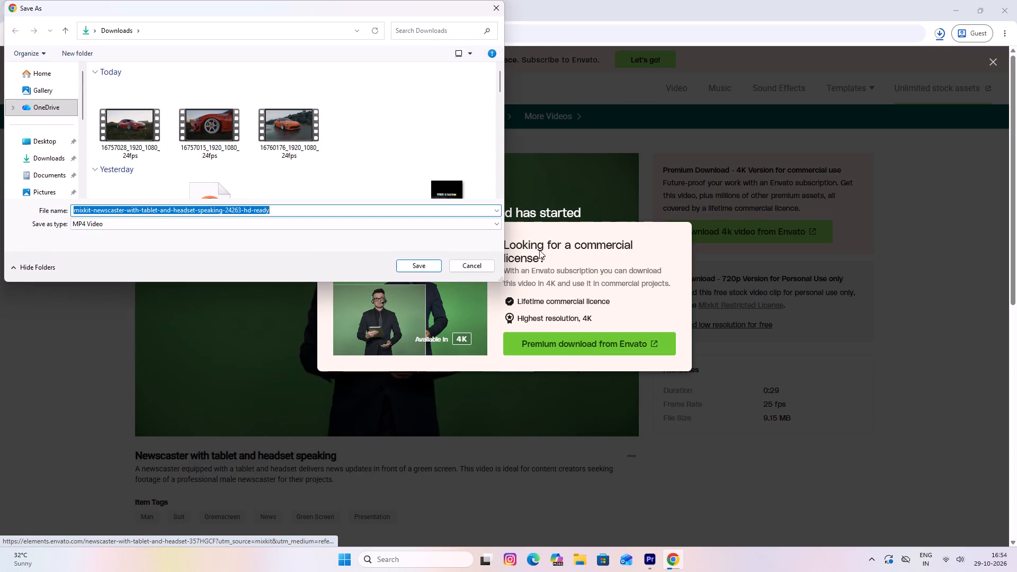
{"action": "left_click", "coordinate": [432, 264]}
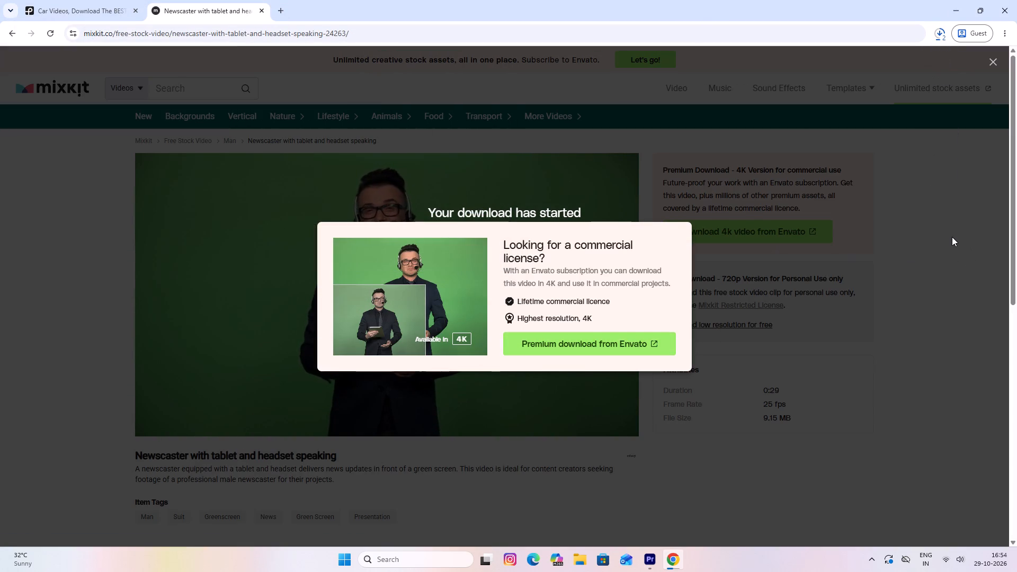
{"action": "left_click", "coordinate": [952, 237]}
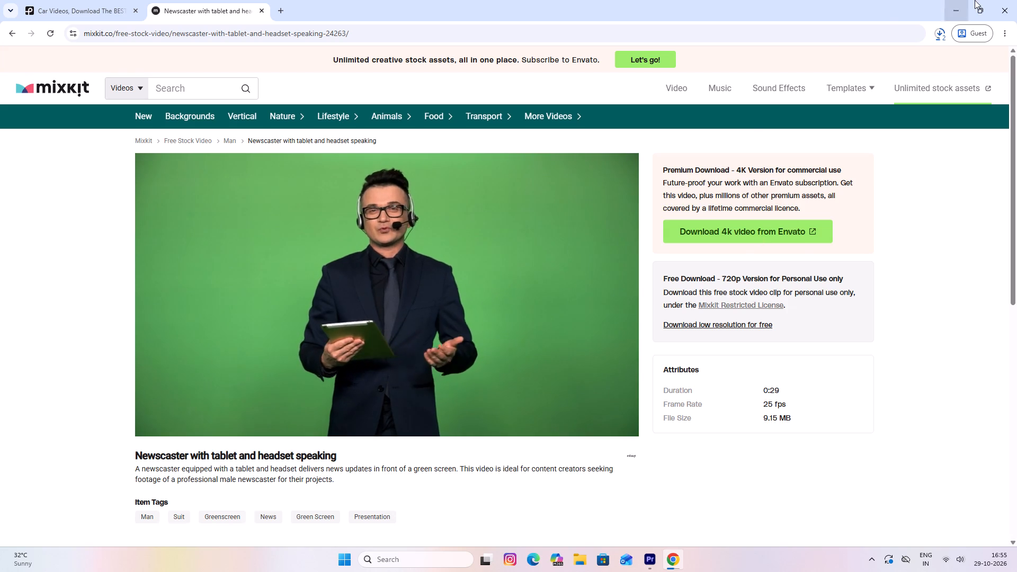
Switch to Premiere and create a new sequence from the HD 1080p 25 fps preset, keeping the default name.
{"action": "left_click", "coordinate": [953, 5]}
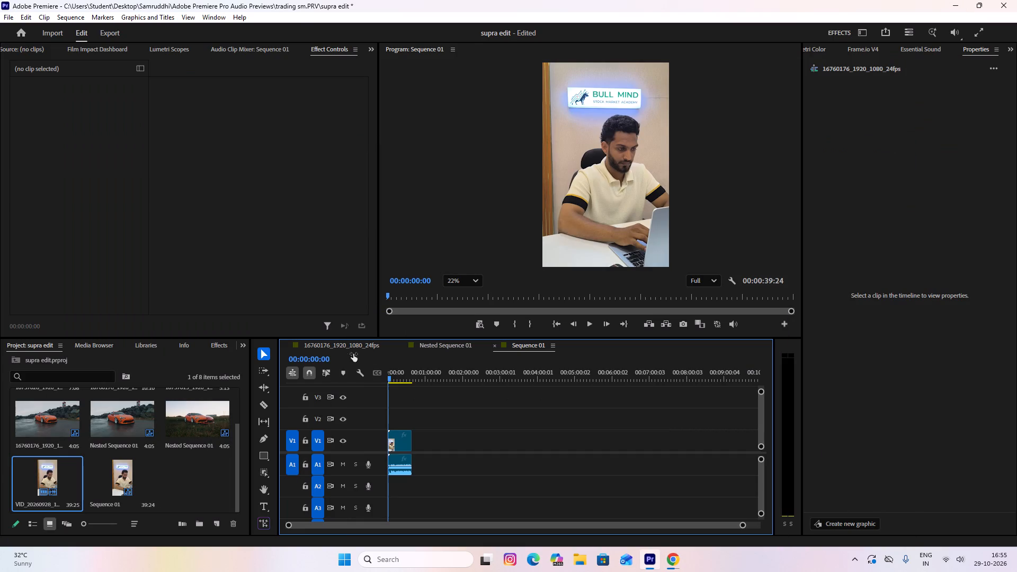
{"action": "left_click", "coordinate": [437, 347]}
{"action": "left_click", "coordinate": [353, 351]}
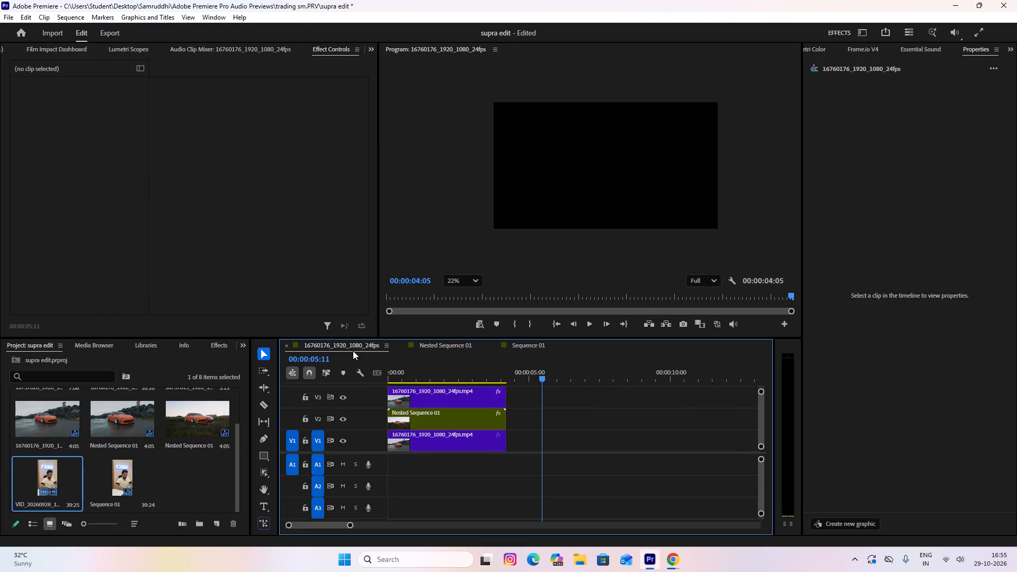
{"action": "left_click", "coordinate": [192, 489]}
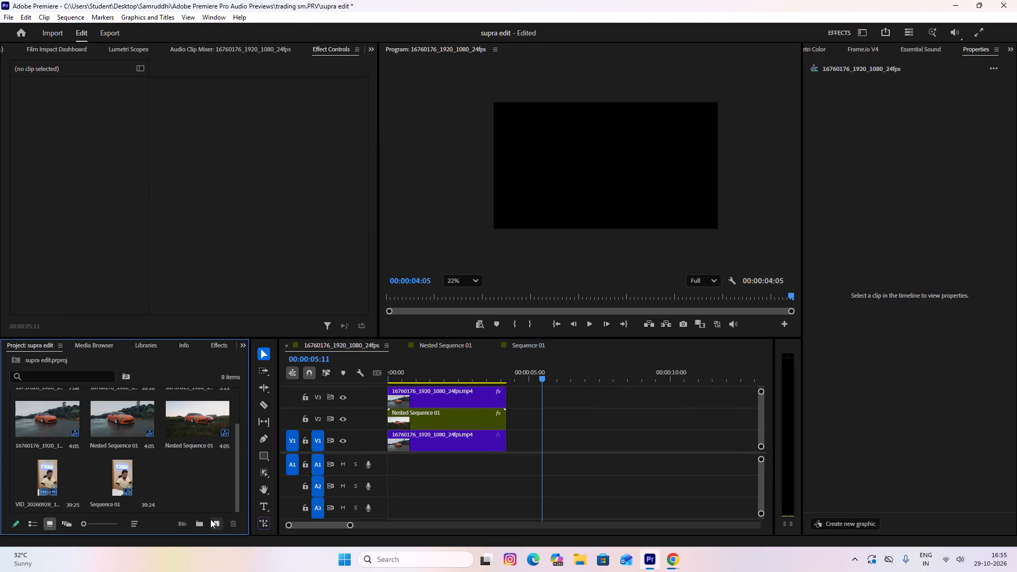
{"action": "left_click", "coordinate": [212, 520]}
{"action": "left_click", "coordinate": [242, 405]}
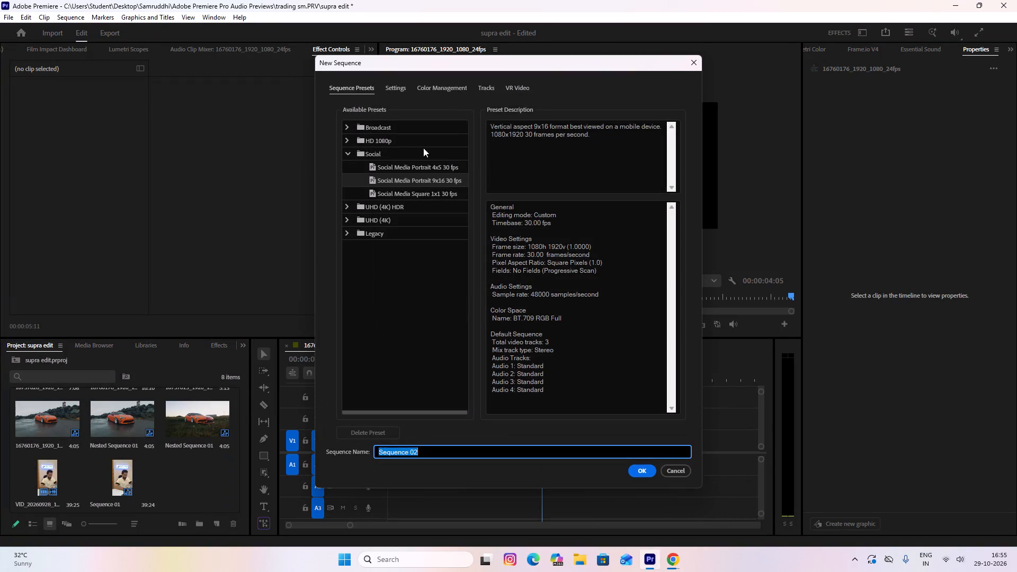
{"action": "left_click", "coordinate": [345, 141]}
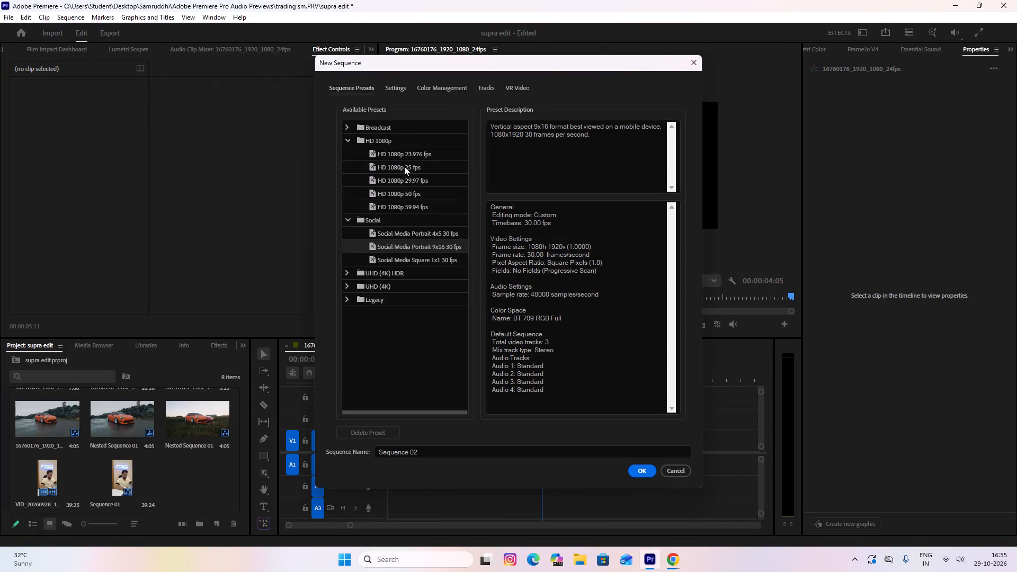
{"action": "left_click", "coordinate": [405, 167]}
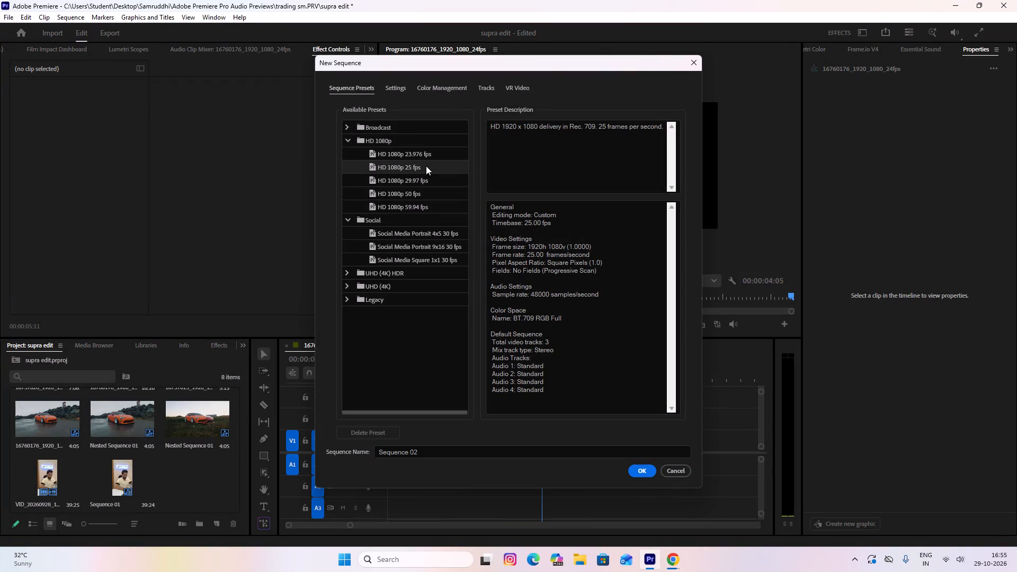
{"action": "left_click", "coordinate": [638, 470]}
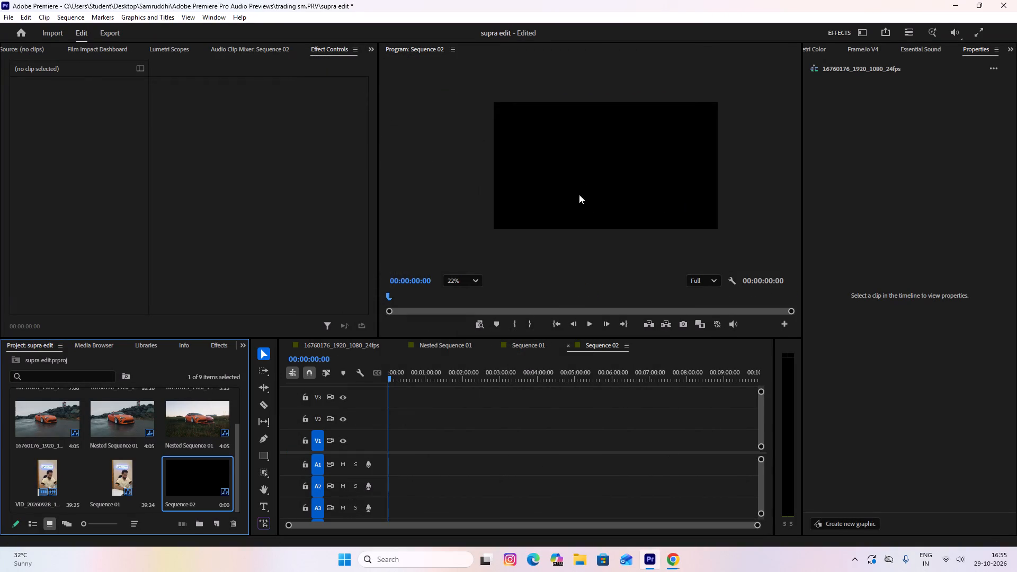
Import the mixkit newscaster with tablet and headset video from the Downloads folder into the project.
{"action": "scroll", "coordinate": [164, 498], "scroll_direction": "down", "scroll_amount": 4}
{"action": "scroll", "coordinate": [164, 498], "scroll_direction": "up", "scroll_amount": 2}
{"action": "scroll", "coordinate": [164, 498], "scroll_direction": "down", "scroll_amount": 2}
{"action": "scroll", "coordinate": [156, 507], "scroll_direction": "up", "scroll_amount": 1}
{"action": "scroll", "coordinate": [156, 507], "scroll_direction": "down", "scroll_amount": 2}
{"action": "double_click", "coordinate": [156, 506]}
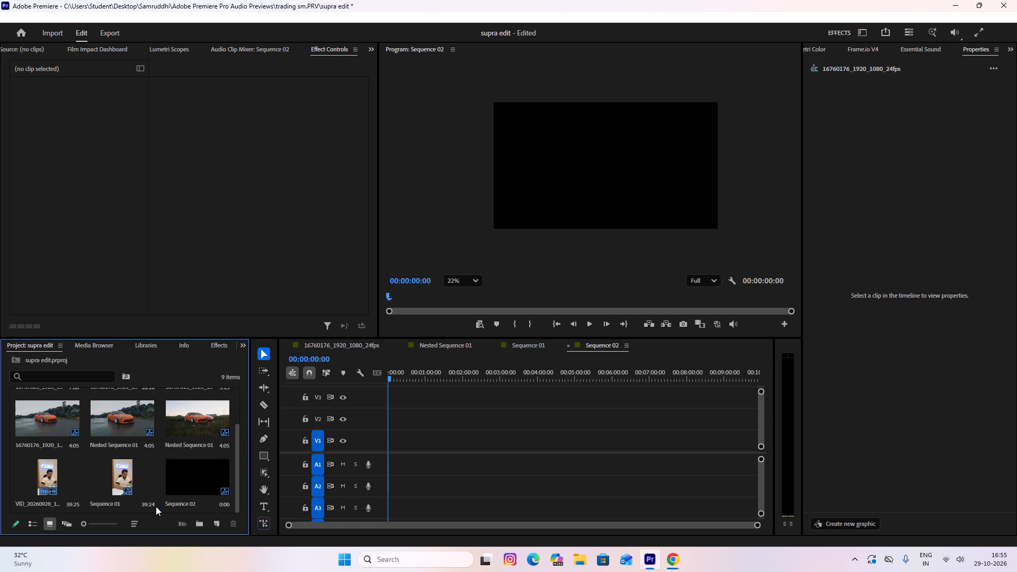
{"action": "left_click", "coordinate": [134, 130]}
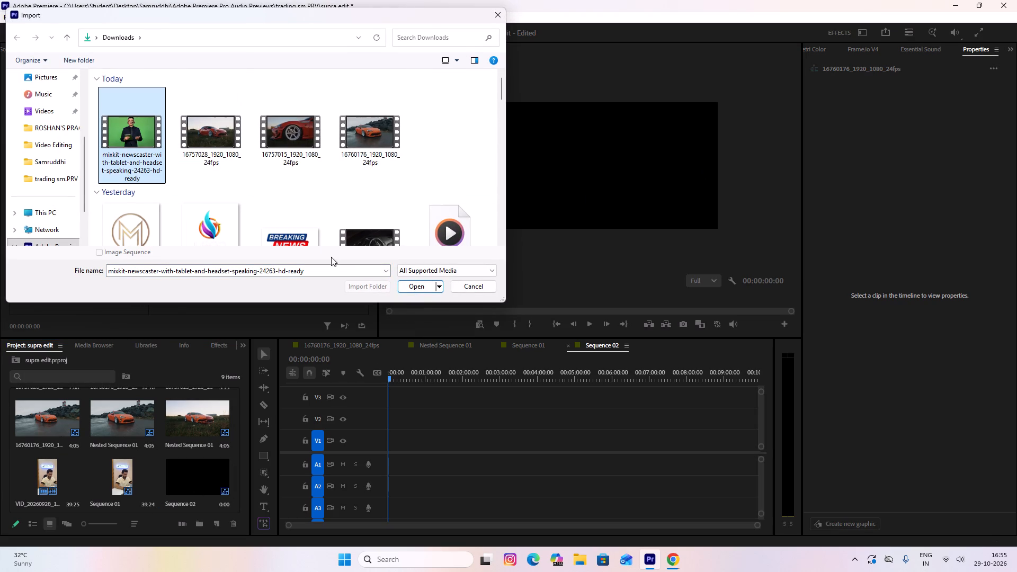
{"action": "left_click", "coordinate": [407, 285]}
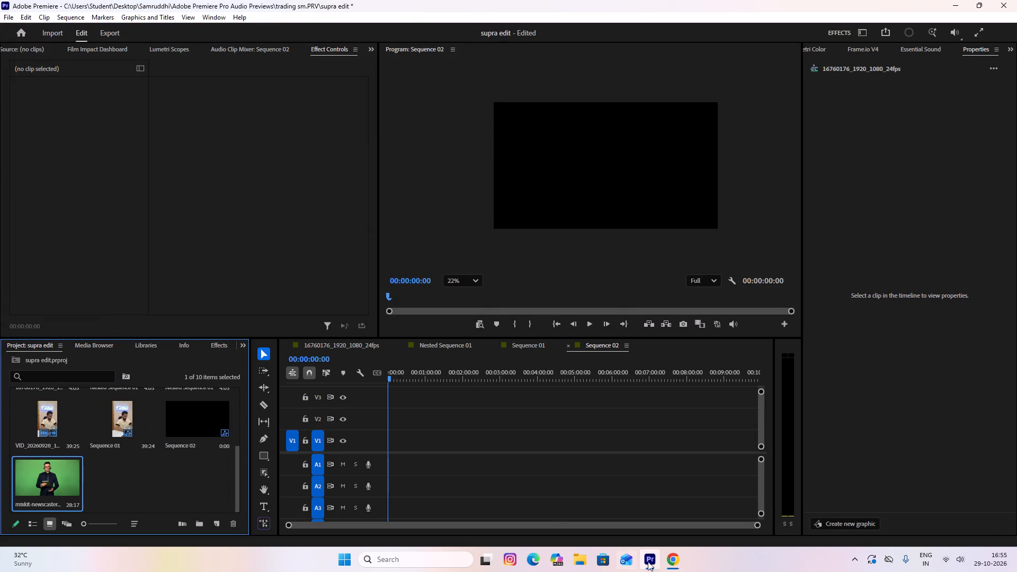
Switch to Chrome and check the download status of the female reporter video in the recent download history.
{"action": "left_click", "coordinate": [652, 561]}
{"action": "left_click", "coordinate": [667, 560]}
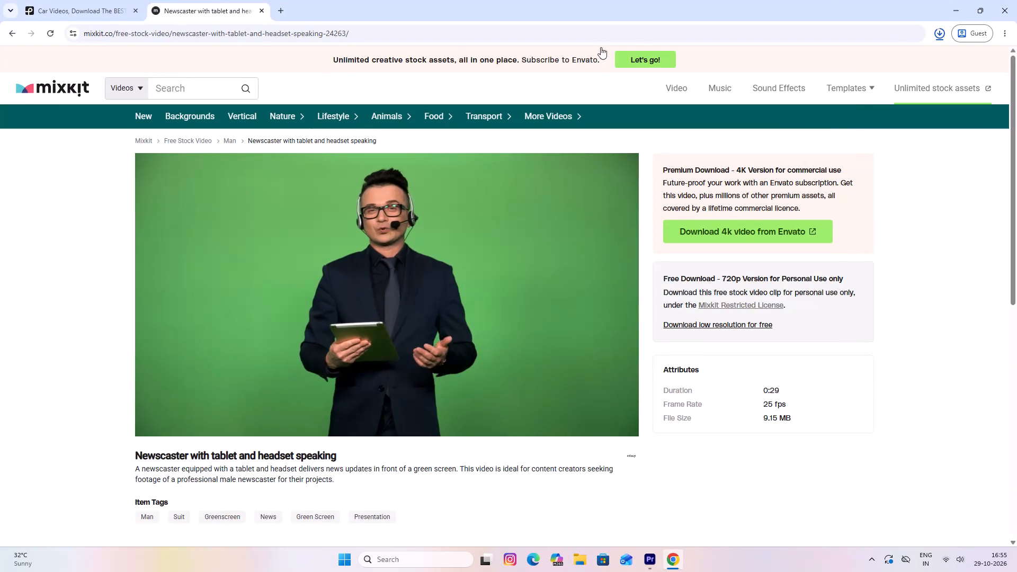
{"action": "left_click", "coordinate": [934, 33]}
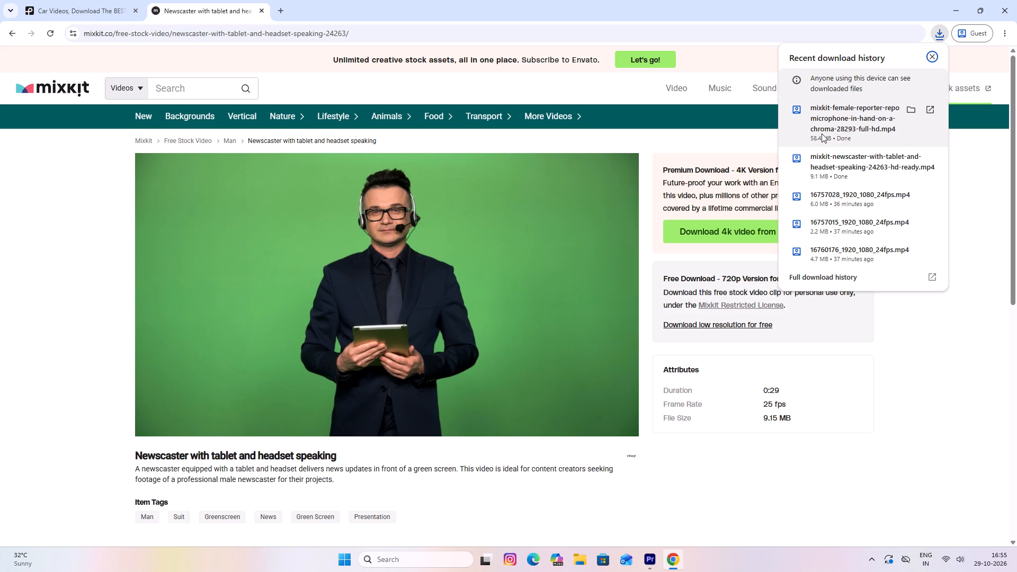
{"action": "left_click", "coordinate": [961, 4]}
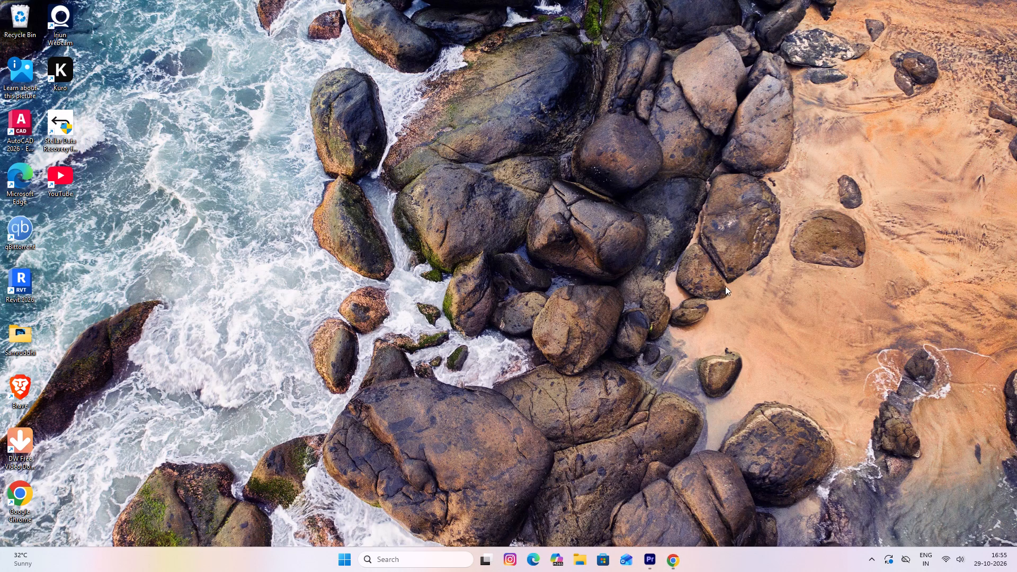
{"action": "left_click", "coordinate": [675, 549]}
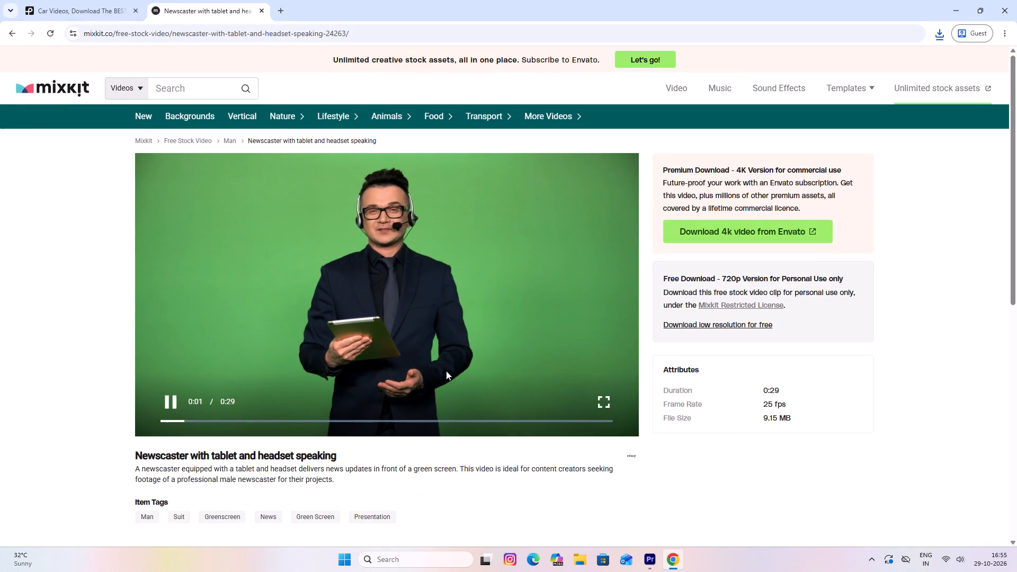
Switch to Premiere and import the mixkit female reporter with microphone video from the Downloads folder into the project.
{"action": "left_click", "coordinate": [641, 554]}
{"action": "left_click", "coordinate": [139, 470]}
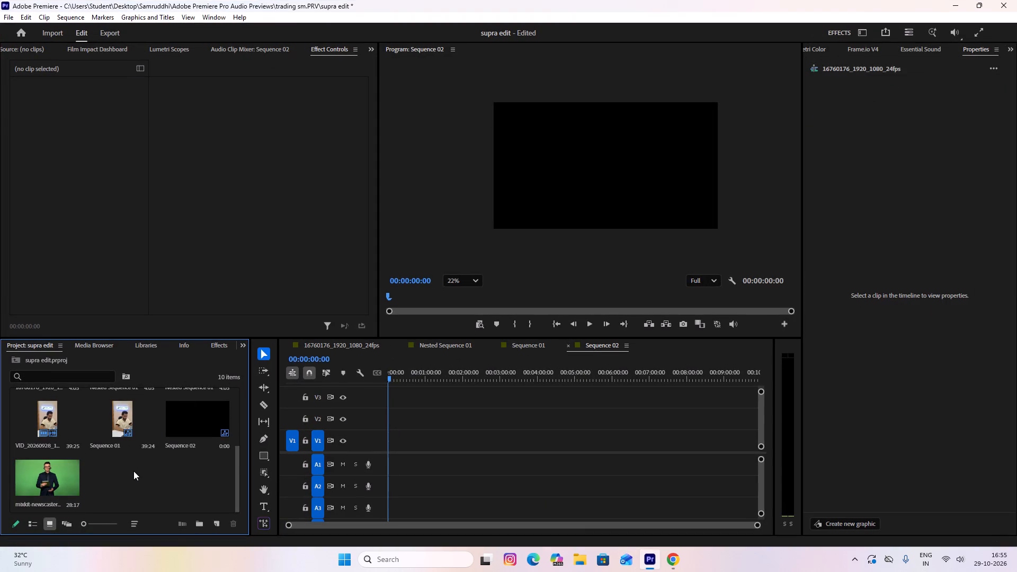
{"action": "double_click", "coordinate": [133, 471]}
{"action": "left_click", "coordinate": [126, 137]}
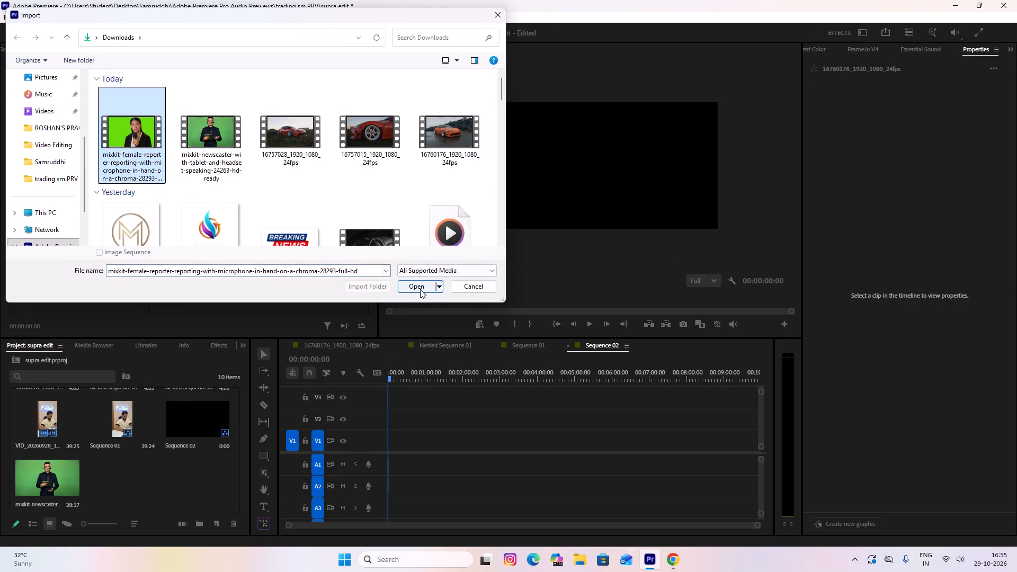
{"action": "left_click", "coordinate": [420, 289]}
{"action": "left_click", "coordinate": [195, 478]}
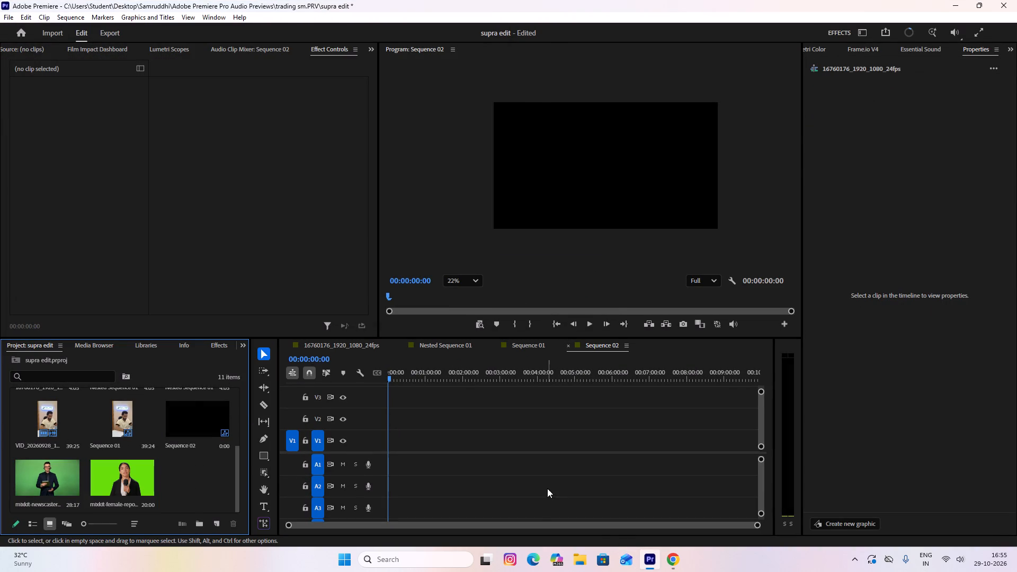
Switch to Chrome and run a Google image search for "news bg" in a new tab.
{"action": "left_click", "coordinate": [667, 558]}
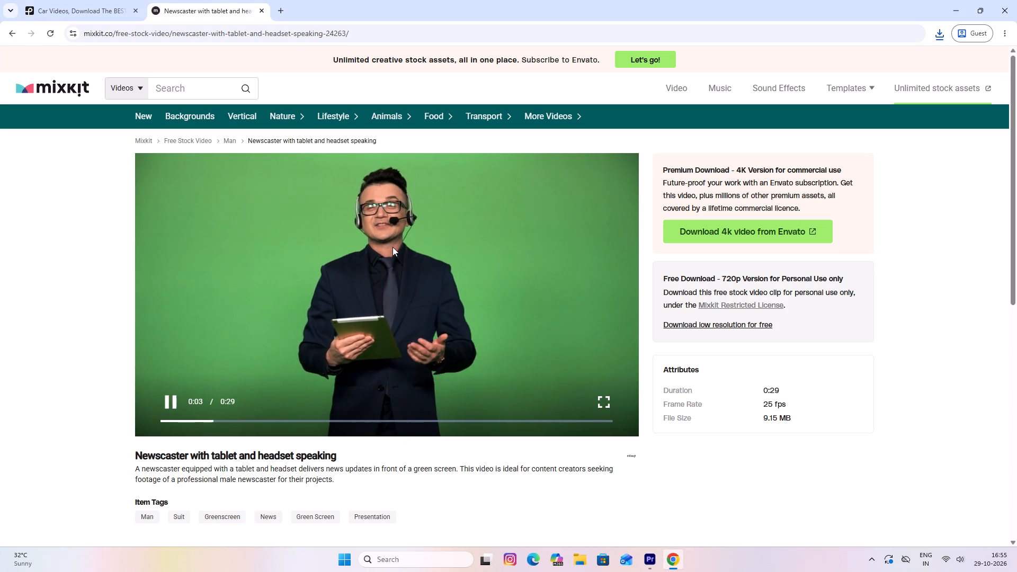
{"action": "left_click", "coordinate": [278, 12]}
{"action": "left_click", "coordinate": [289, 31]}
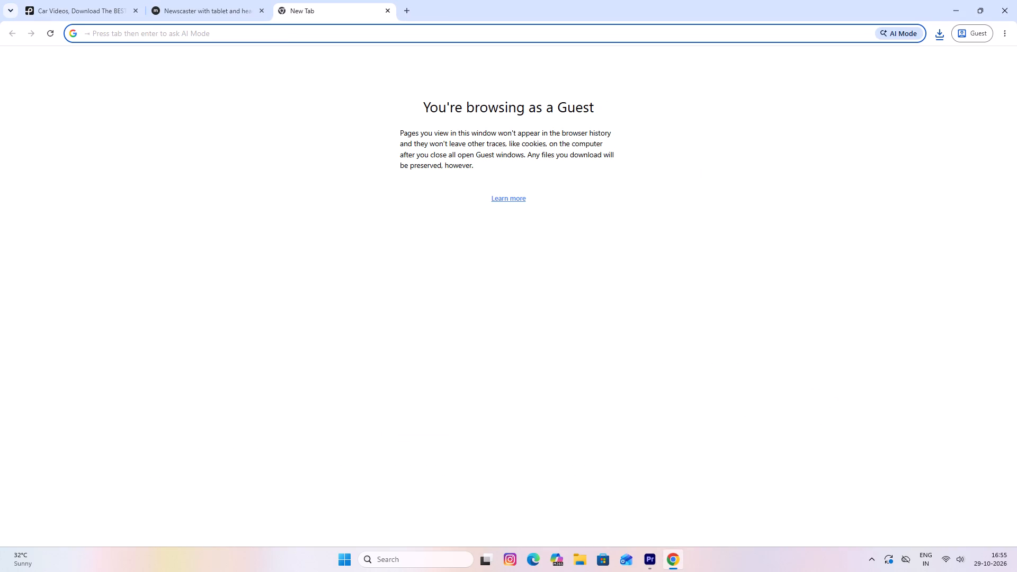
{"action": "type", "text": "news bg"}
{"action": "key", "text": "Return"}
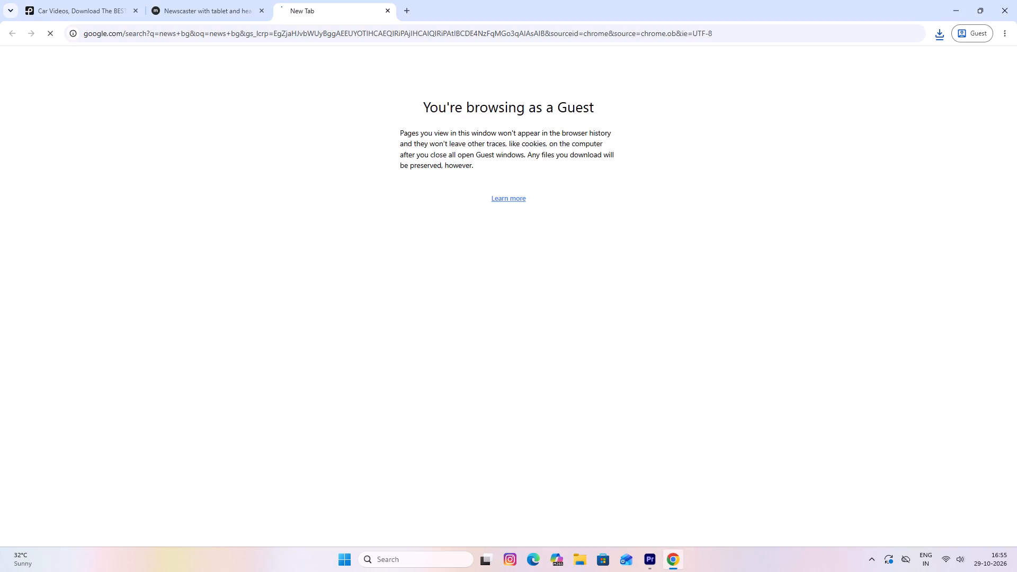
{"action": "left_click", "coordinate": [226, 108]}
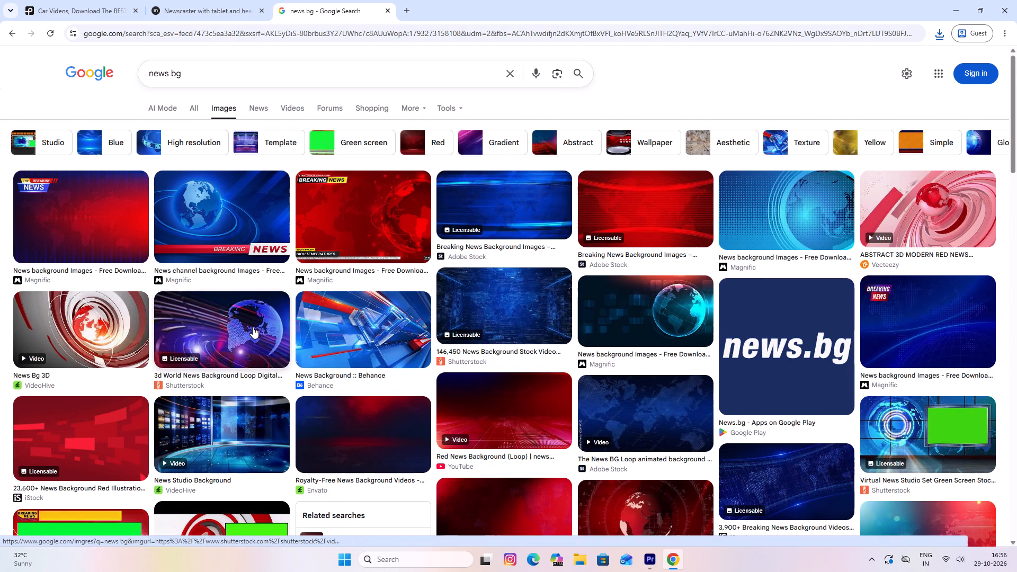
Look through the news background image results and the images related to the Vecteezy virtual news studio picture.
{"action": "scroll", "coordinate": [253, 327], "scroll_direction": "down", "scroll_amount": 2}
{"action": "scroll", "coordinate": [253, 327], "scroll_direction": "up", "scroll_amount": 1}
{"action": "scroll", "coordinate": [253, 327], "scroll_direction": "down", "scroll_amount": 7}
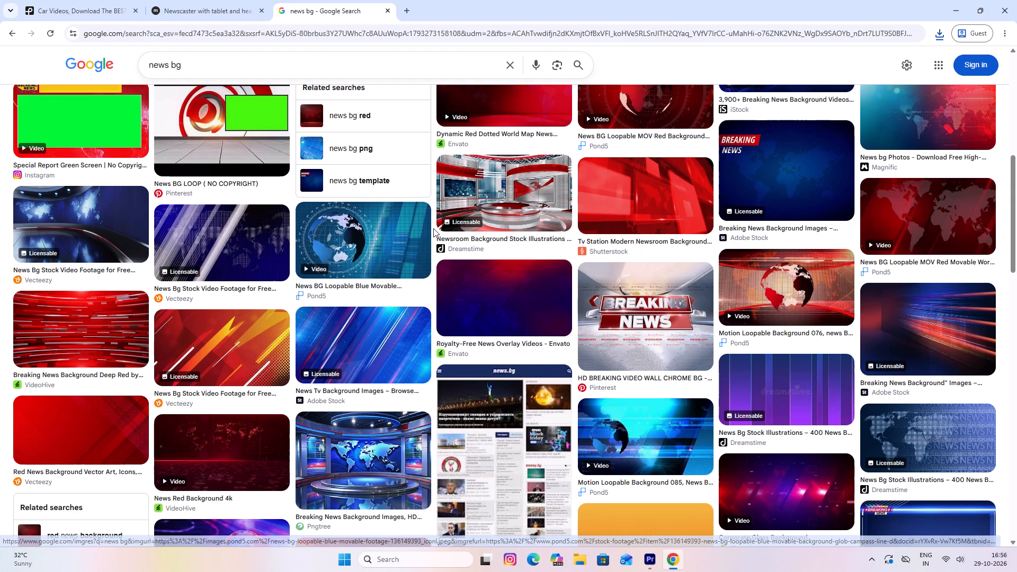
{"action": "scroll", "coordinate": [434, 228], "scroll_direction": "down", "scroll_amount": 6}
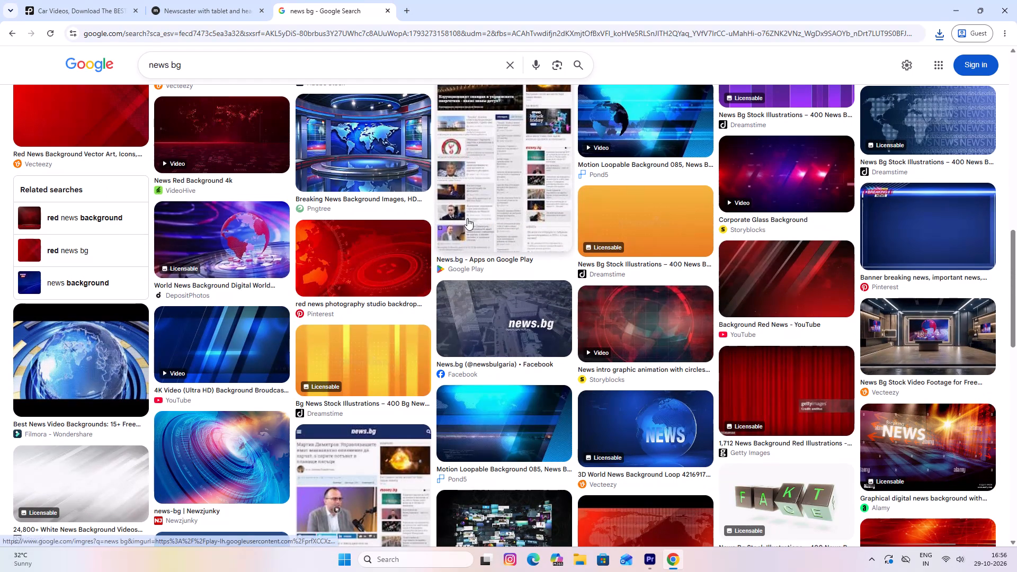
{"action": "scroll", "coordinate": [421, 230], "scroll_direction": "down", "scroll_amount": 1}
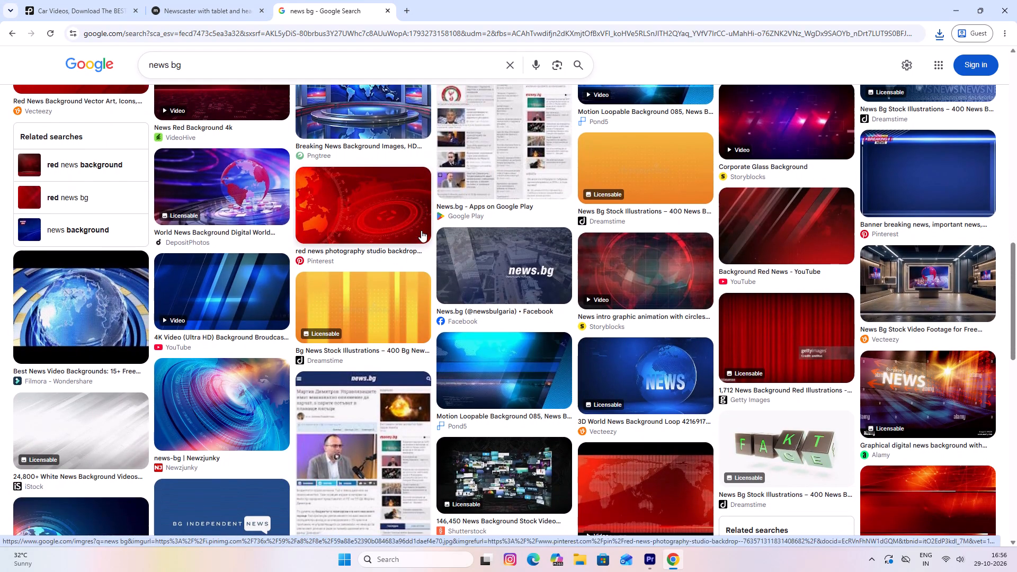
{"action": "left_click", "coordinate": [908, 288]}
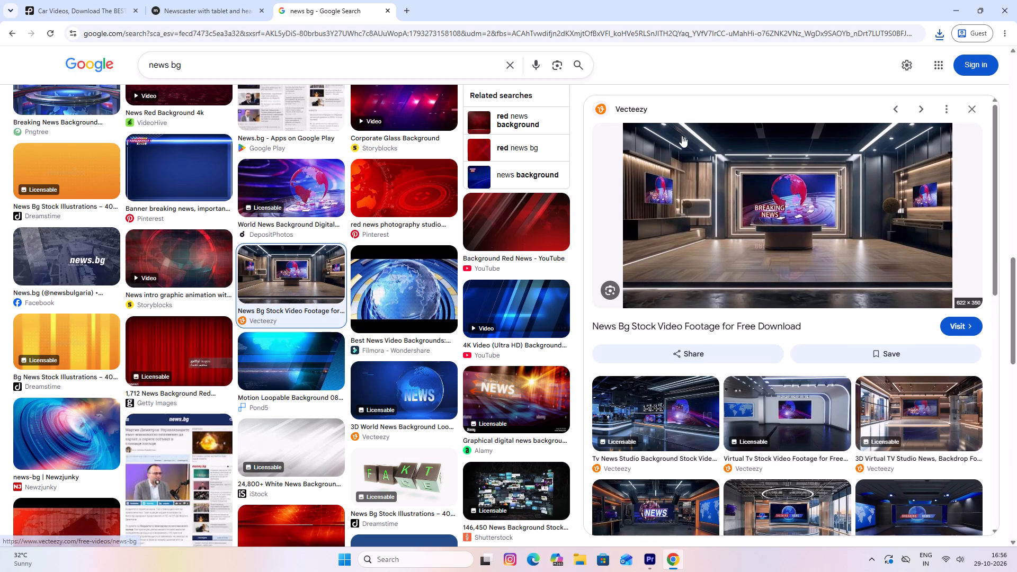
{"action": "scroll", "coordinate": [758, 271], "scroll_direction": "down", "scroll_amount": 3}
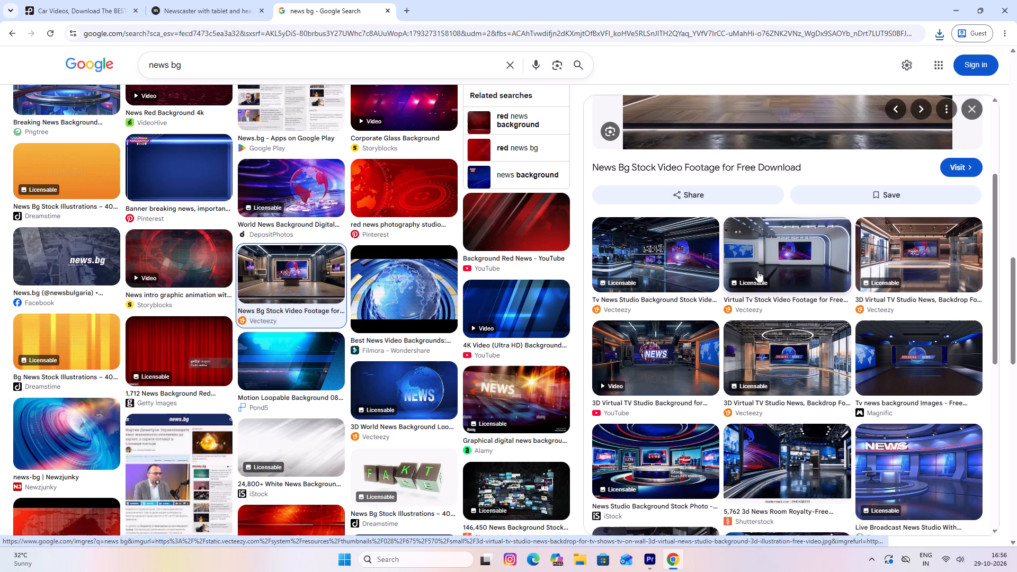
{"action": "scroll", "coordinate": [757, 271], "scroll_direction": "down", "scroll_amount": 2}
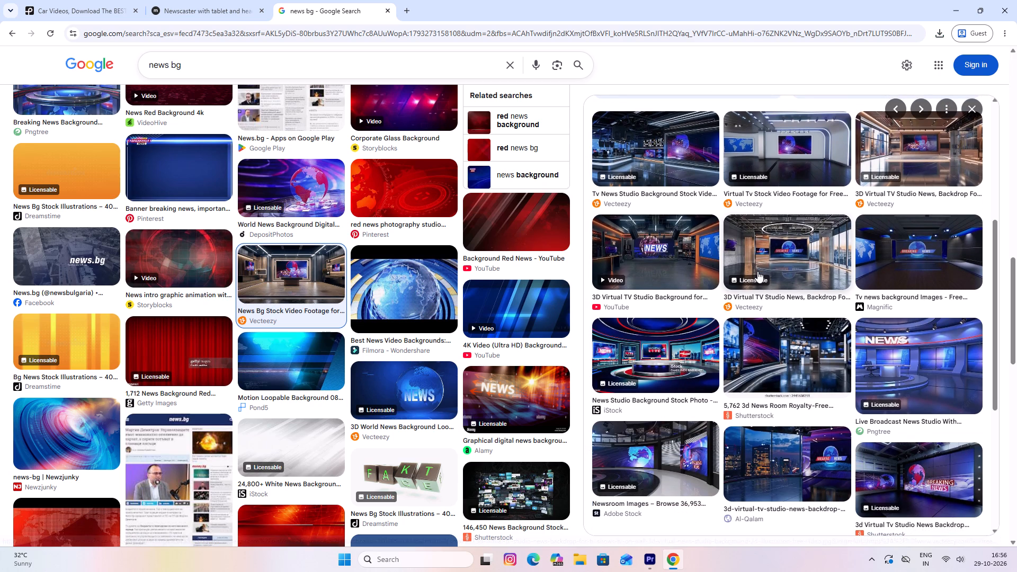
{"action": "left_click", "coordinate": [901, 355]}
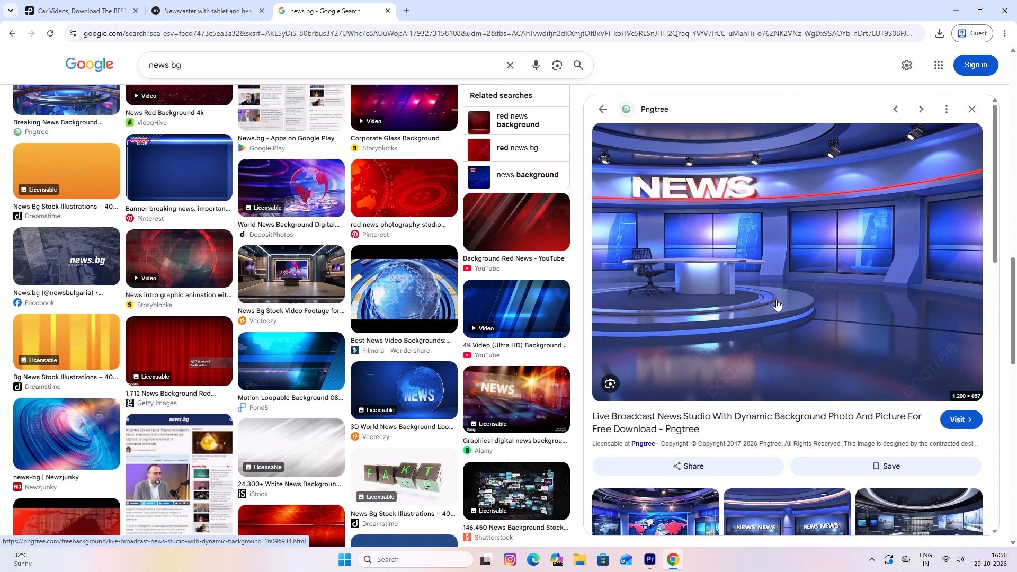
{"action": "scroll", "coordinate": [776, 300], "scroll_direction": "down", "scroll_amount": 4}
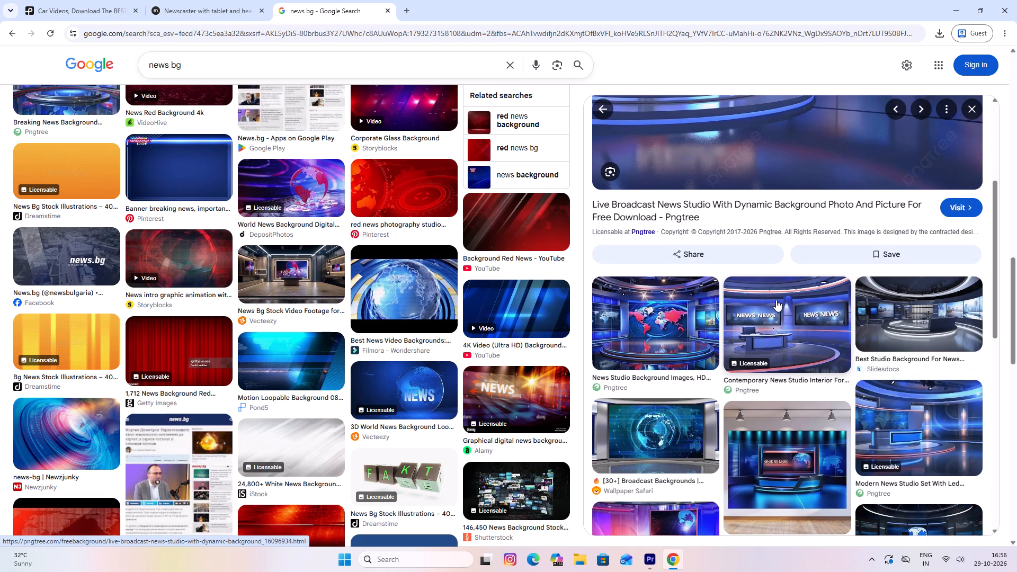
{"action": "scroll", "coordinate": [776, 300], "scroll_direction": "down", "scroll_amount": 1}
{"action": "scroll", "coordinate": [368, 259], "scroll_direction": "up", "scroll_amount": 19}
{"action": "scroll", "coordinate": [363, 256], "scroll_direction": "down", "scroll_amount": 1}
{"action": "scroll", "coordinate": [365, 228], "scroll_direction": "up", "scroll_amount": 4}
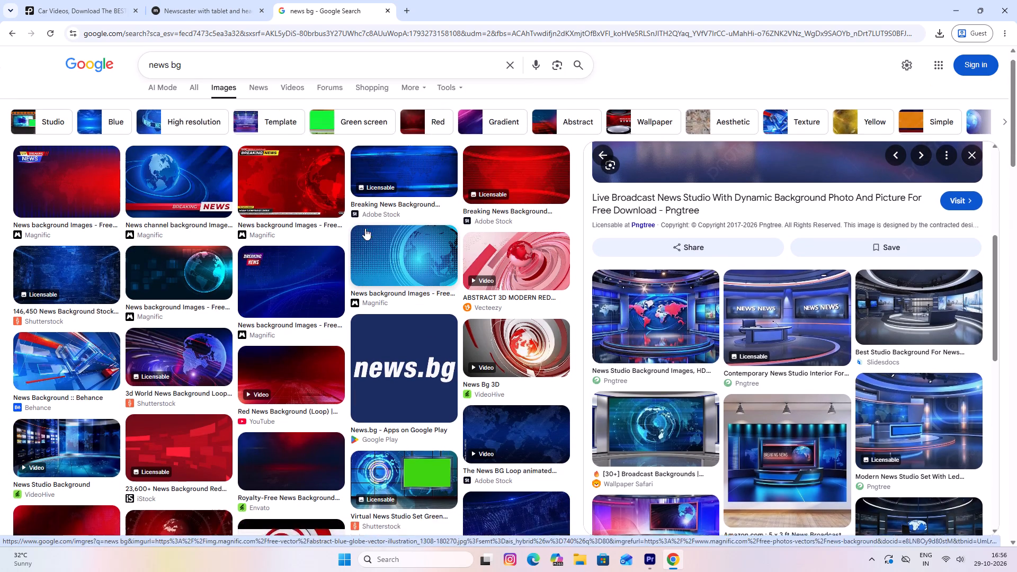
{"action": "scroll", "coordinate": [365, 228], "scroll_direction": "up", "scroll_amount": 5}
{"action": "scroll", "coordinate": [365, 228], "scroll_direction": "down", "scroll_amount": 1}
{"action": "scroll", "coordinate": [365, 228], "scroll_direction": "up", "scroll_amount": 1}
{"action": "left_click", "coordinate": [295, 209]}
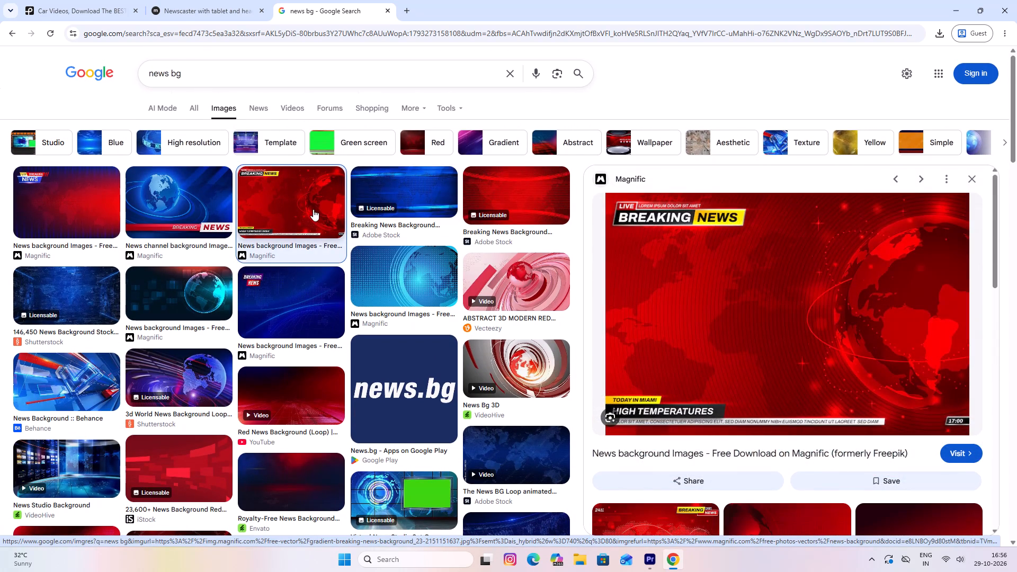
{"action": "left_click", "coordinate": [217, 205]}
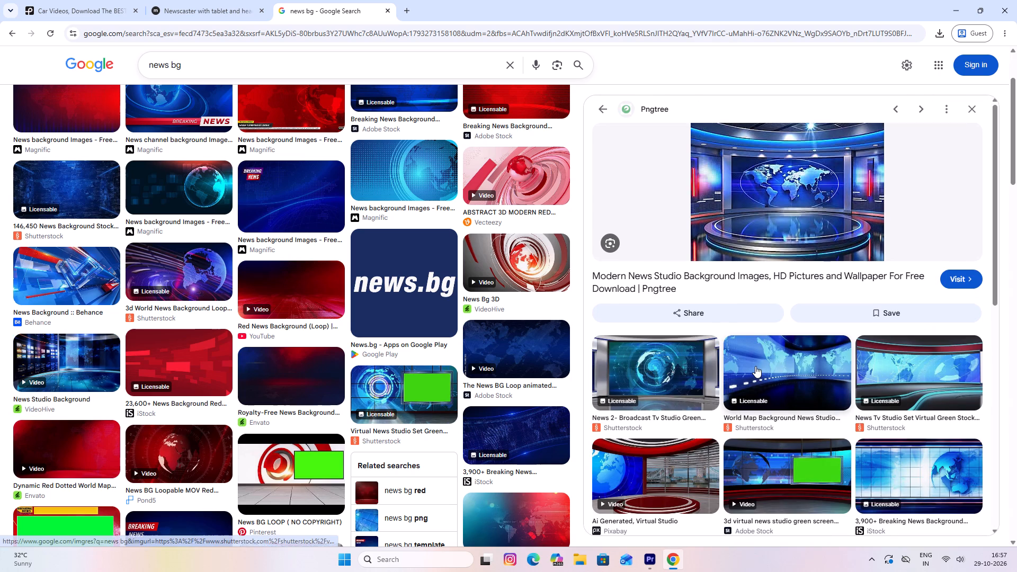
{"action": "scroll", "coordinate": [686, 371], "scroll_direction": "down", "scroll_amount": 4}
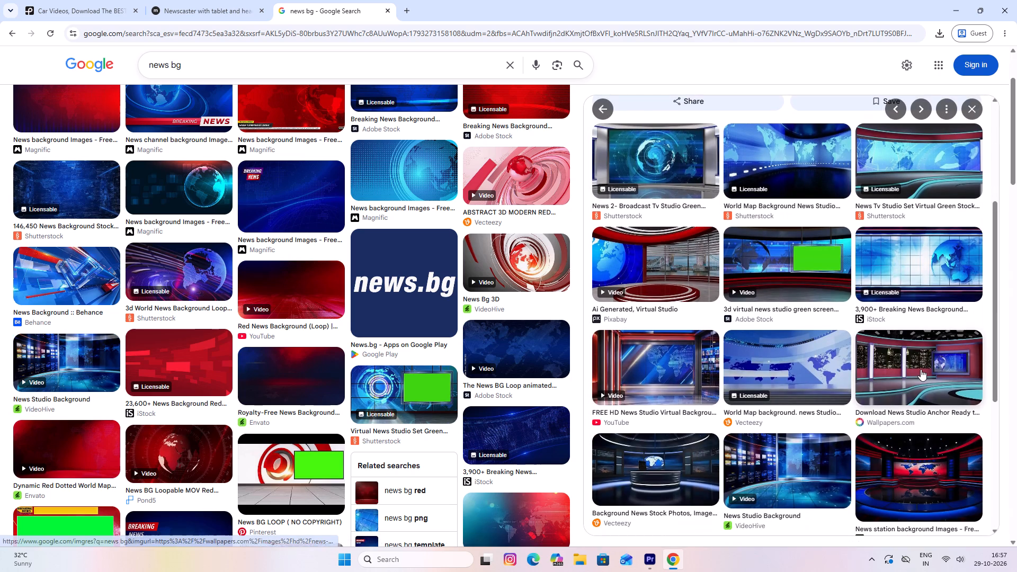
{"action": "left_click", "coordinate": [921, 369]}
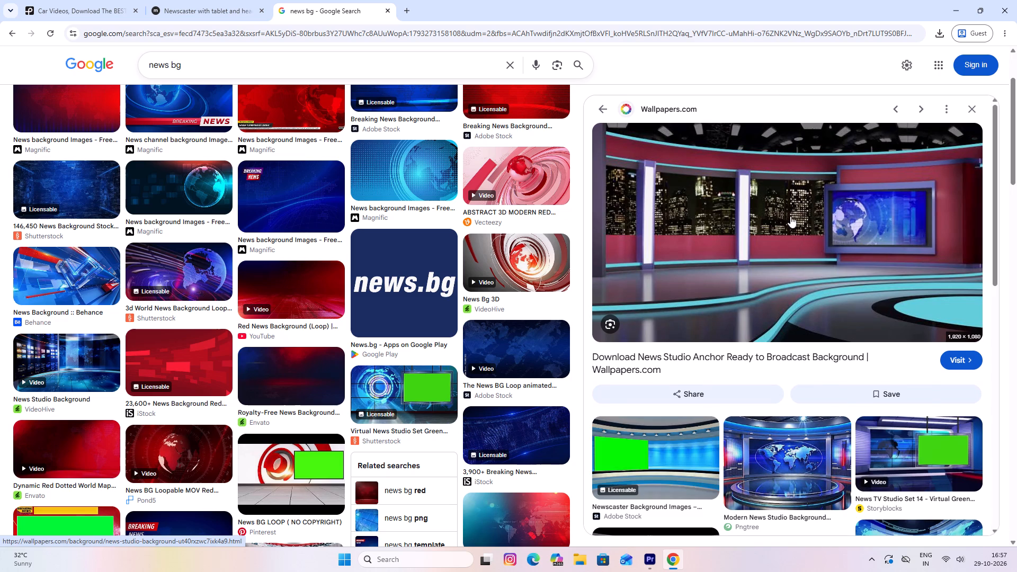
{"action": "right_click", "coordinate": [790, 216]}
{"action": "left_click", "coordinate": [841, 368]}
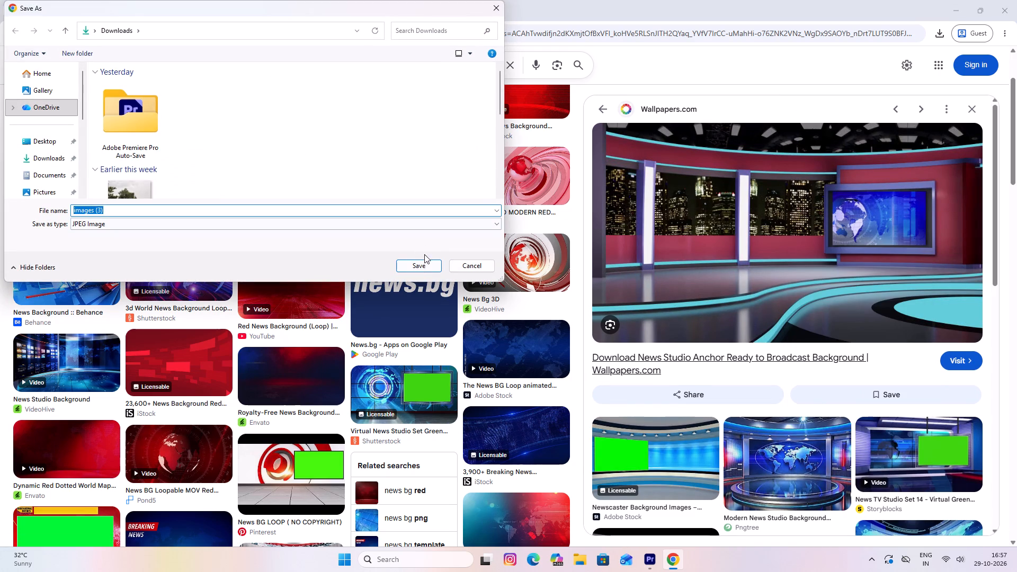
{"action": "left_click", "coordinate": [428, 263]}
Switch to Premiere and import the saved studio picture, images (3), from the Downloads folder into the project.
{"action": "left_click_drag", "start_coordinate": [829, 91], "coordinate": [703, 344]}
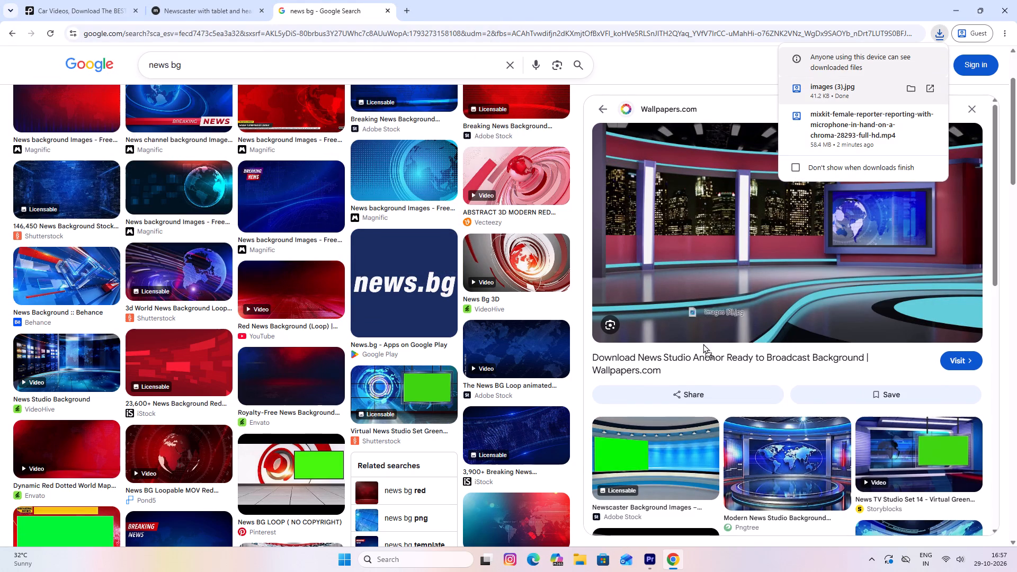
{"action": "left_click_drag", "start_coordinate": [703, 344], "coordinate": [569, 508]}
{"action": "left_click_drag", "start_coordinate": [254, 494], "coordinate": [198, 482]}
{"action": "double_click", "coordinate": [188, 483]}
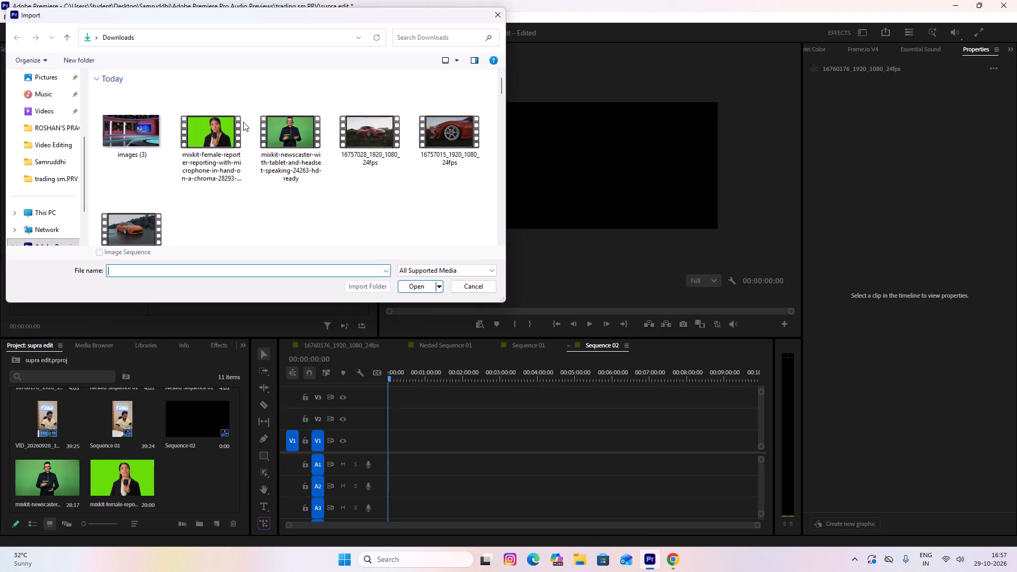
{"action": "left_click", "coordinate": [132, 135]}
{"action": "left_click", "coordinate": [413, 292]}
Place the news studio image on track V1 at the start of Sequence 02, extended to about 4 minutes 5 seconds.
{"action": "left_click_drag", "start_coordinate": [193, 472], "coordinate": [361, 426]}
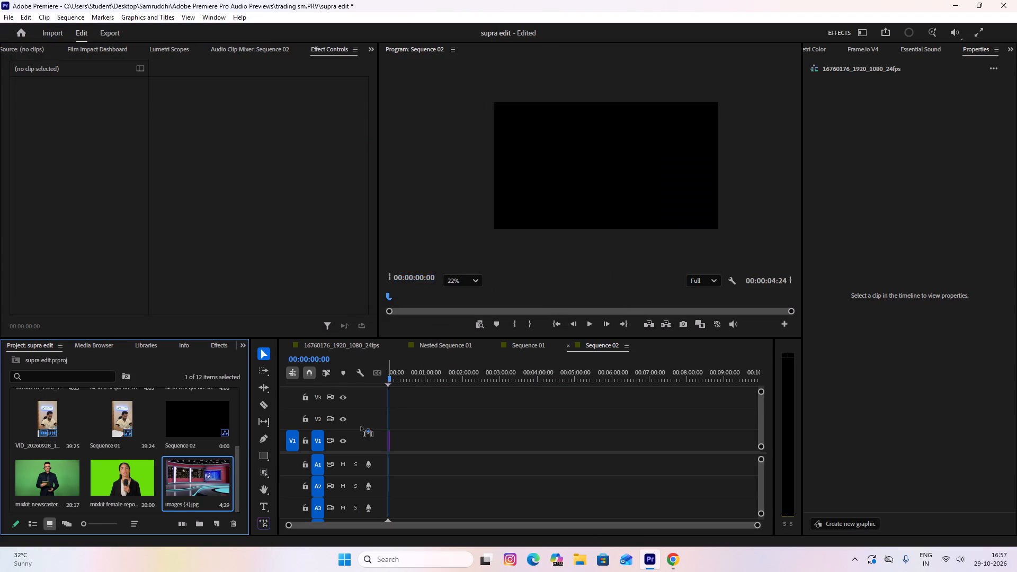
{"action": "left_click_drag", "start_coordinate": [361, 426], "coordinate": [397, 425]}
{"action": "left_click_drag", "start_coordinate": [399, 430], "coordinate": [400, 437]}
{"action": "left_click", "coordinate": [399, 439]}
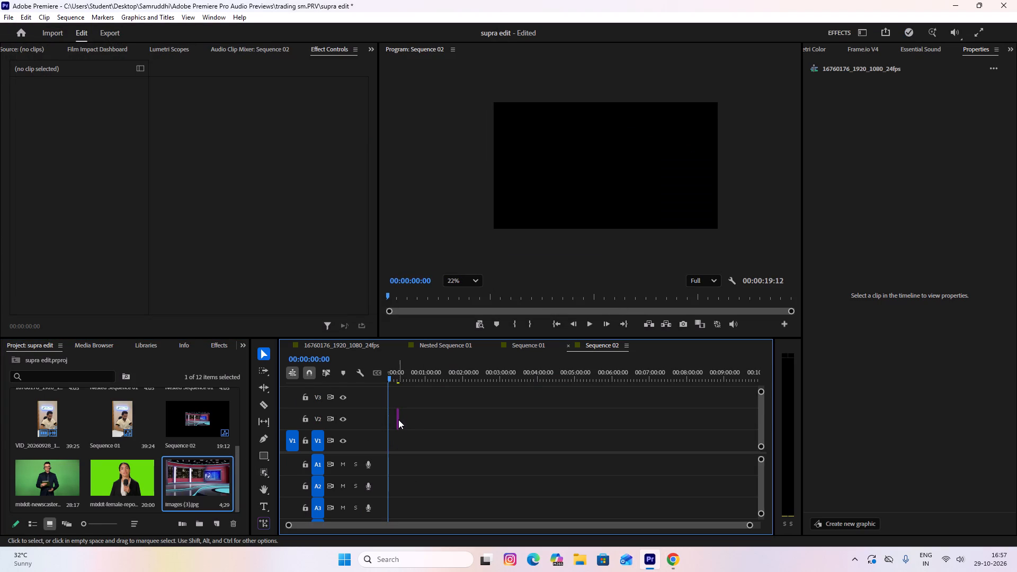
{"action": "left_click", "coordinate": [398, 419]}
{"action": "left_click_drag", "start_coordinate": [402, 419], "coordinate": [551, 427]}
{"action": "left_click_drag", "start_coordinate": [489, 424], "coordinate": [478, 436]}
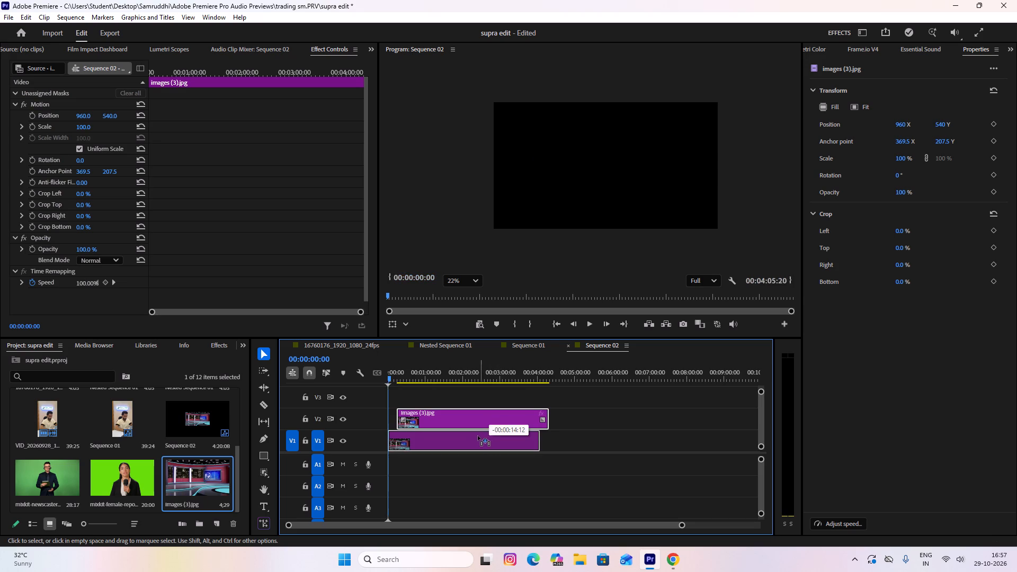
{"action": "left_click_drag", "start_coordinate": [478, 436], "coordinate": [476, 437]}
Scale the news studio image clip on V1 to 281% so it fills the frame.
{"action": "left_click", "coordinate": [426, 434]}
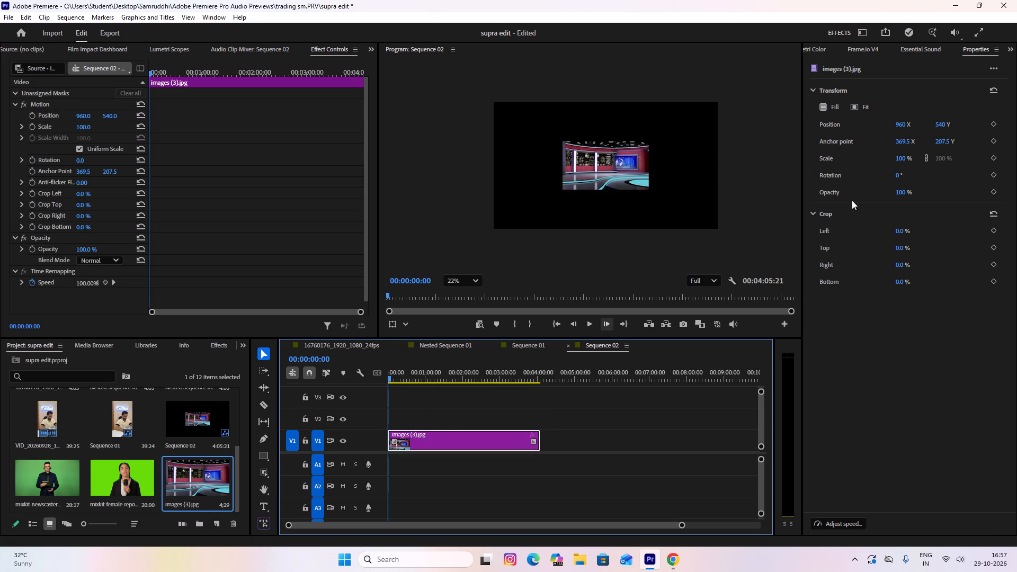
{"action": "left_click_drag", "start_coordinate": [898, 158], "coordinate": [1000, 162]}
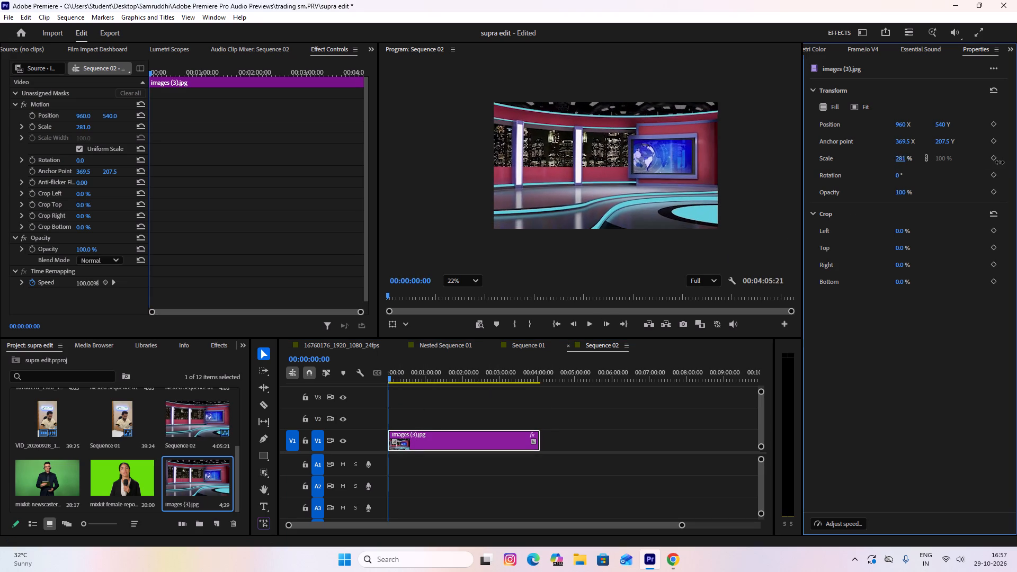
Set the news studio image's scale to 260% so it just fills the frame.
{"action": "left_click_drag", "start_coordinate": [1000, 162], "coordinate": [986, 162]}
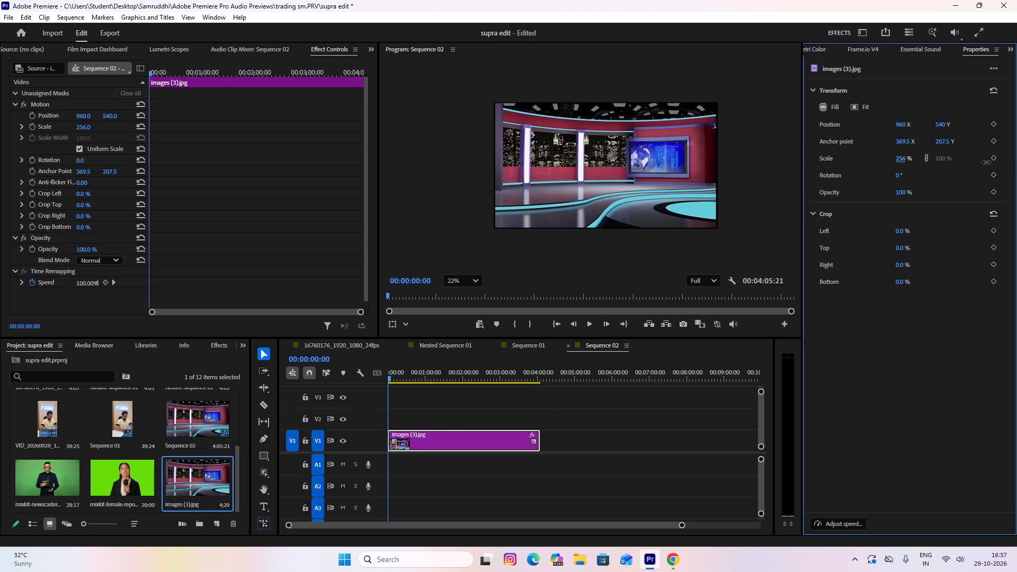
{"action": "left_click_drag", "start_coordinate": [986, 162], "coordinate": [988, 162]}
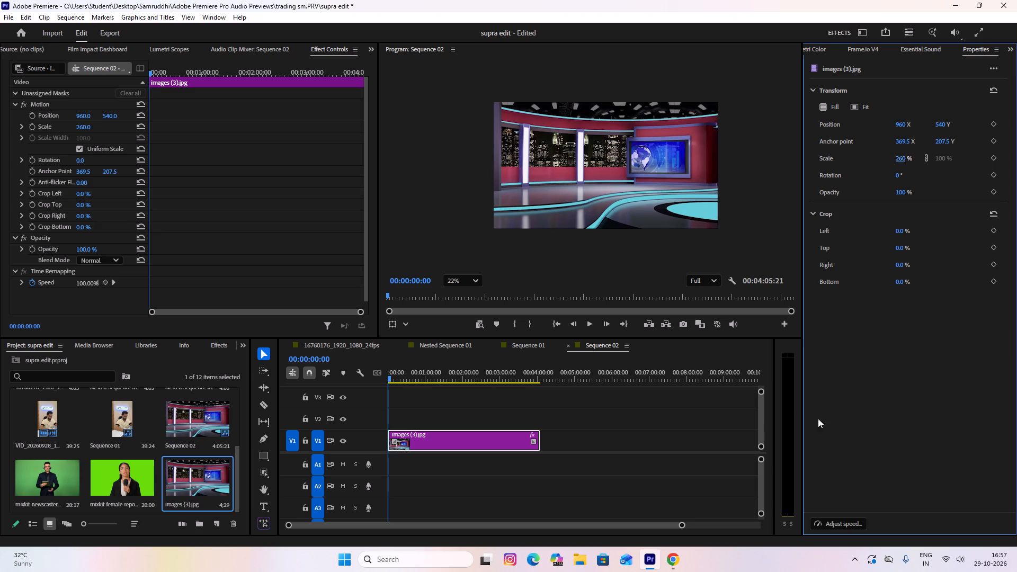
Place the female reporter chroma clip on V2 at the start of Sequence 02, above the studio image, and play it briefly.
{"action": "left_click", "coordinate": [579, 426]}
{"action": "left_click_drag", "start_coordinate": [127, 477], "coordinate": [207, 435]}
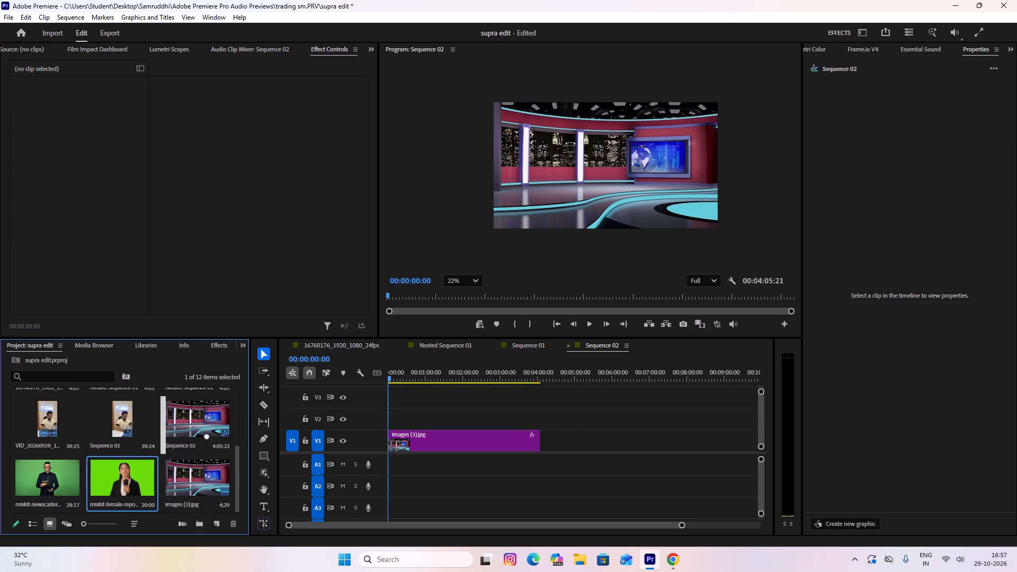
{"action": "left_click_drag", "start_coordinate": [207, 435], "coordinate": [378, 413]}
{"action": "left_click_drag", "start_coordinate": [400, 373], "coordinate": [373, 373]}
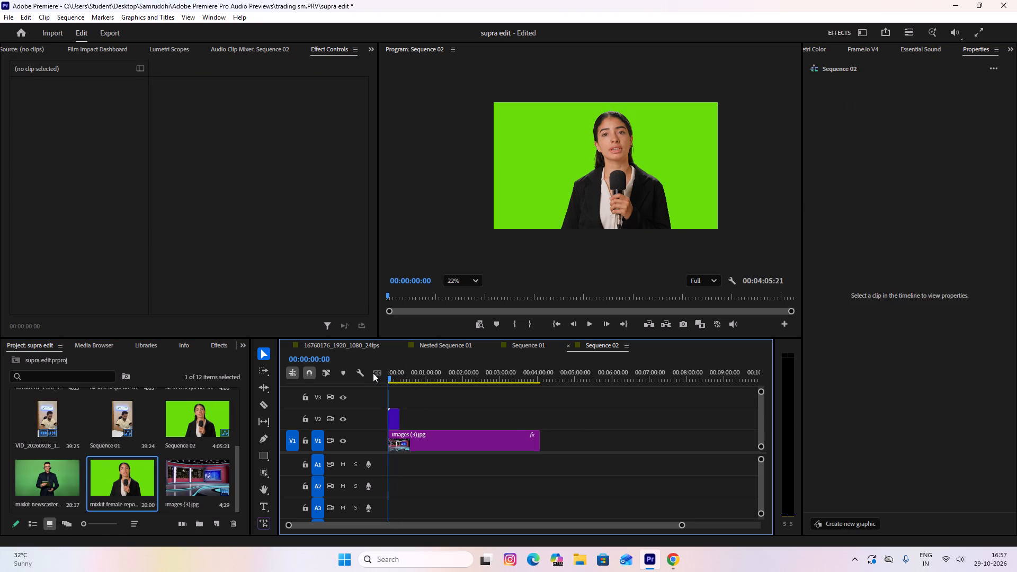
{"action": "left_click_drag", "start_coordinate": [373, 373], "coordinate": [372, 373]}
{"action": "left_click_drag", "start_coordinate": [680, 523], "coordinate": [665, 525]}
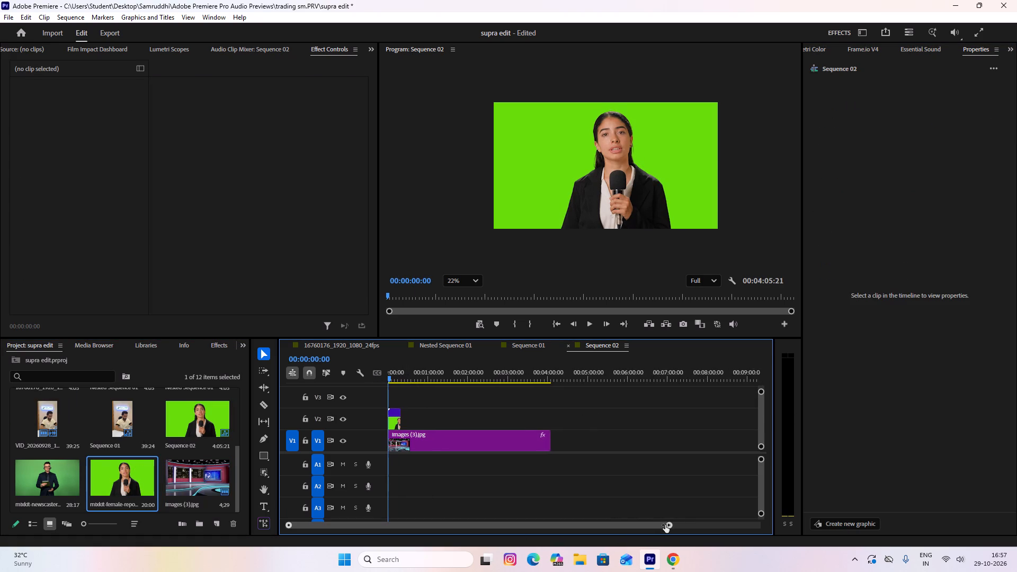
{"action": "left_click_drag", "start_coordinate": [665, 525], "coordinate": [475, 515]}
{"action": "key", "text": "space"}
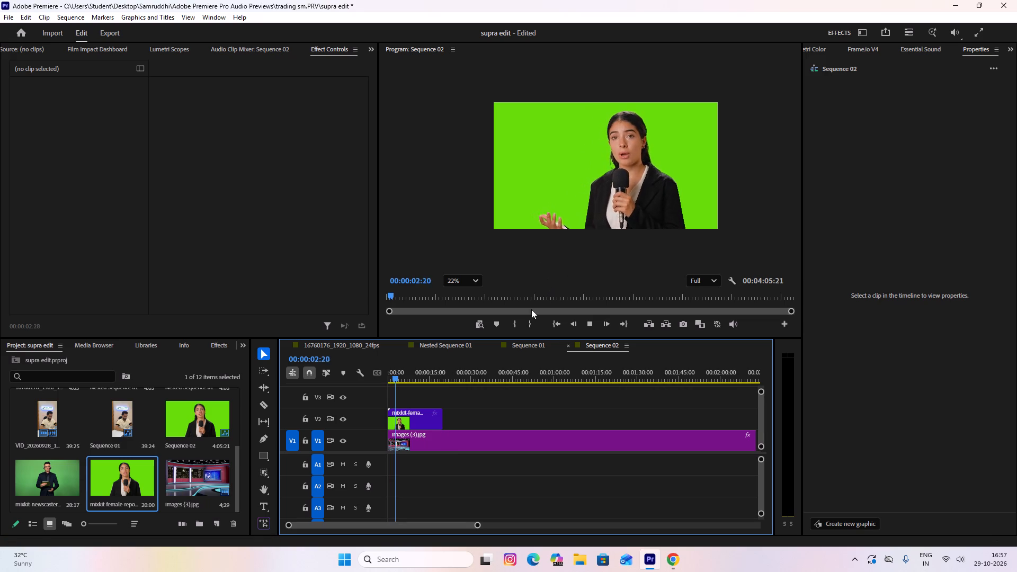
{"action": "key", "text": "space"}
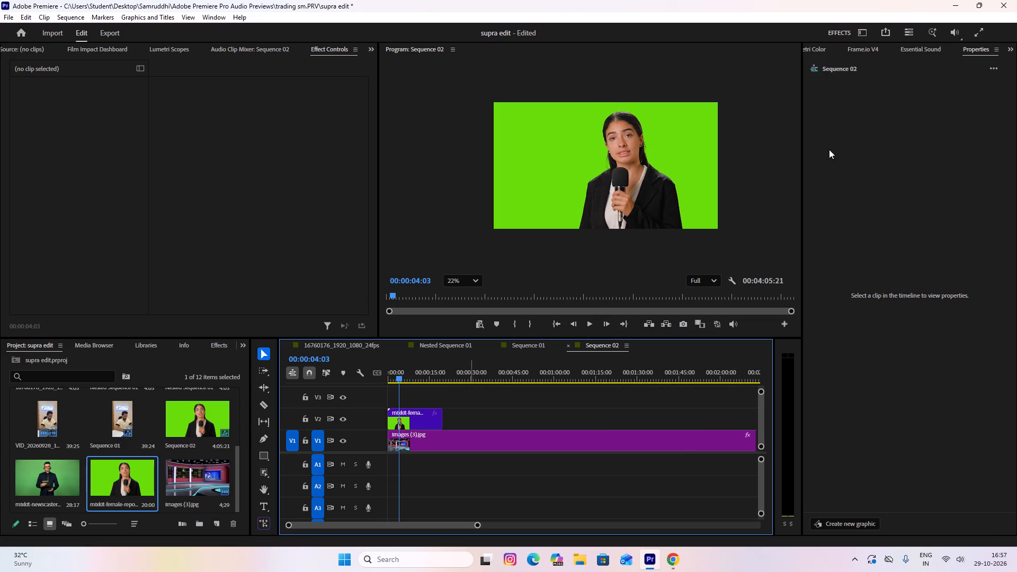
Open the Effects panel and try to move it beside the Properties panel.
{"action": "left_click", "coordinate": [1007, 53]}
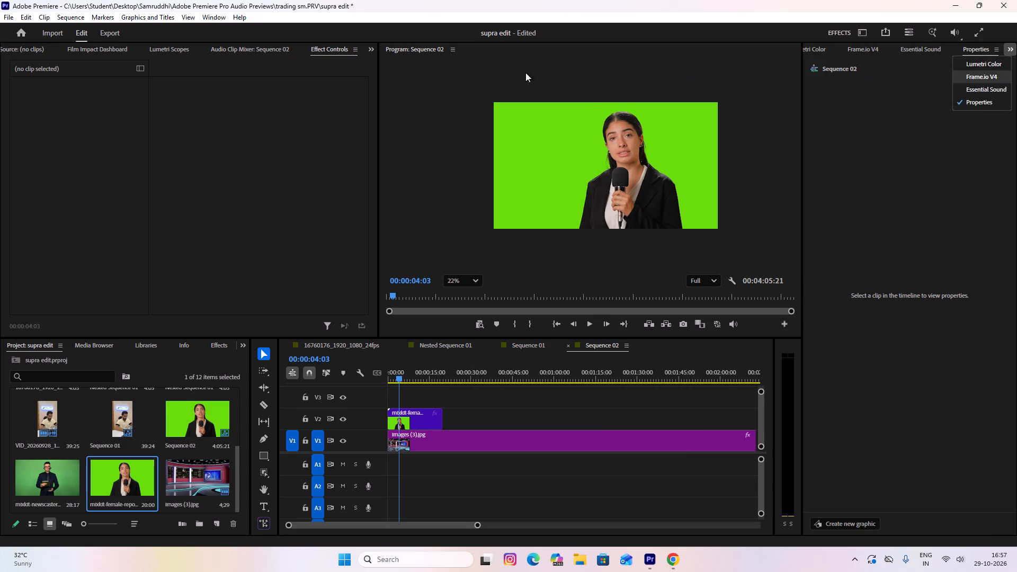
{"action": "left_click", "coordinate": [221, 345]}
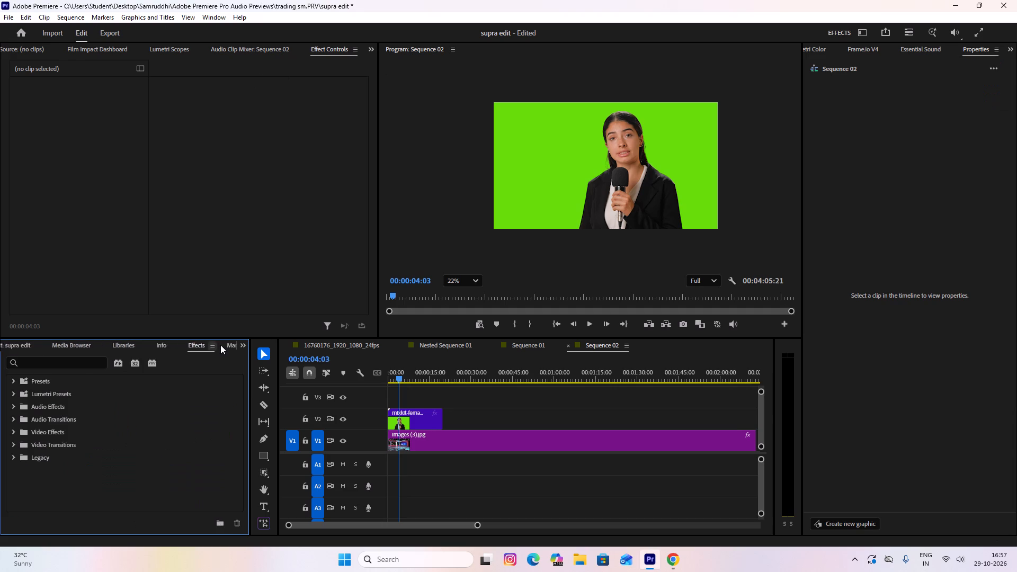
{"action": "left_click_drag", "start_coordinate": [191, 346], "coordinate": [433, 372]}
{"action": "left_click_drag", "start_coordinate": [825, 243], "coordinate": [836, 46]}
Look through the project history and revert to the Overwrite state just before Sequence 02 was created.
{"action": "scroll", "coordinate": [128, 400], "scroll_direction": "up", "scroll_amount": 4}
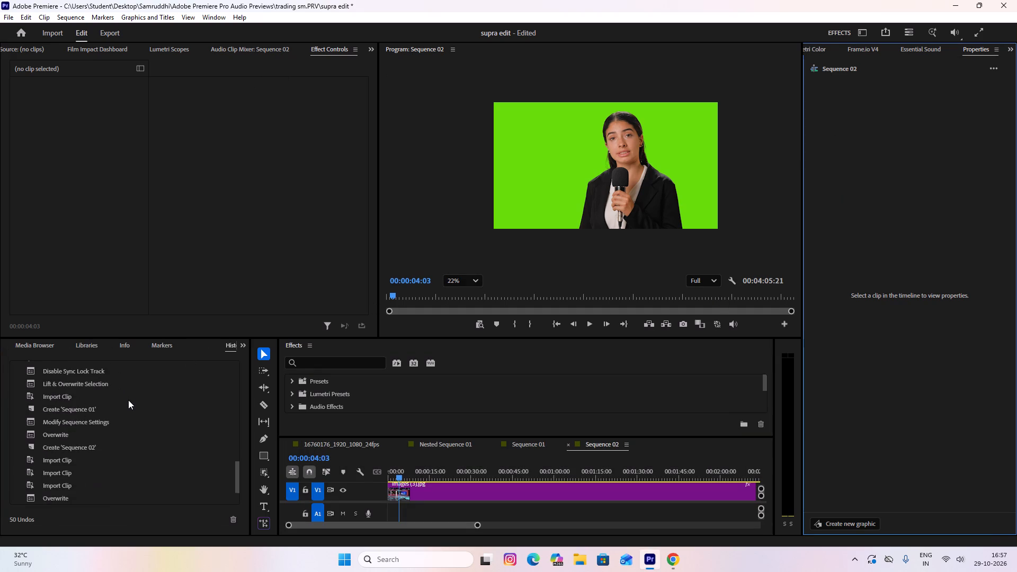
{"action": "scroll", "coordinate": [128, 400], "scroll_direction": "down", "scroll_amount": 1}
{"action": "scroll", "coordinate": [128, 400], "scroll_direction": "up", "scroll_amount": 1}
{"action": "scroll", "coordinate": [128, 400], "scroll_direction": "down", "scroll_amount": 1}
{"action": "scroll", "coordinate": [128, 400], "scroll_direction": "up", "scroll_amount": 2}
{"action": "left_click", "coordinate": [238, 341]}
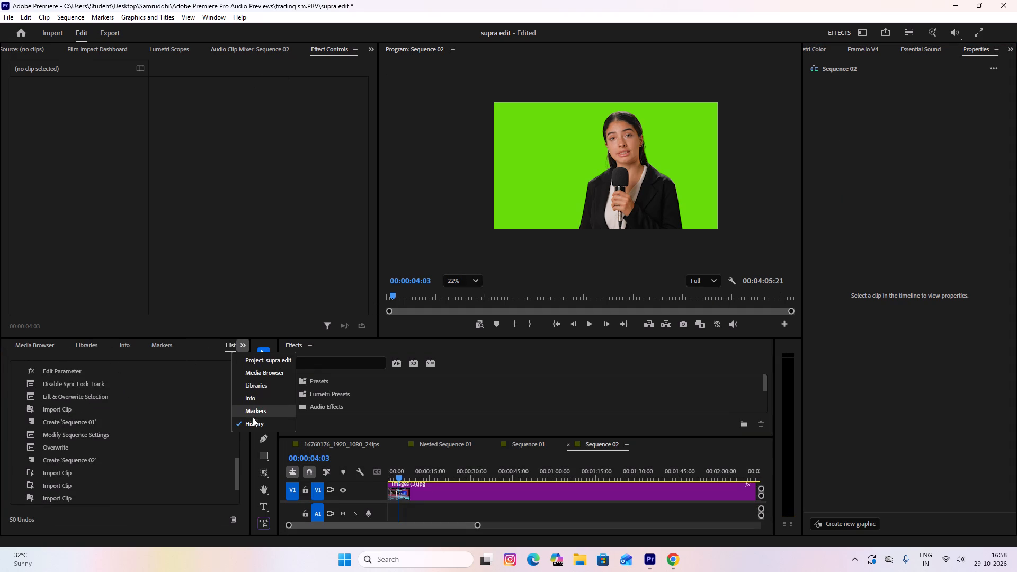
{"action": "left_click", "coordinate": [174, 451]}
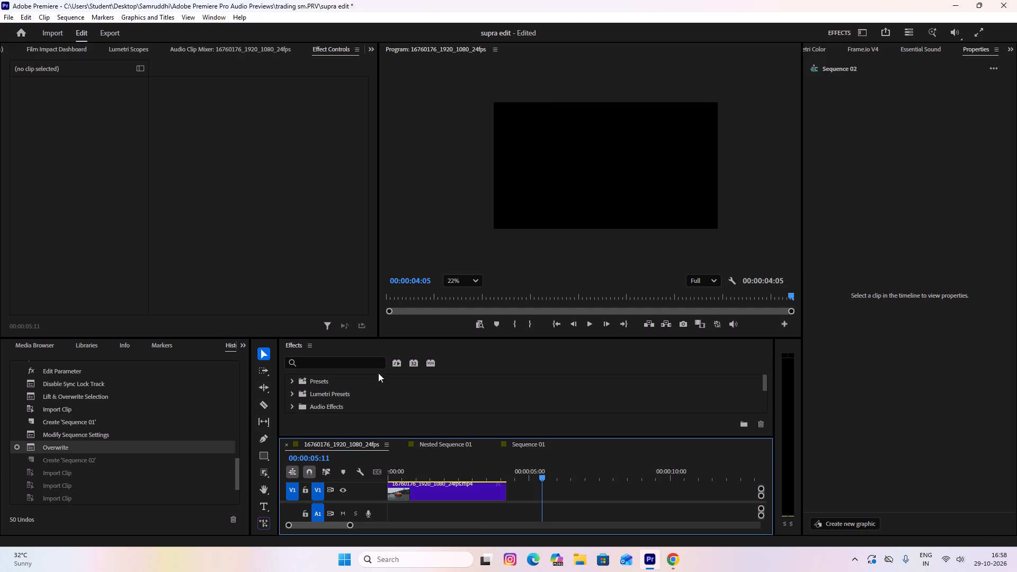
Dock the Effects panel in the same group as Lumetri Color and Properties.
{"action": "left_click", "coordinate": [290, 345]}
{"action": "left_click_drag", "start_coordinate": [295, 345], "coordinate": [874, 52]}
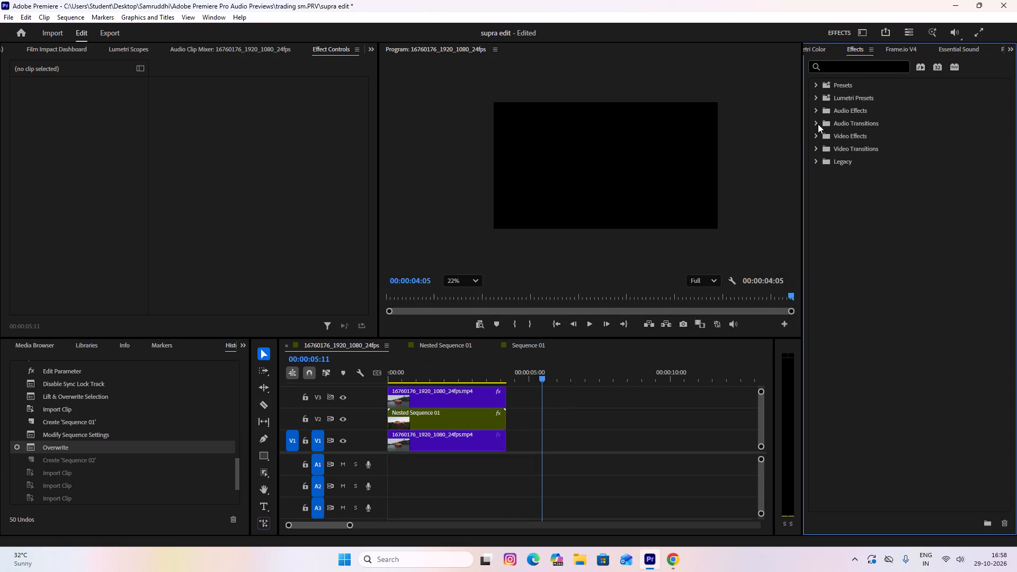
Browse the Keying video effects and search the effects for "ultra key".
{"action": "left_click", "coordinate": [815, 137]}
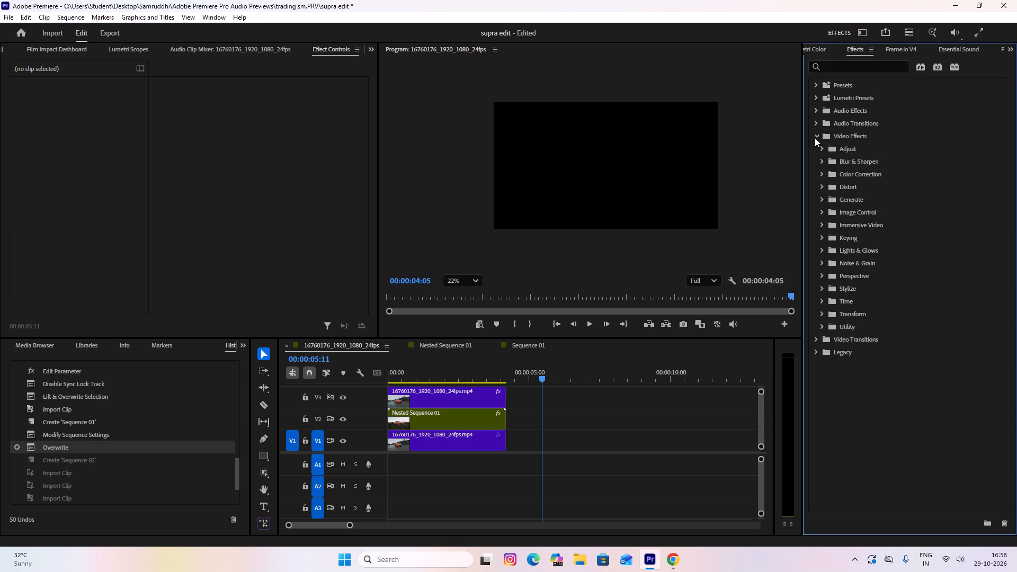
{"action": "left_click", "coordinate": [821, 240]}
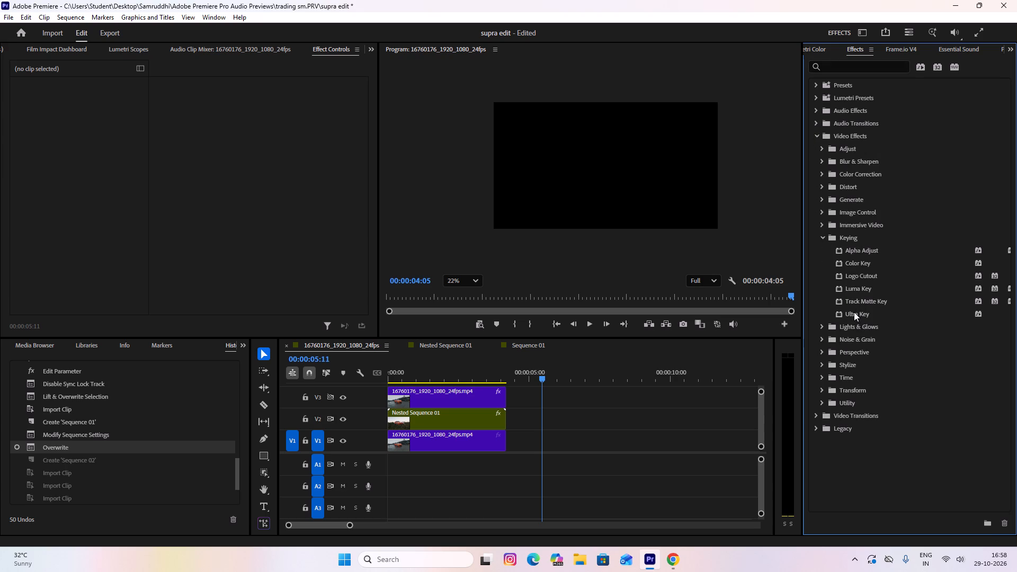
{"action": "left_click", "coordinate": [818, 137]}
{"action": "left_click", "coordinate": [859, 65]}
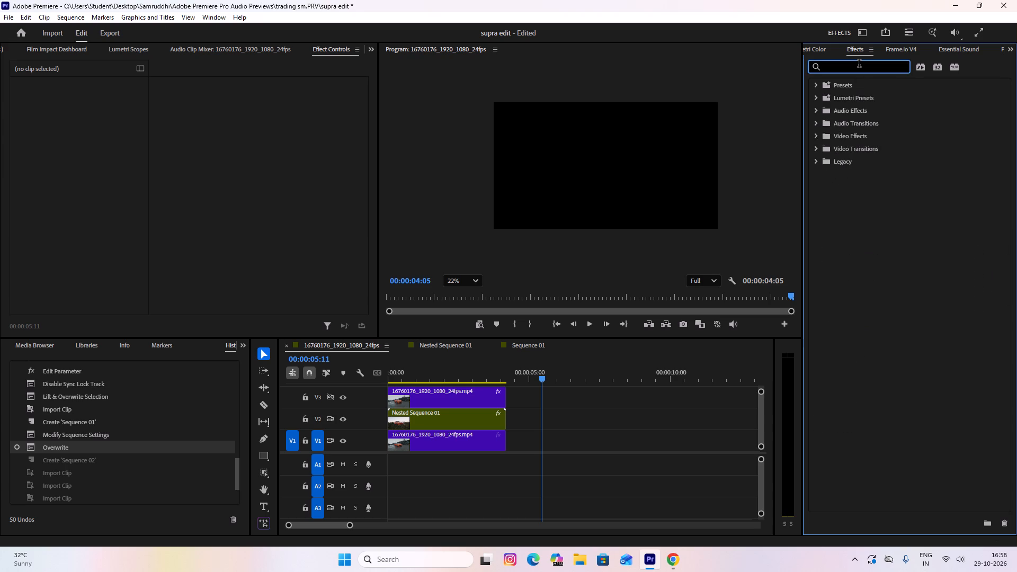
{"action": "type", "text": "ultrakey"}
{"action": "key", "text": "Left"}
{"action": "key", "text": "Left"}
{"action": "key", "text": "Left"}
{"action": "key", "text": "Left"}
{"action": "key", "text": "Right"}
{"action": "key", "text": "space"}
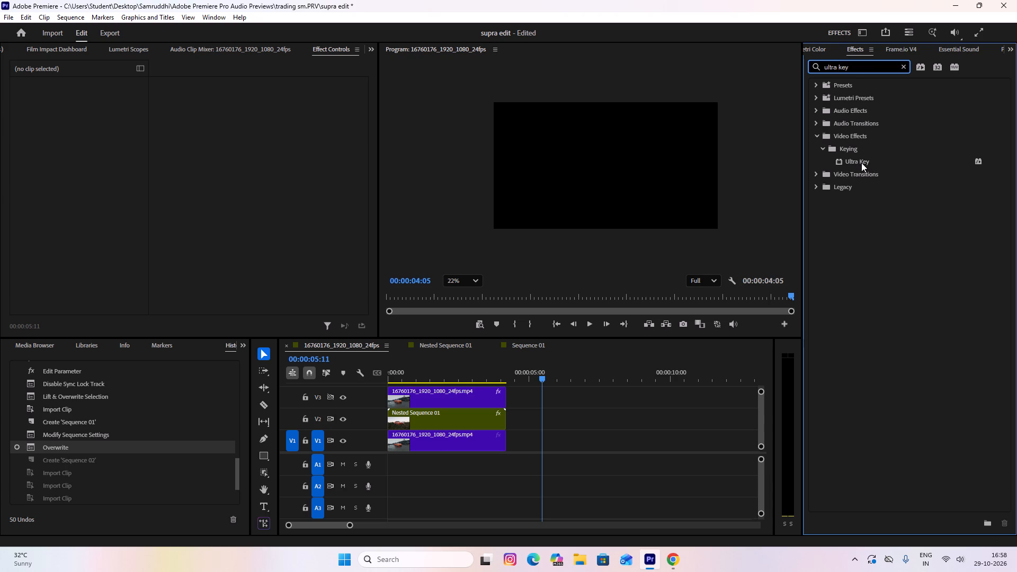
Check the open sequences and the project's media items for Sequence 02 and the news footage.
{"action": "left_click", "coordinate": [523, 349]}
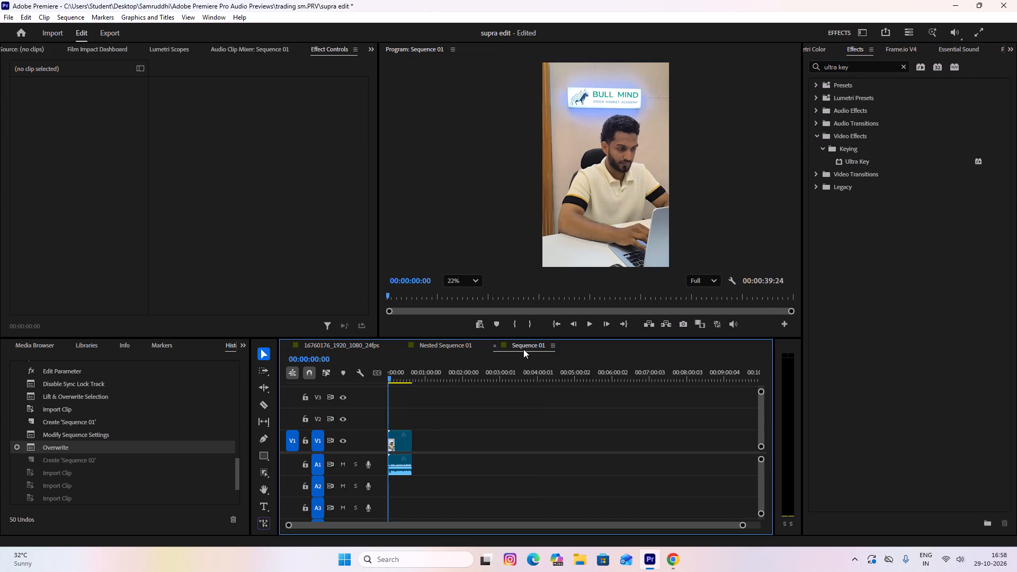
{"action": "left_click", "coordinate": [441, 351]}
{"action": "left_click", "coordinate": [532, 349]}
{"action": "left_click", "coordinate": [43, 347]}
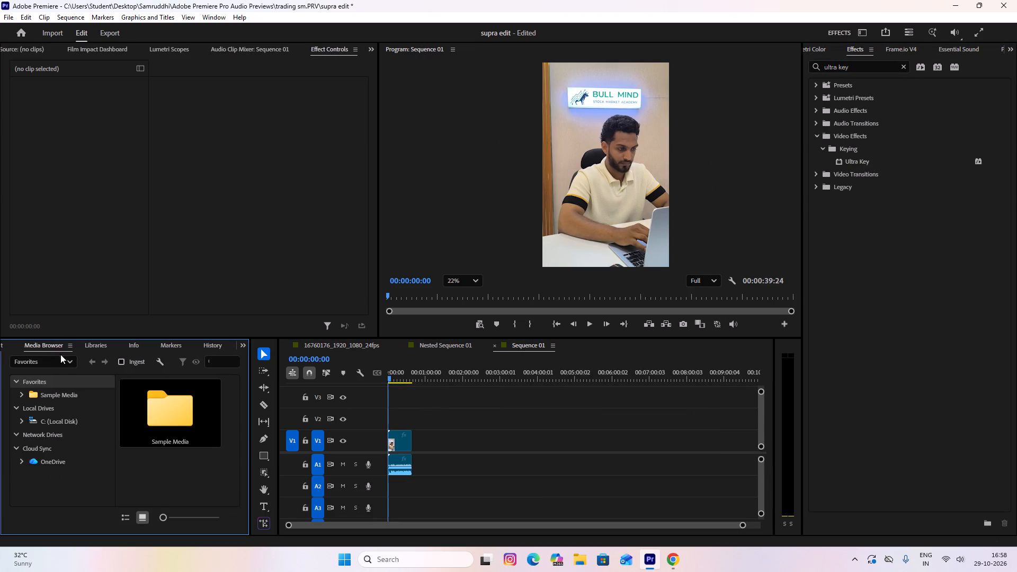
{"action": "left_click", "coordinate": [7, 346]}
{"action": "left_click", "coordinate": [163, 477]}
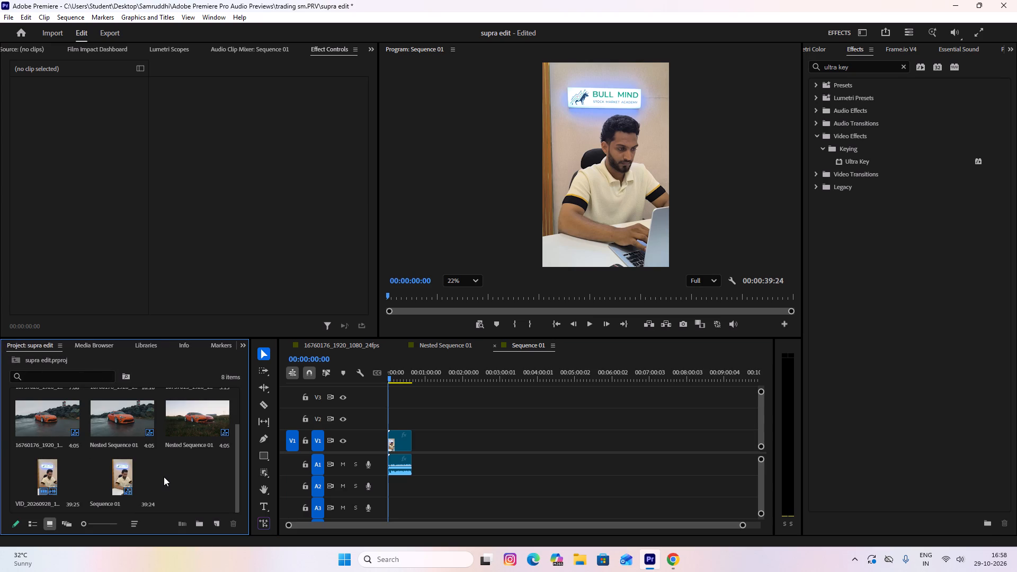
{"action": "scroll", "coordinate": [164, 477], "scroll_direction": "up", "scroll_amount": 7}
{"action": "scroll", "coordinate": [164, 477], "scroll_direction": "down", "scroll_amount": 8}
{"action": "scroll", "coordinate": [180, 470], "scroll_direction": "up", "scroll_amount": 6}
{"action": "scroll", "coordinate": [180, 470], "scroll_direction": "down", "scroll_amount": 4}
Import the studio picture images (3) and the Mixkit female reporter and newscaster clips from Downloads into the project.
{"action": "double_click", "coordinate": [192, 481]}
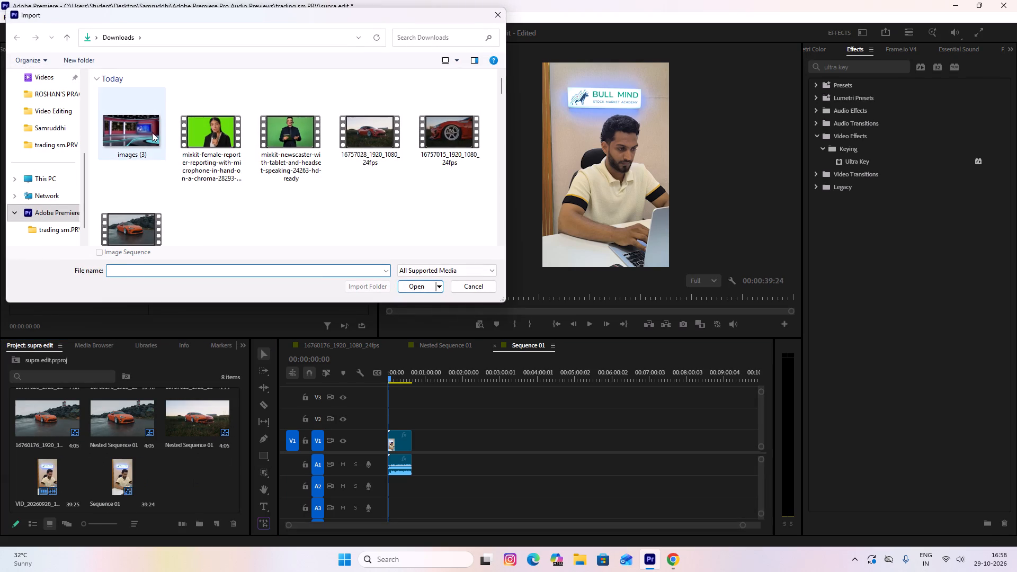
{"action": "left_click", "coordinate": [150, 131]}
{"action": "left_click", "coordinate": [209, 146], "text": "ctrl"}
{"action": "left_click", "coordinate": [309, 149], "text": "ctrl"}
{"action": "left_click", "coordinate": [403, 286]}
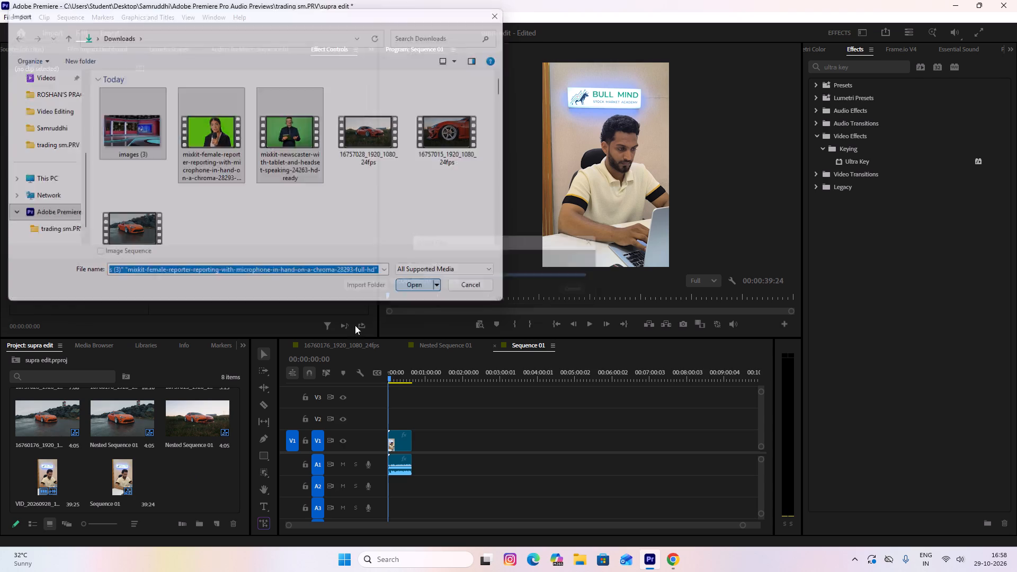
{"action": "left_click", "coordinate": [176, 477]}
Create a new sequence with the preselected preset and default name.
{"action": "left_click", "coordinate": [213, 523]}
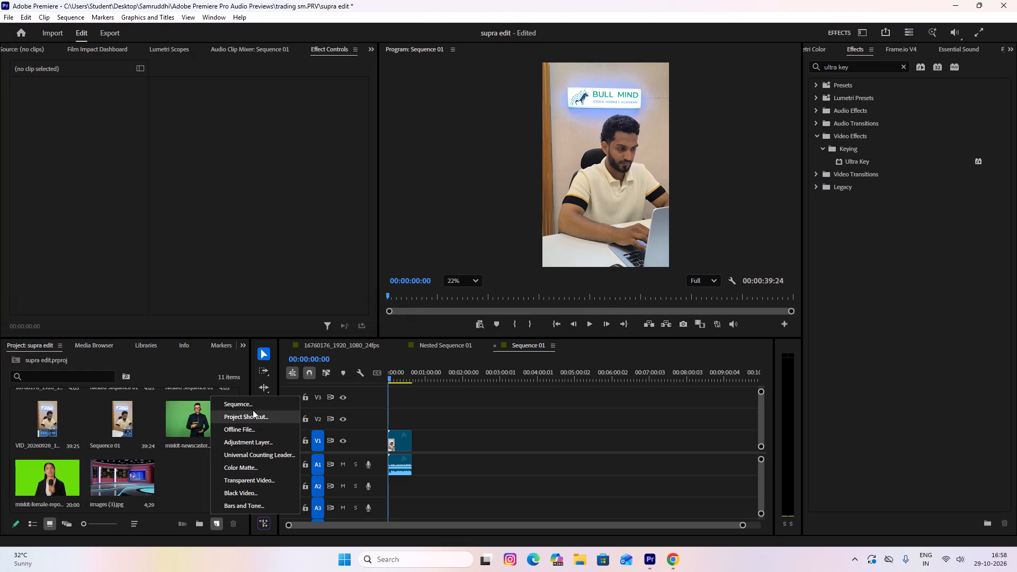
{"action": "left_click", "coordinate": [253, 410]}
{"action": "left_click", "coordinate": [639, 468]}
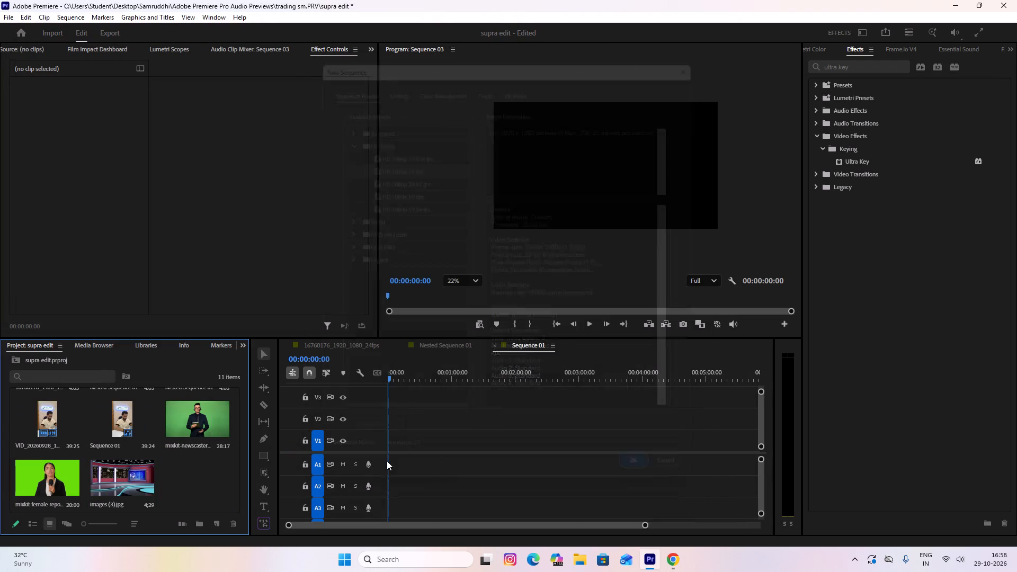
Place the news studio image on V1 at the start of Sequence 03 and extend it to about 2 minutes 11 seconds.
{"action": "left_click_drag", "start_coordinate": [123, 473], "coordinate": [390, 433]}
{"action": "left_click", "coordinate": [390, 433]}
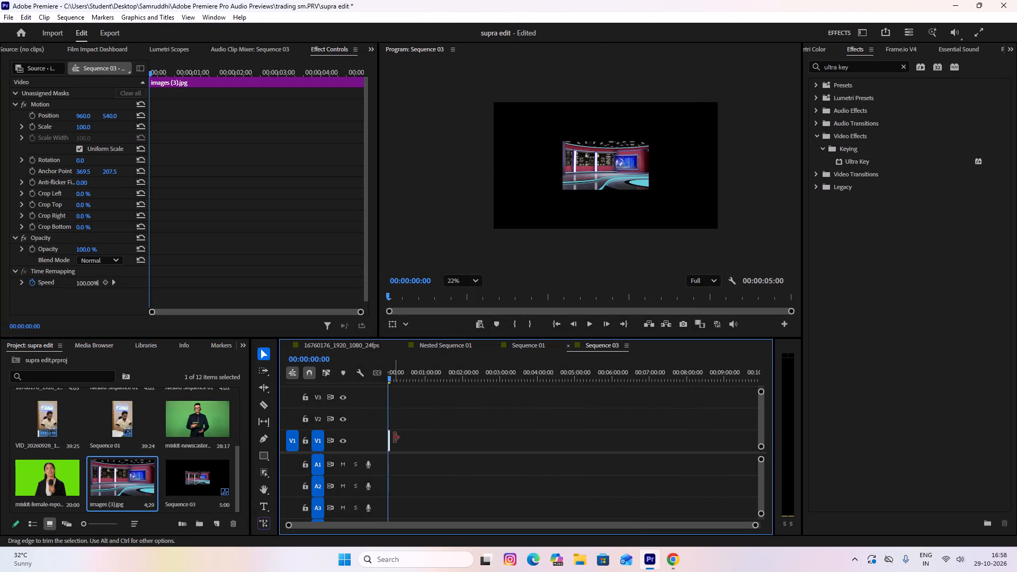
{"action": "left_click_drag", "start_coordinate": [394, 437], "coordinate": [472, 437]}
{"action": "left_click_drag", "start_coordinate": [483, 437], "coordinate": [491, 437]}
{"action": "left_click", "coordinate": [409, 438]}
Scale the news studio image in Sequence 03 to 261% so it fills the frame.
{"action": "left_click", "coordinate": [404, 378]}
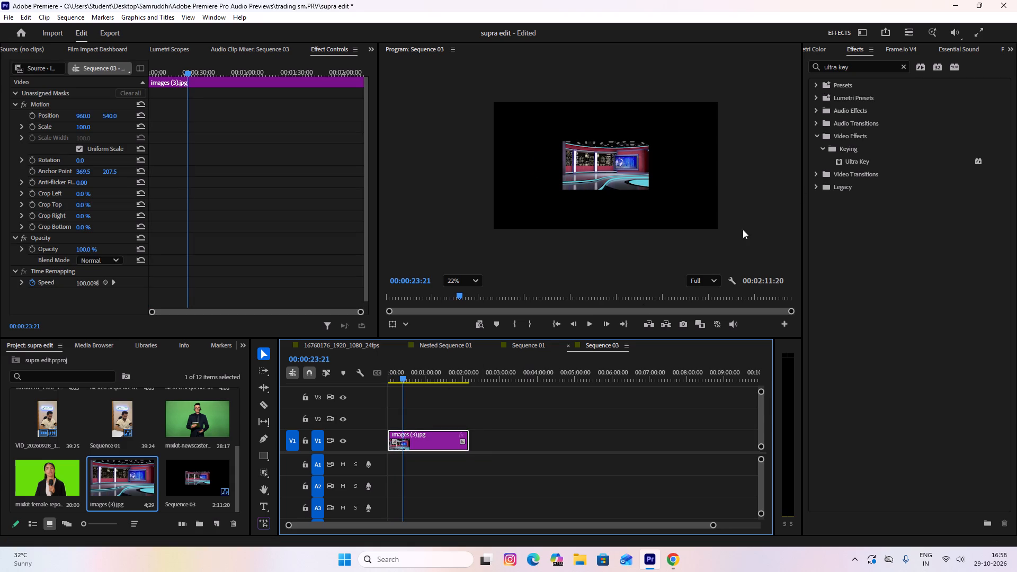
{"action": "left_click", "coordinate": [1016, 48]}
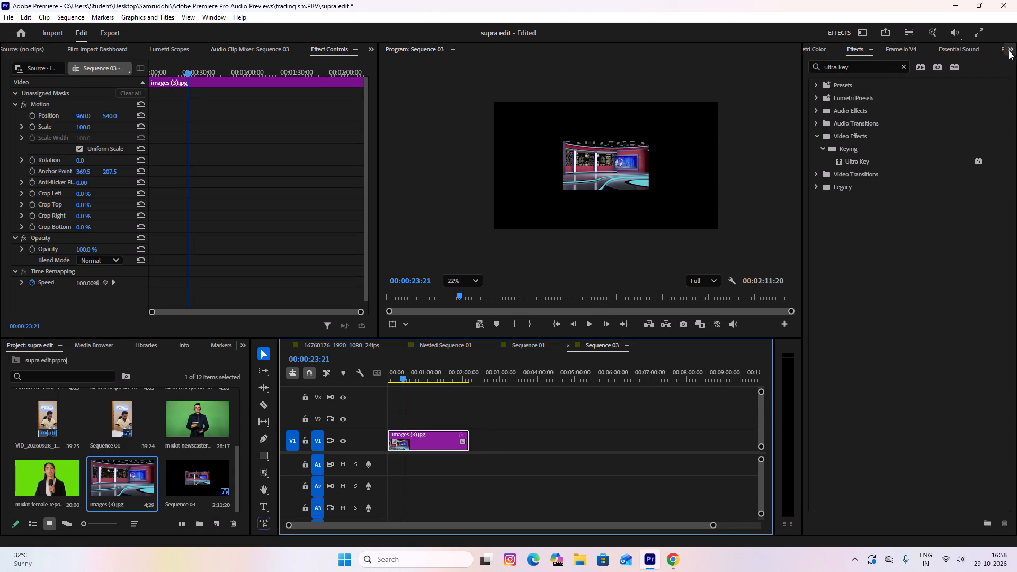
{"action": "left_click", "coordinate": [1006, 51]}
{"action": "left_click", "coordinate": [988, 109]}
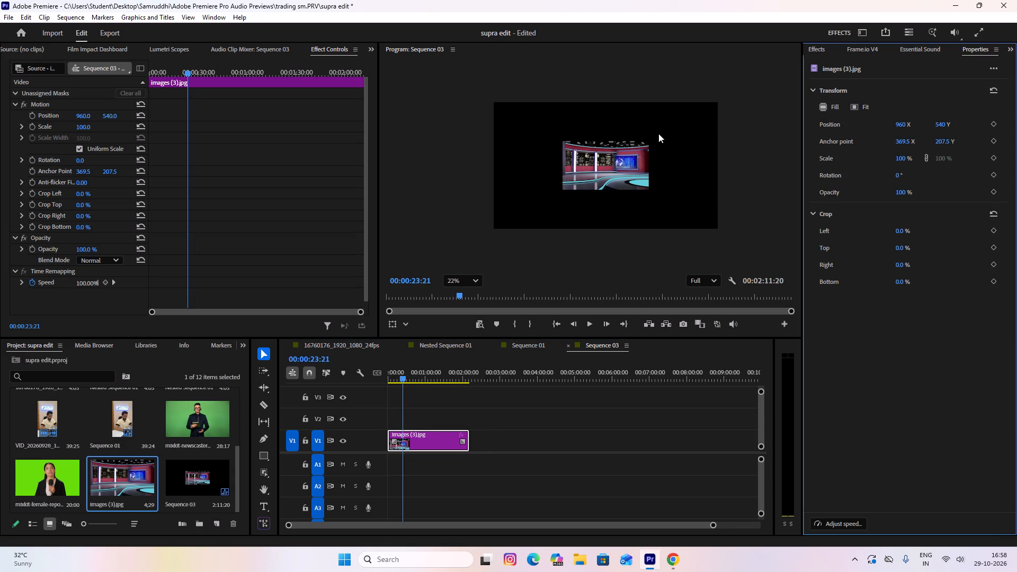
{"action": "left_click_drag", "start_coordinate": [899, 159], "coordinate": [948, 159]}
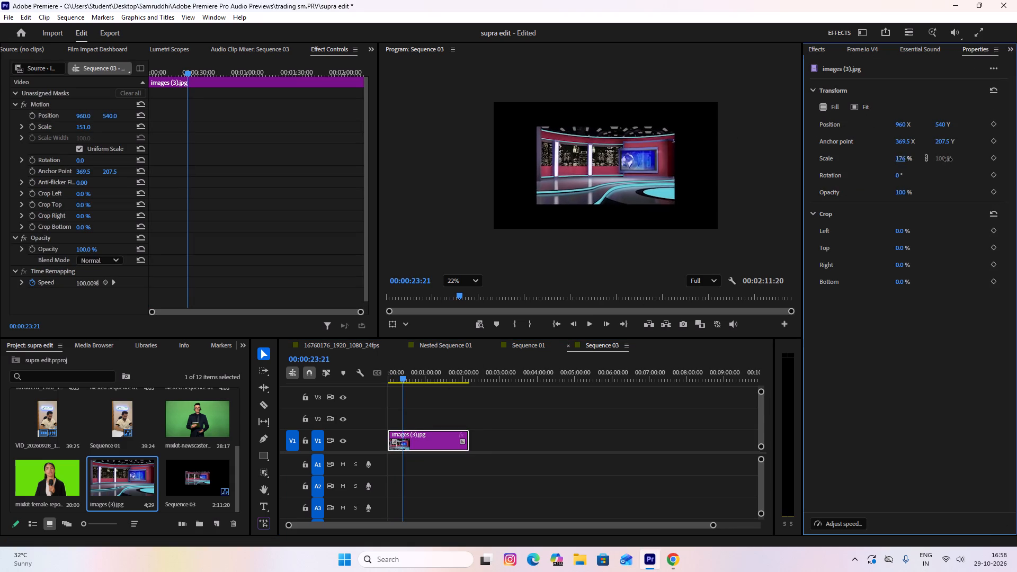
{"action": "left_click_drag", "start_coordinate": [948, 159], "coordinate": [983, 160]}
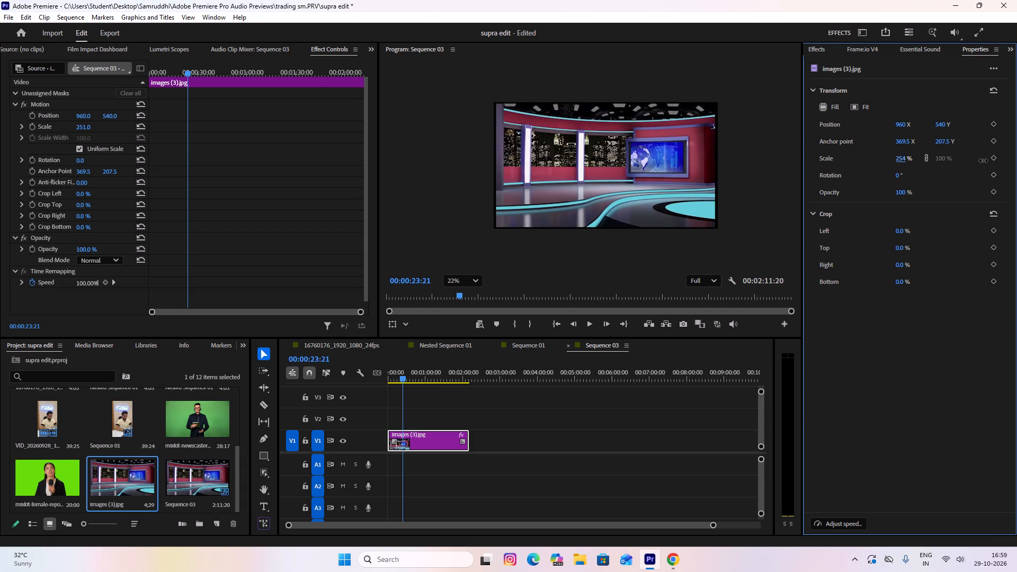
{"action": "left_click_drag", "start_coordinate": [983, 160], "coordinate": [989, 163]}
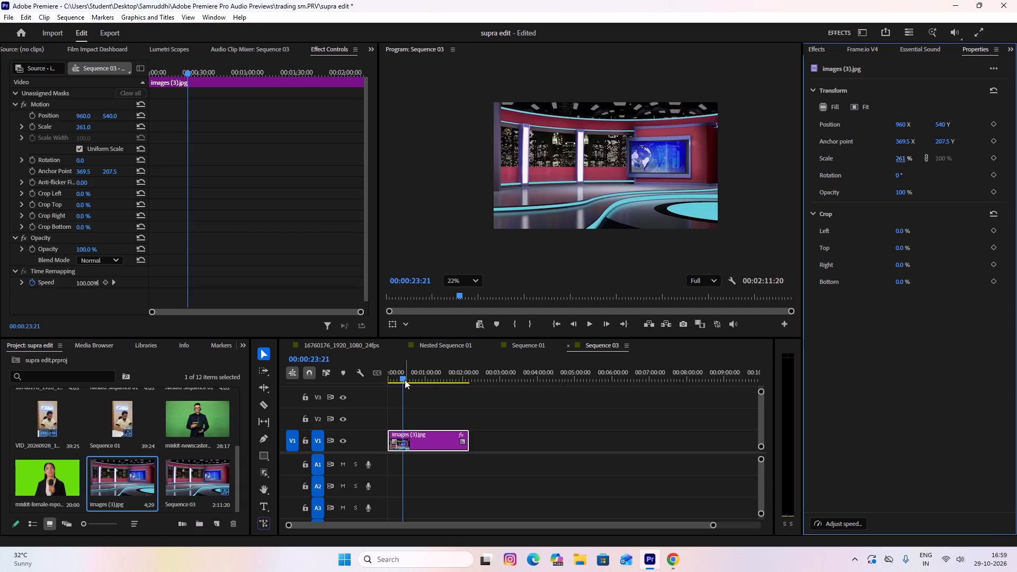
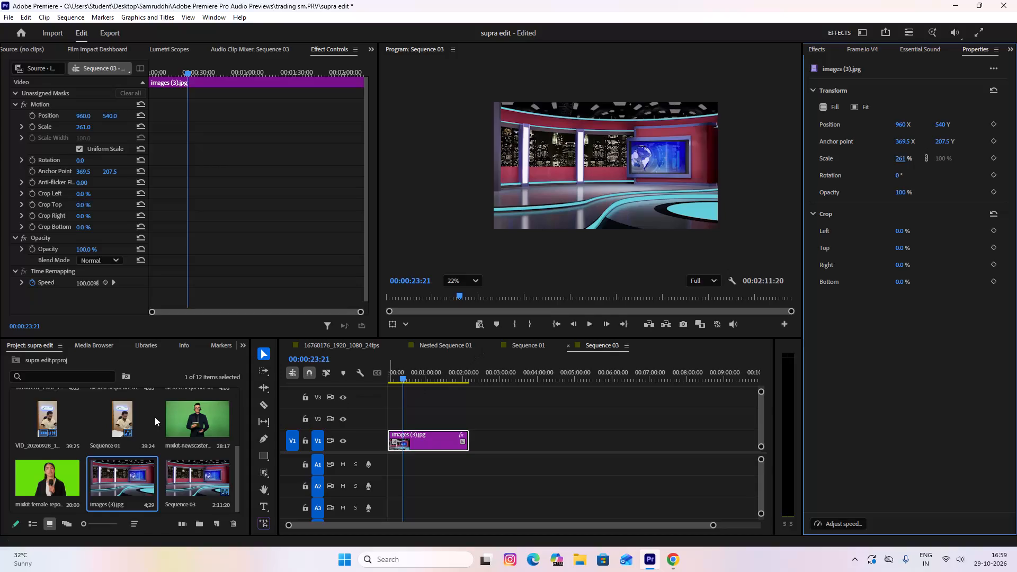
Place the Mixkit female reporter clip on V2 at the start of Sequence 03, above the news studio image.
{"action": "left_click_drag", "start_coordinate": [39, 475], "coordinate": [384, 380]}
{"action": "left_click_drag", "start_coordinate": [388, 395], "coordinate": [388, 420]}
{"action": "left_click", "coordinate": [388, 422]}
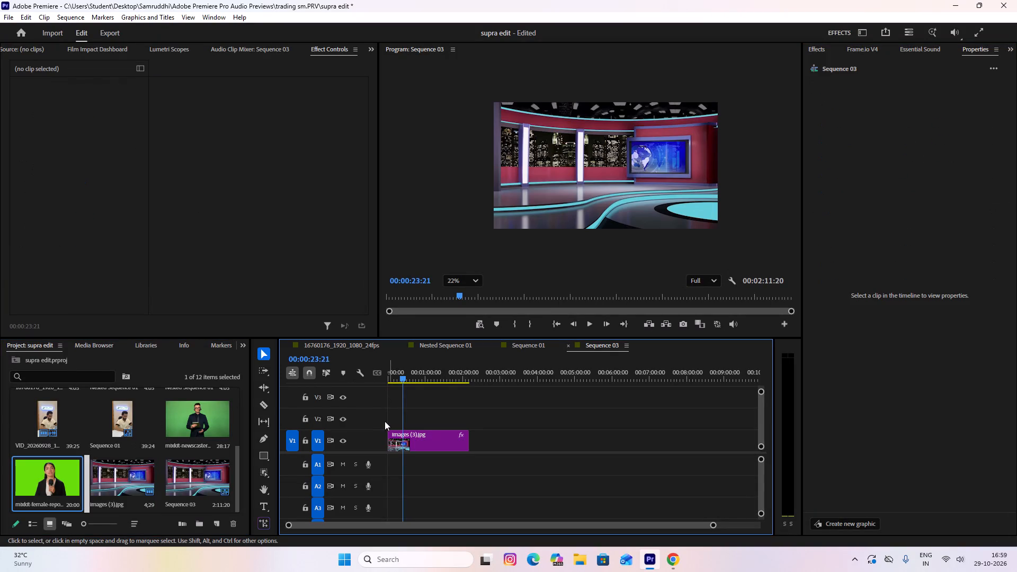
{"action": "left_click_drag", "start_coordinate": [61, 480], "coordinate": [86, 469]}
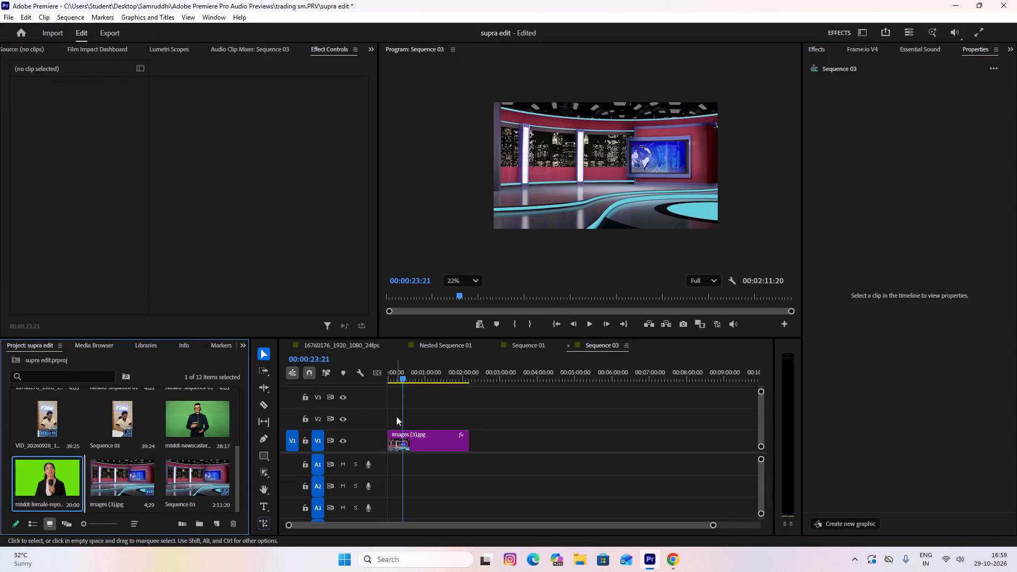
{"action": "left_click", "coordinate": [396, 416]}
{"action": "left_click", "coordinate": [433, 461]}
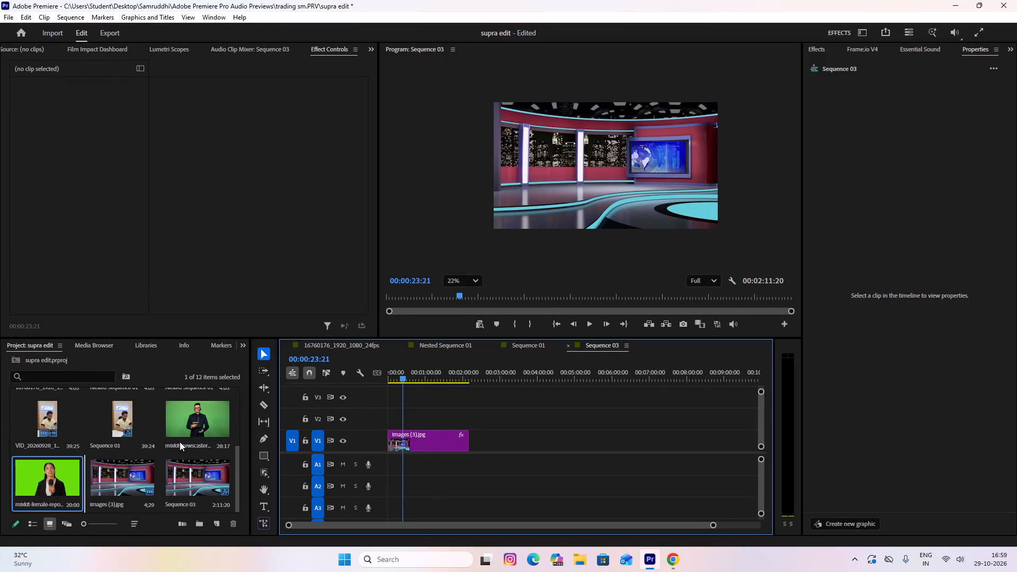
{"action": "left_click_drag", "start_coordinate": [64, 473], "coordinate": [377, 419]}
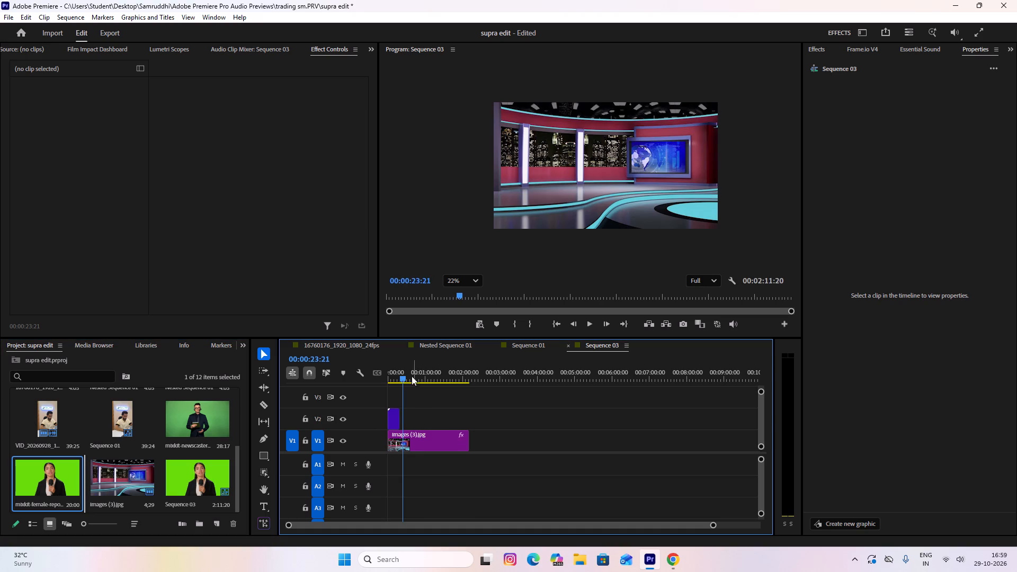
Apply the Ultra Key effect to the female reporter clip on V2.
{"action": "left_click_drag", "start_coordinate": [409, 374], "coordinate": [392, 373]}
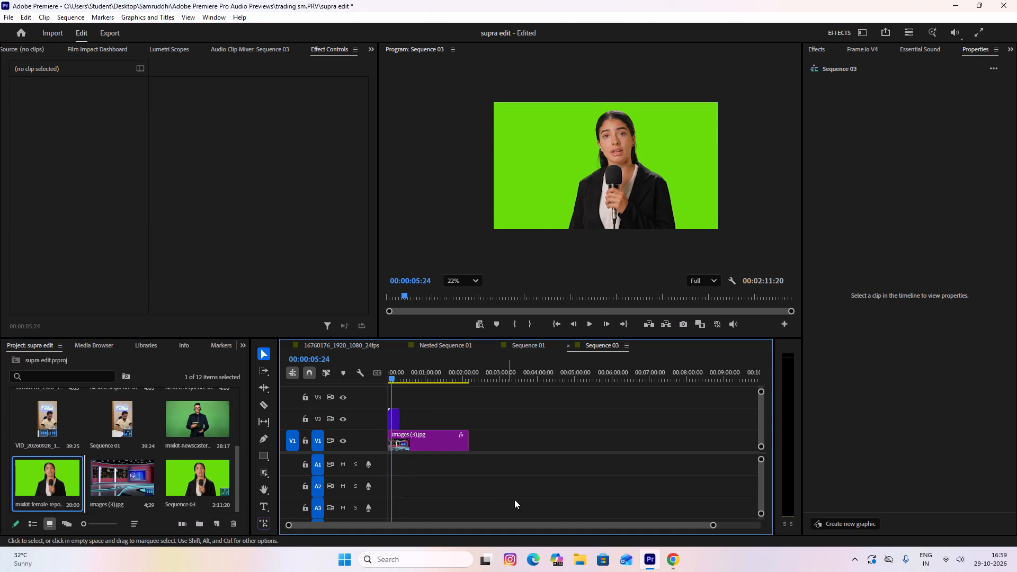
{"action": "left_click_drag", "start_coordinate": [711, 526], "coordinate": [501, 521]}
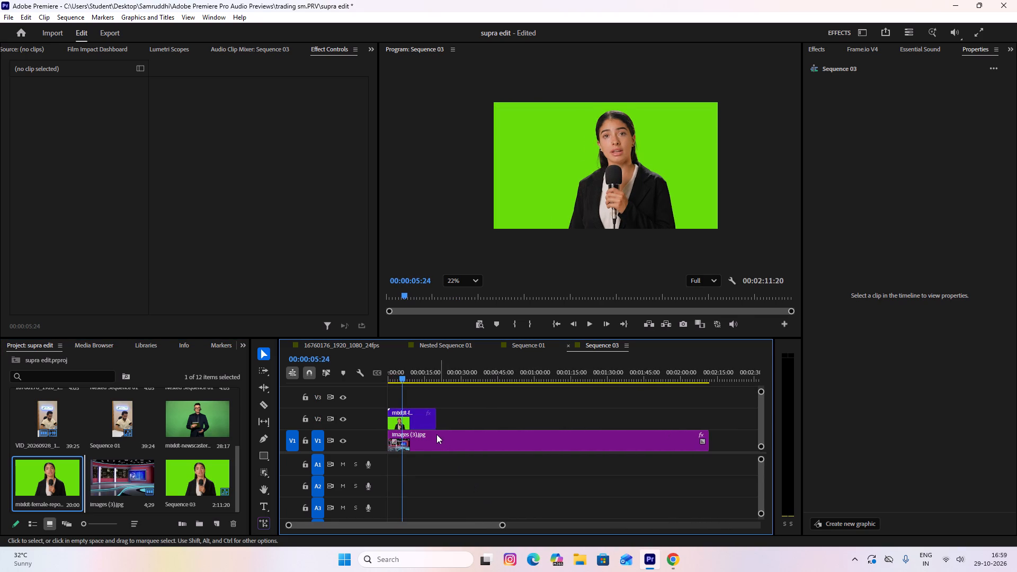
{"action": "left_click", "coordinate": [423, 421]}
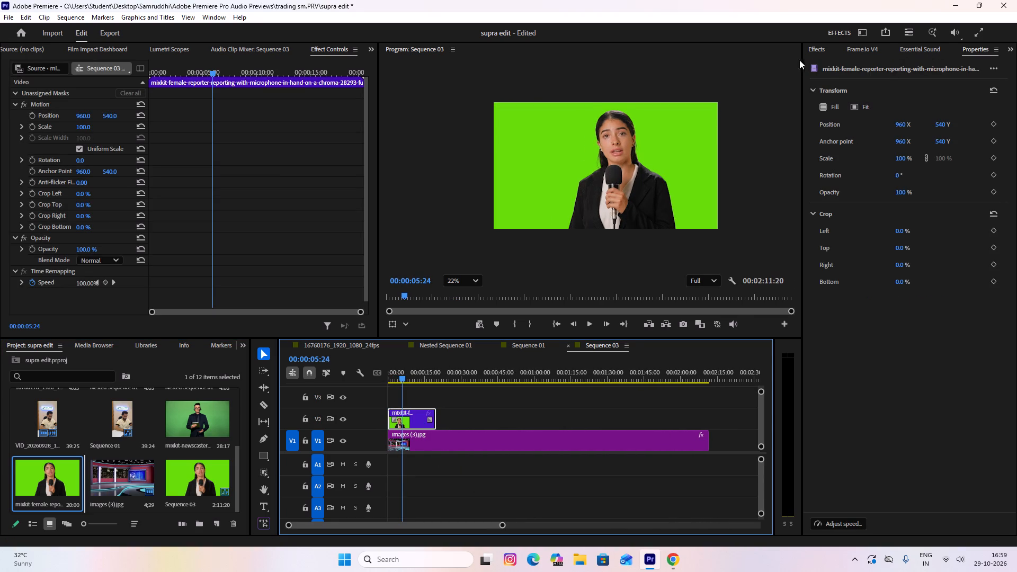
{"action": "left_click", "coordinate": [826, 48]}
{"action": "left_click_drag", "start_coordinate": [860, 161], "coordinate": [478, 363]}
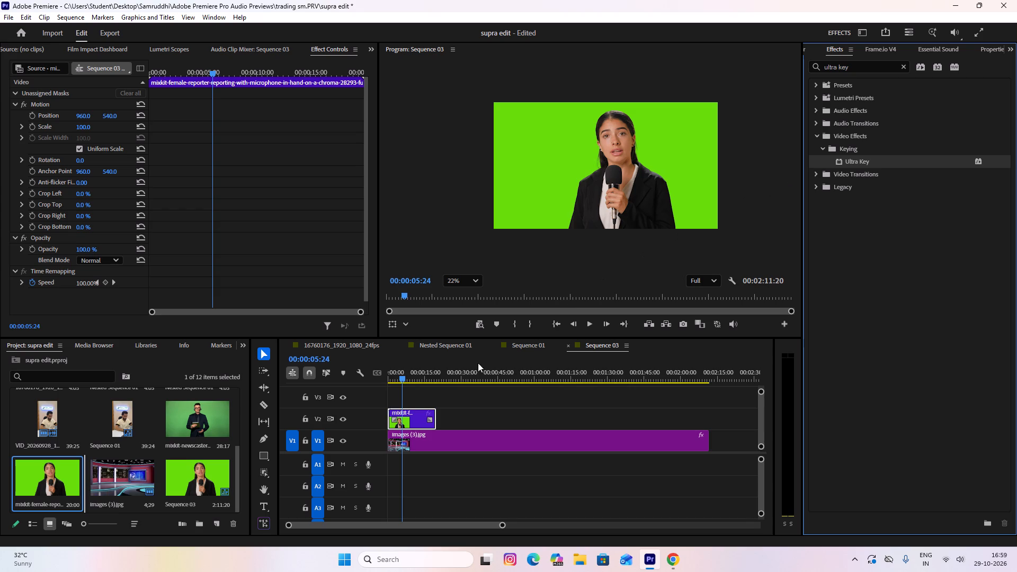
{"action": "left_click_drag", "start_coordinate": [478, 363], "coordinate": [419, 416]}
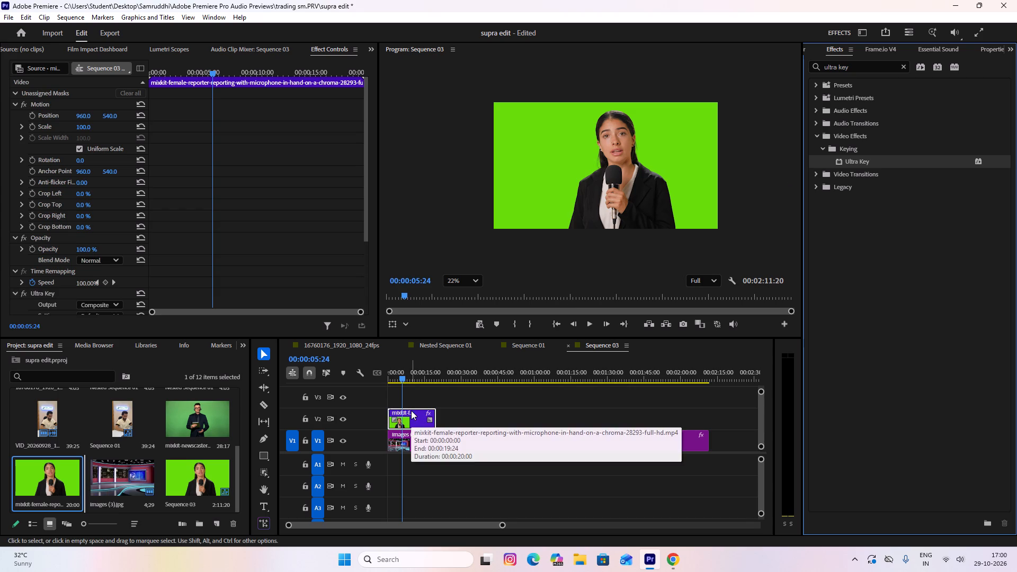
Sample the reporter clip's bright green backdrop as the Ultra Key key color and play back the keyed shot.
{"action": "left_click_drag", "start_coordinate": [147, 160], "coordinate": [240, 160]}
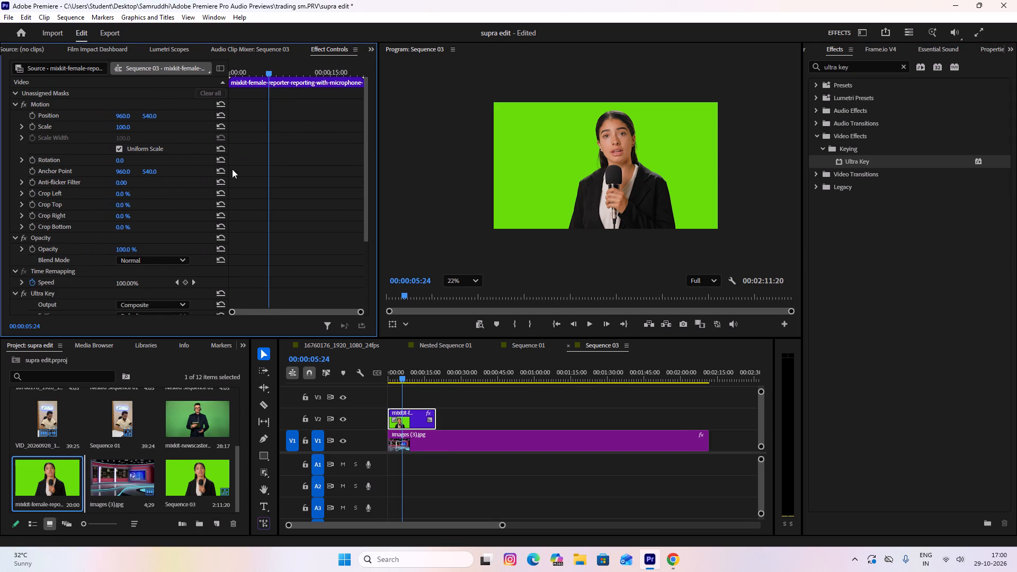
{"action": "scroll", "coordinate": [167, 207], "scroll_direction": "down", "scroll_amount": 15}
{"action": "scroll", "coordinate": [166, 208], "scroll_direction": "up", "scroll_amount": 1}
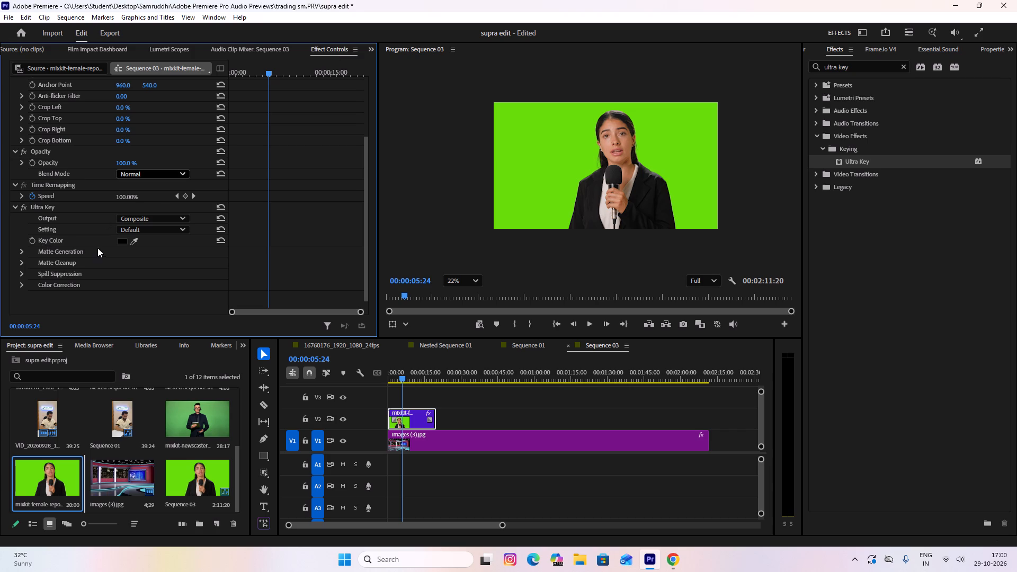
{"action": "left_click", "coordinate": [136, 241]}
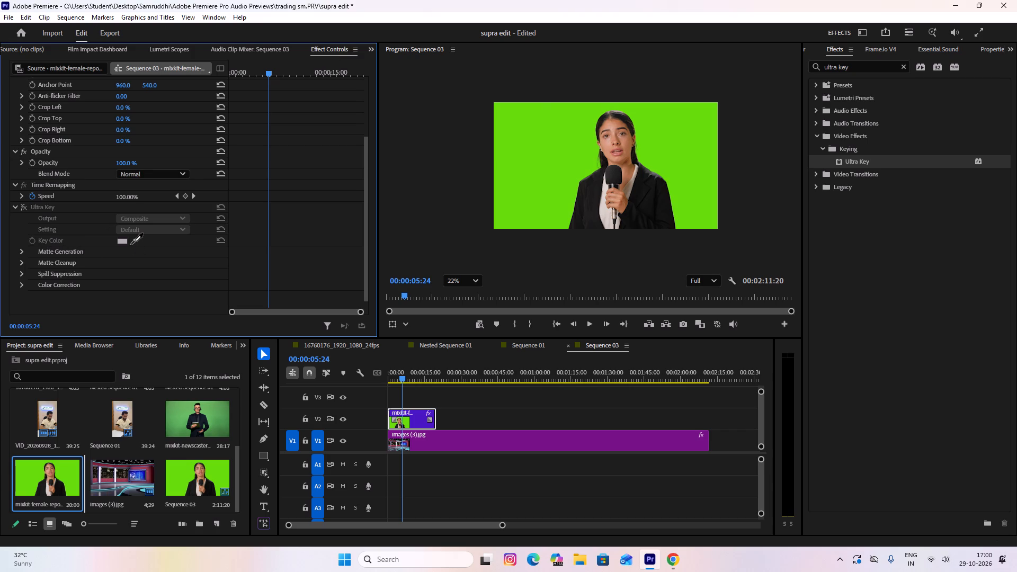
{"action": "left_click", "coordinate": [511, 126]}
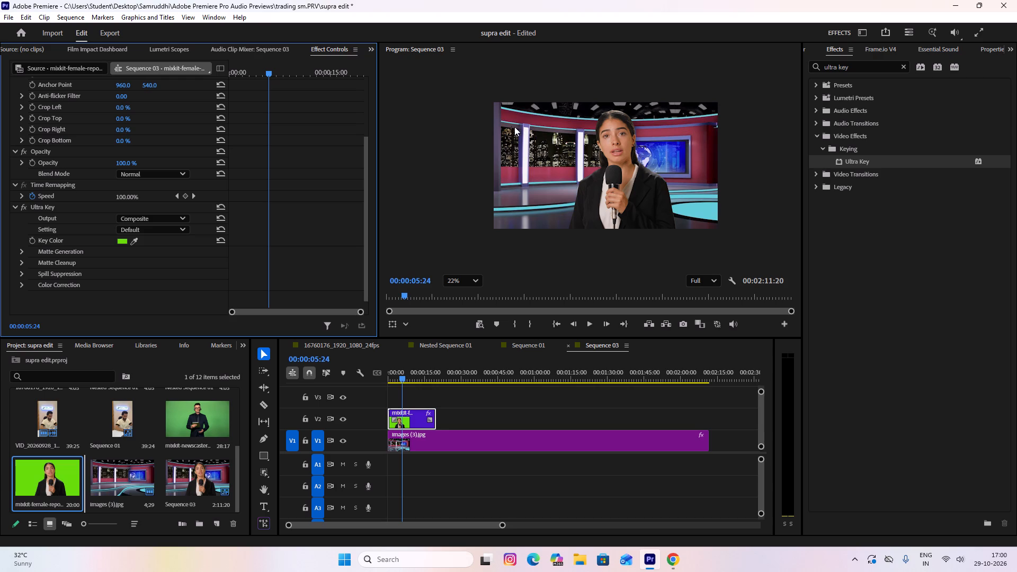
{"action": "key", "text": "space"}
{"action": "key", "text": "space"}
{"action": "left_click", "coordinate": [592, 320]}
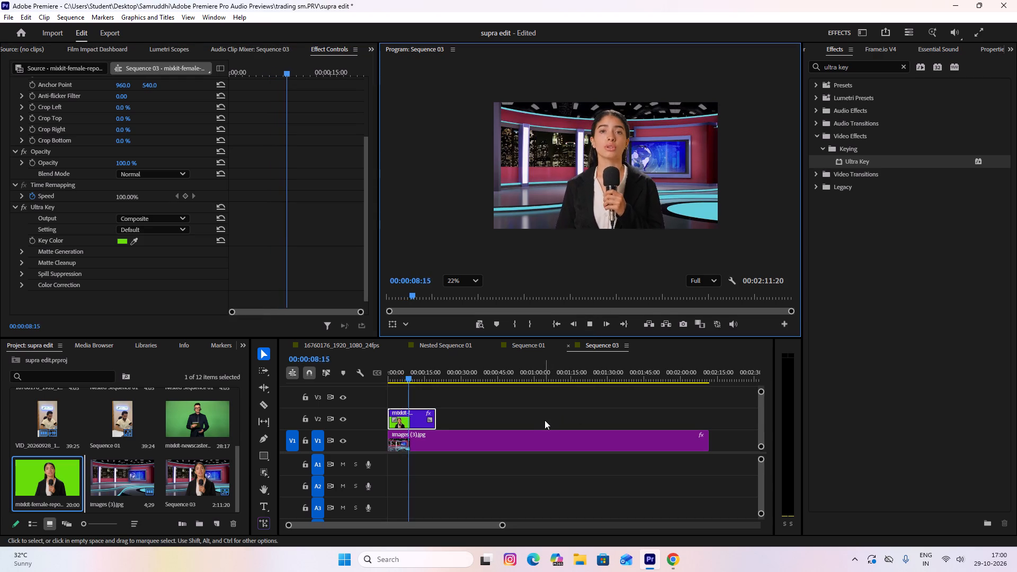
{"action": "key", "text": "space"}
Place the Mixkit newscaster clip on V2 at about 41 seconds, leaving a gap after the reporter clip.
{"action": "left_click_drag", "start_coordinate": [200, 420], "coordinate": [285, 406]}
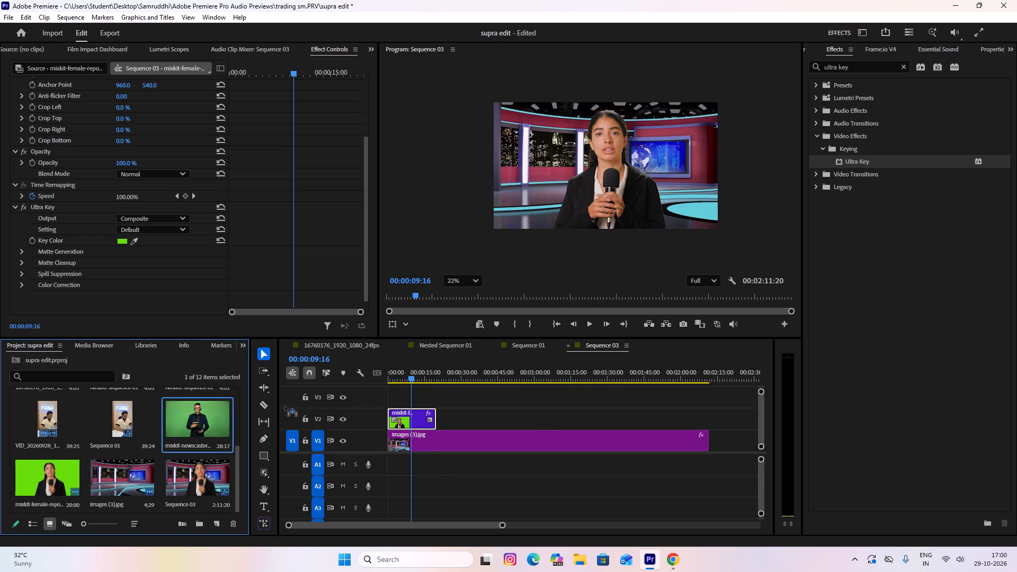
{"action": "left_click_drag", "start_coordinate": [285, 406], "coordinate": [489, 413]}
Scale the newscaster clip to 159% and set its vertical position to 565 so it fills the frame.
{"action": "left_click_drag", "start_coordinate": [503, 364], "coordinate": [522, 369]}
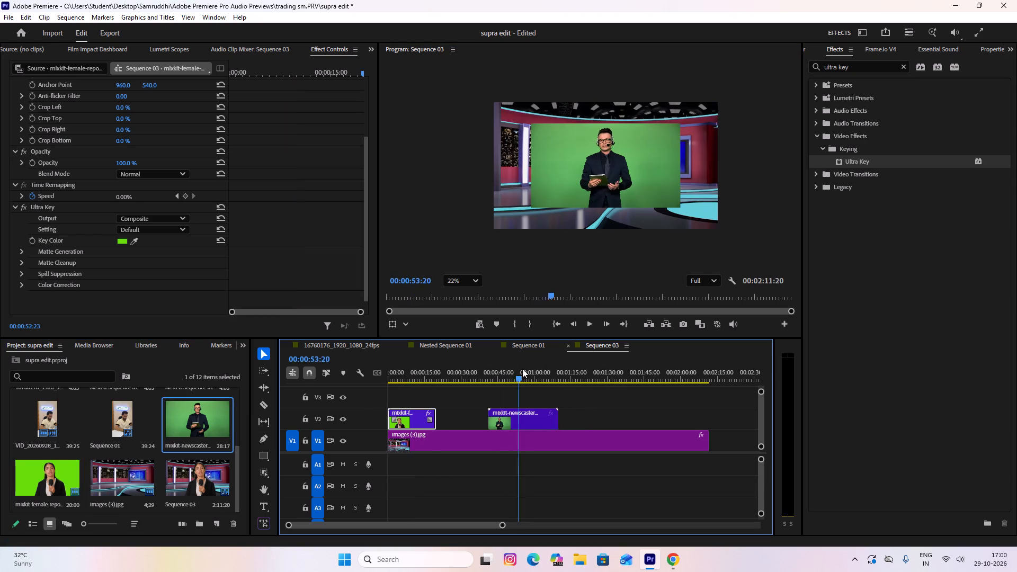
{"action": "left_click_drag", "start_coordinate": [522, 369], "coordinate": [518, 369]}
{"action": "left_click", "coordinate": [524, 416]}
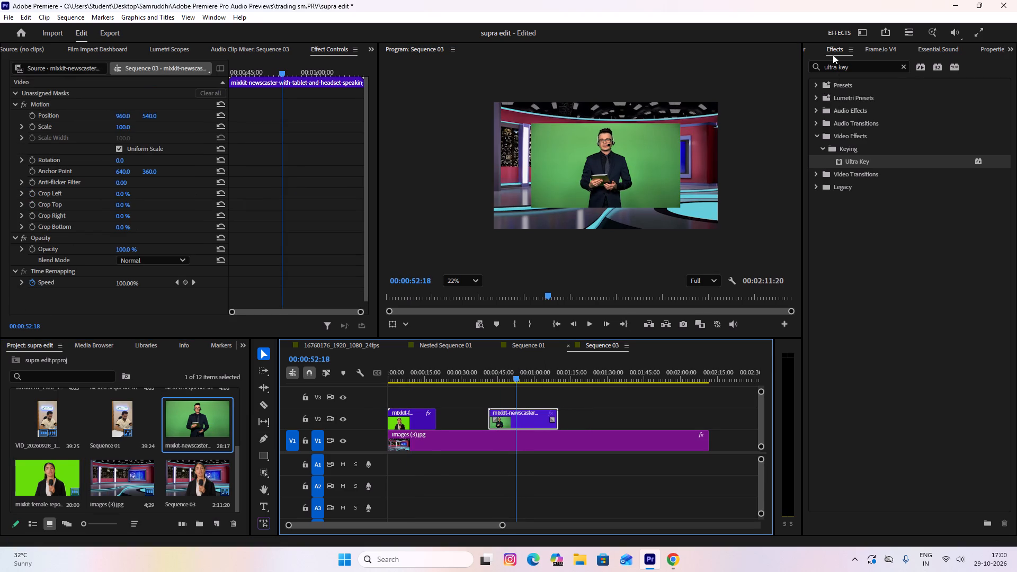
{"action": "left_click", "coordinate": [996, 52]}
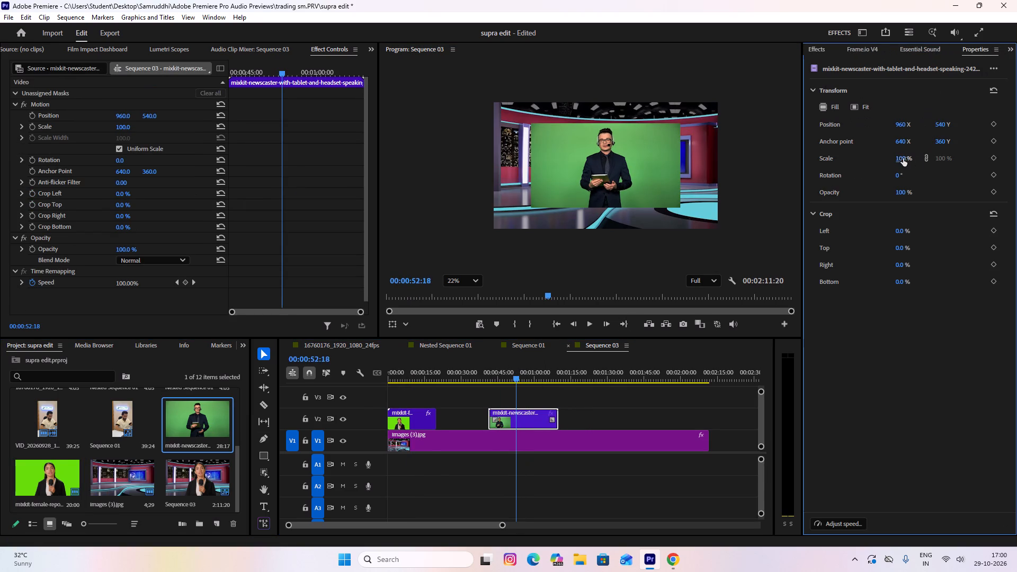
{"action": "left_click_drag", "start_coordinate": [903, 158], "coordinate": [936, 158]}
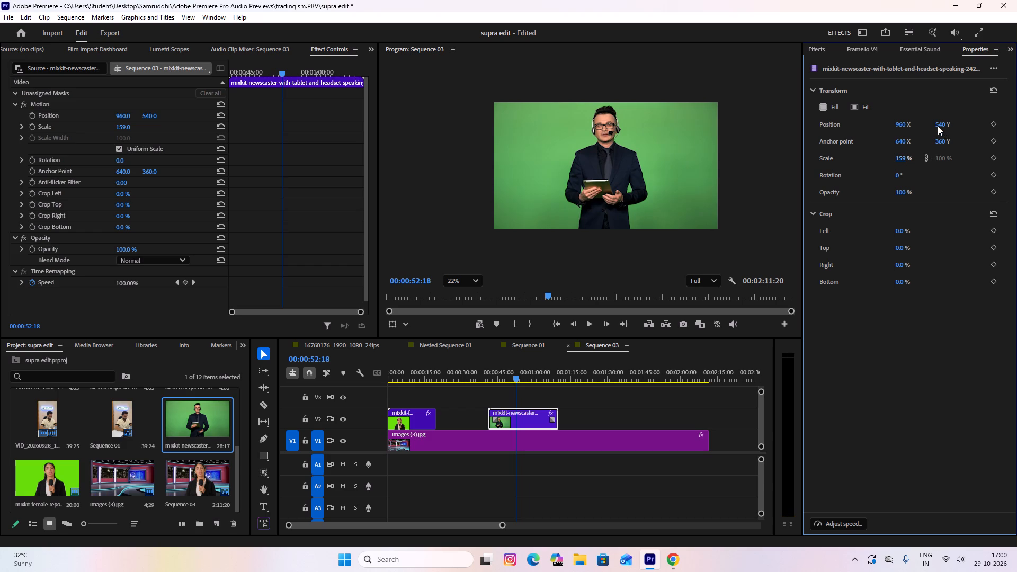
{"action": "left_click_drag", "start_coordinate": [938, 124], "coordinate": [952, 124]}
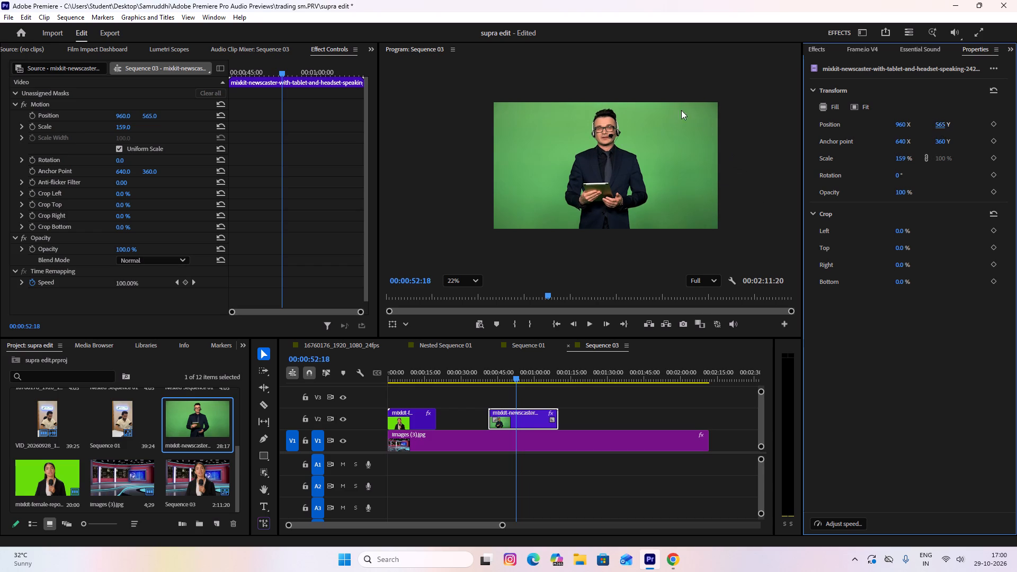
Apply the Ultra Key effect to the newscaster clip on V2.
{"action": "scroll", "coordinate": [659, 109], "scroll_direction": "up", "scroll_amount": 4}
{"action": "left_click", "coordinate": [599, 399]}
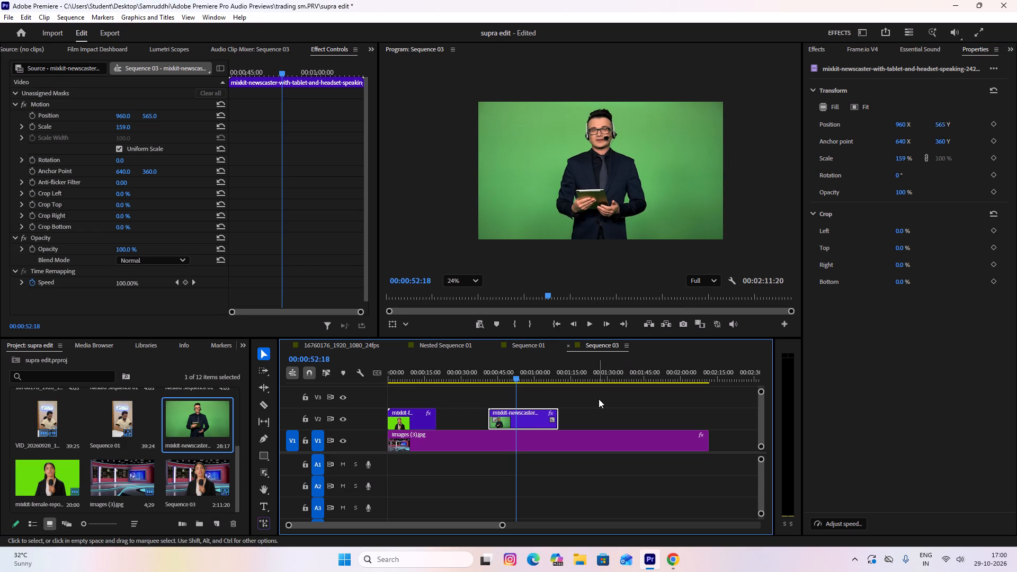
{"action": "left_click", "coordinate": [458, 276]}
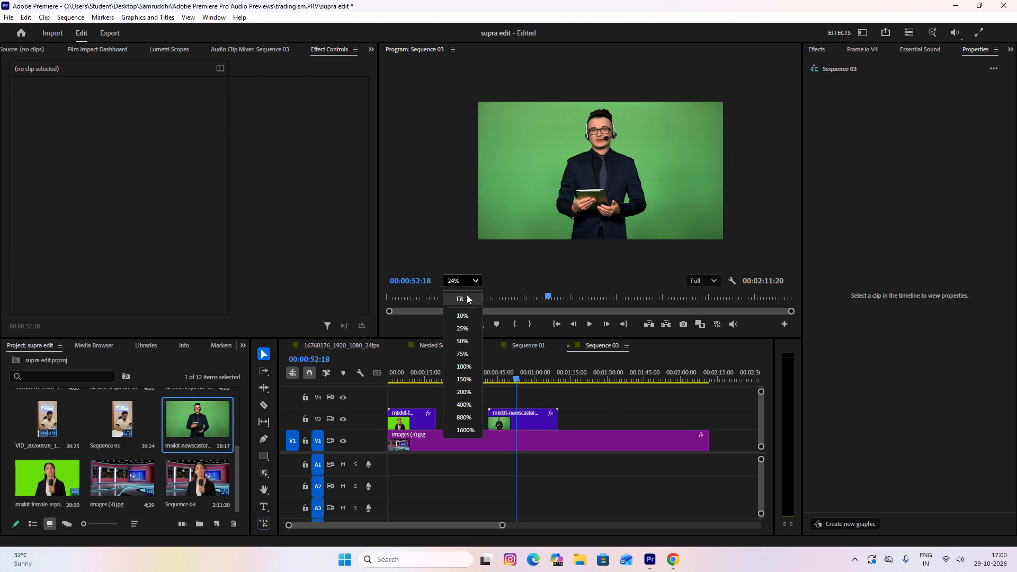
{"action": "left_click", "coordinate": [467, 294]}
{"action": "left_click", "coordinate": [831, 46]}
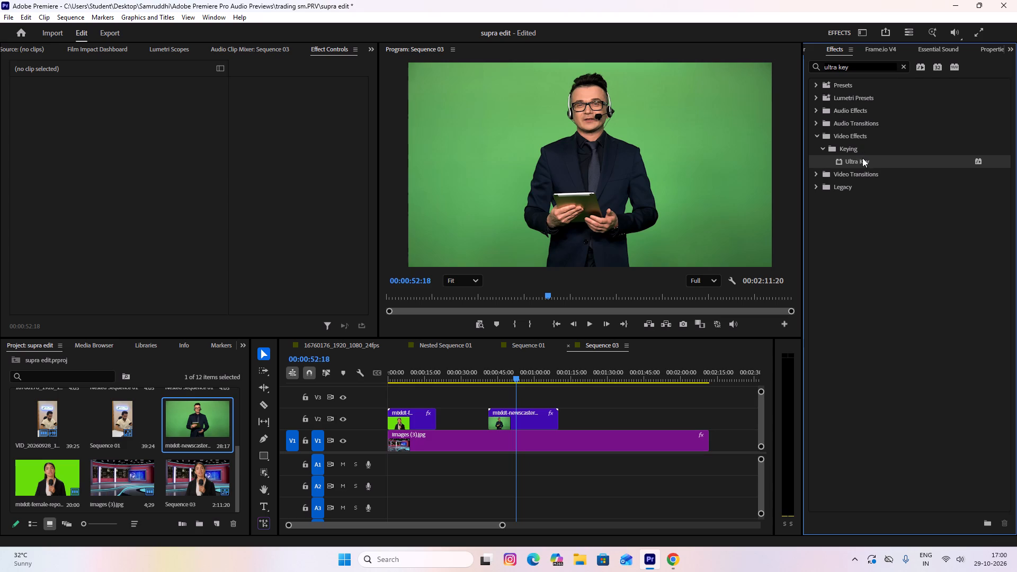
{"action": "left_click_drag", "start_coordinate": [862, 163], "coordinate": [834, 172]}
{"action": "left_click_drag", "start_coordinate": [796, 190], "coordinate": [546, 405]}
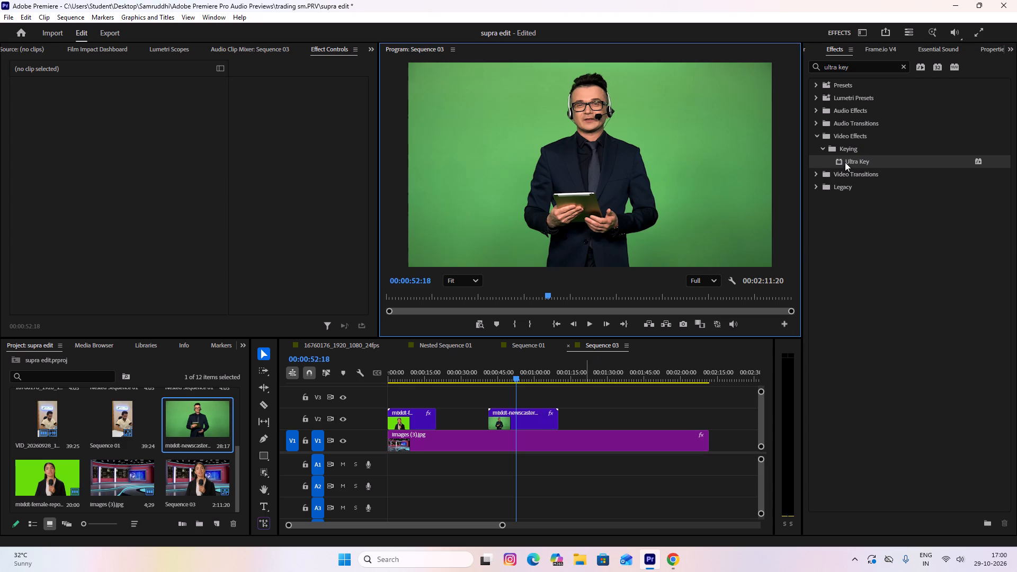
{"action": "left_click_drag", "start_coordinate": [845, 162], "coordinate": [545, 424]}
Sample the newscaster clip's green backdrop as its Ultra Key key color.
{"action": "scroll", "coordinate": [97, 234], "scroll_direction": "down", "scroll_amount": 12}
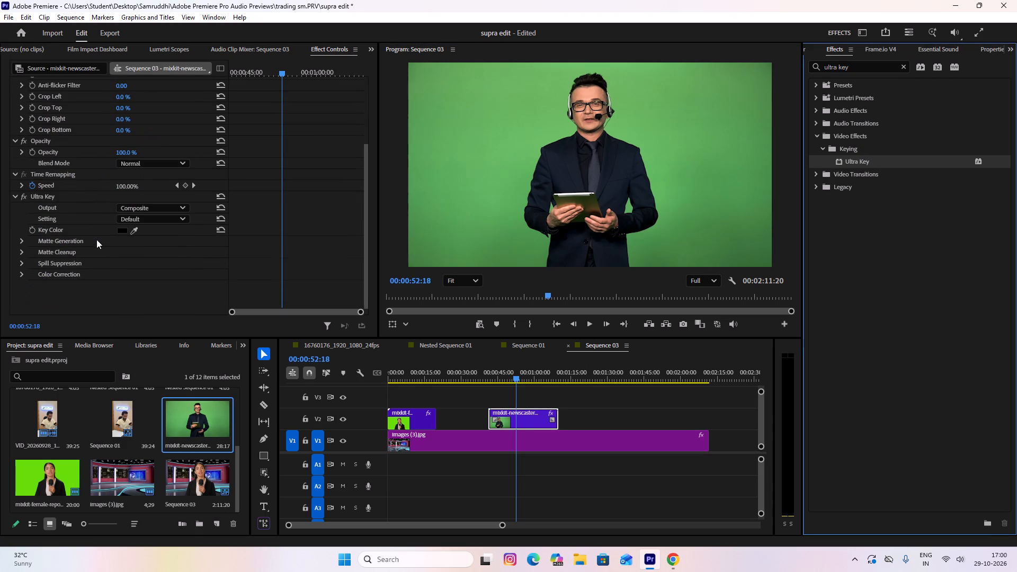
{"action": "scroll", "coordinate": [96, 239], "scroll_direction": "down", "scroll_amount": 3}
{"action": "left_click", "coordinate": [134, 229]}
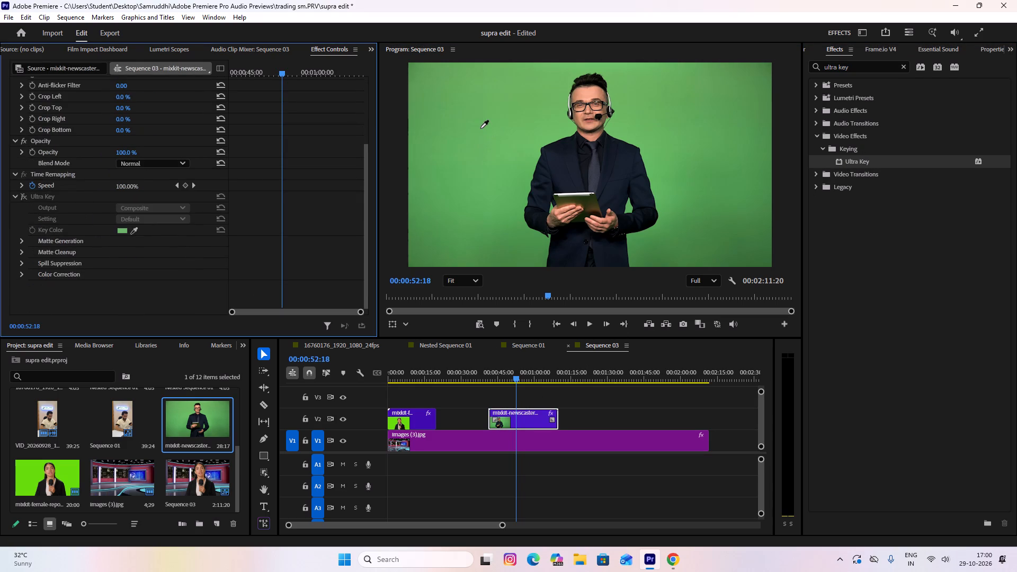
{"action": "left_click", "coordinate": [480, 126]}
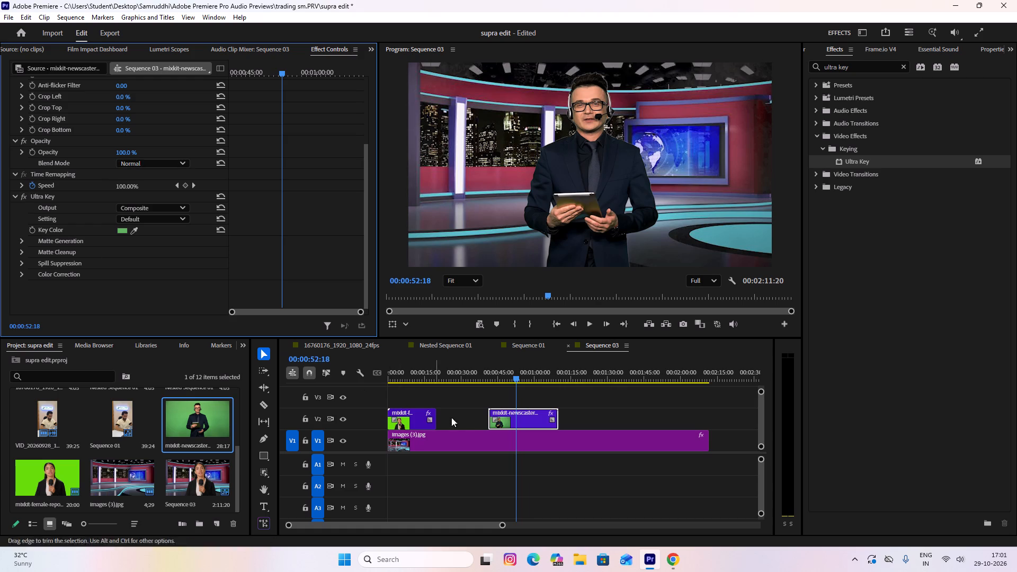
Check the newscaster key by switching the visibility of tracks V2 and V1 off and on.
{"action": "left_click", "coordinate": [347, 417]}
{"action": "left_click", "coordinate": [347, 417]}
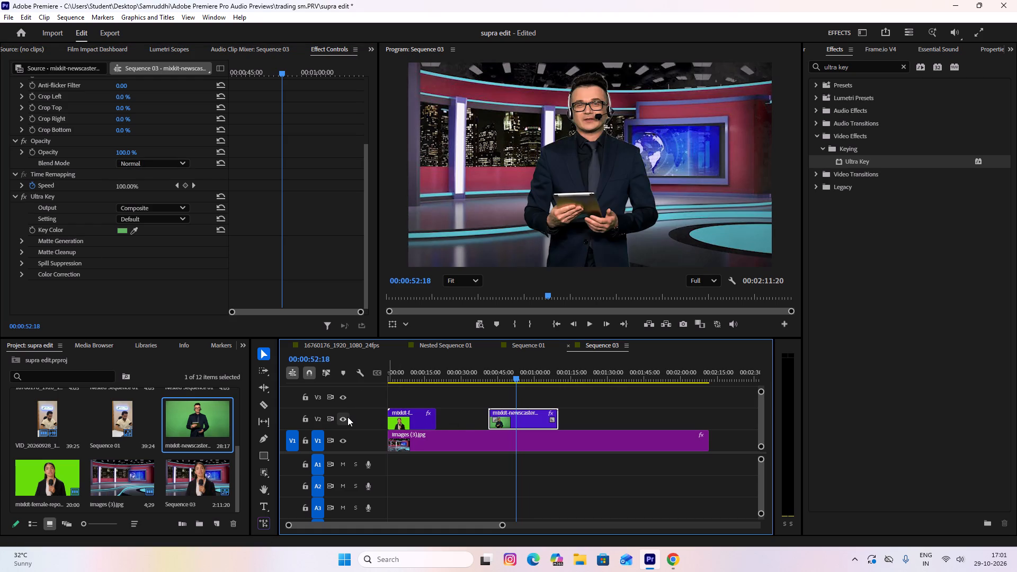
{"action": "left_click", "coordinate": [347, 417]}
{"action": "left_click", "coordinate": [347, 417]}
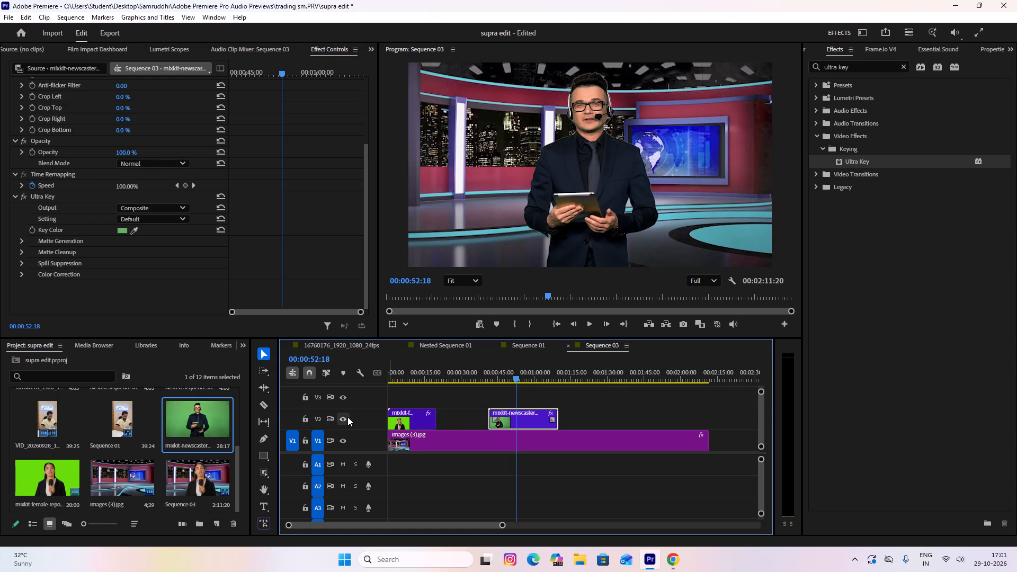
{"action": "left_click", "coordinate": [348, 417]}
{"action": "left_click", "coordinate": [350, 419]}
{"action": "left_click", "coordinate": [340, 441]}
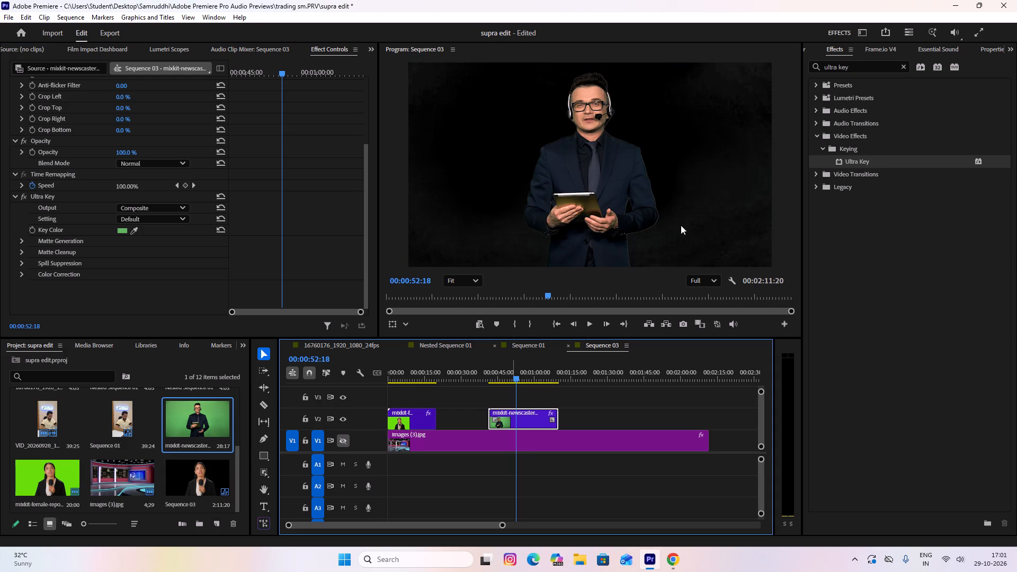
{"action": "left_click", "coordinate": [344, 441]}
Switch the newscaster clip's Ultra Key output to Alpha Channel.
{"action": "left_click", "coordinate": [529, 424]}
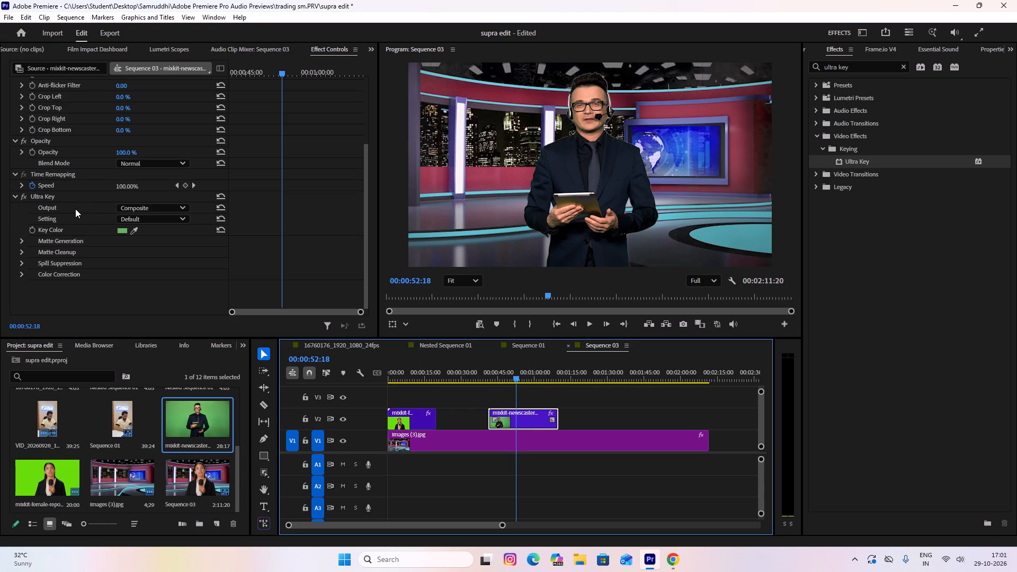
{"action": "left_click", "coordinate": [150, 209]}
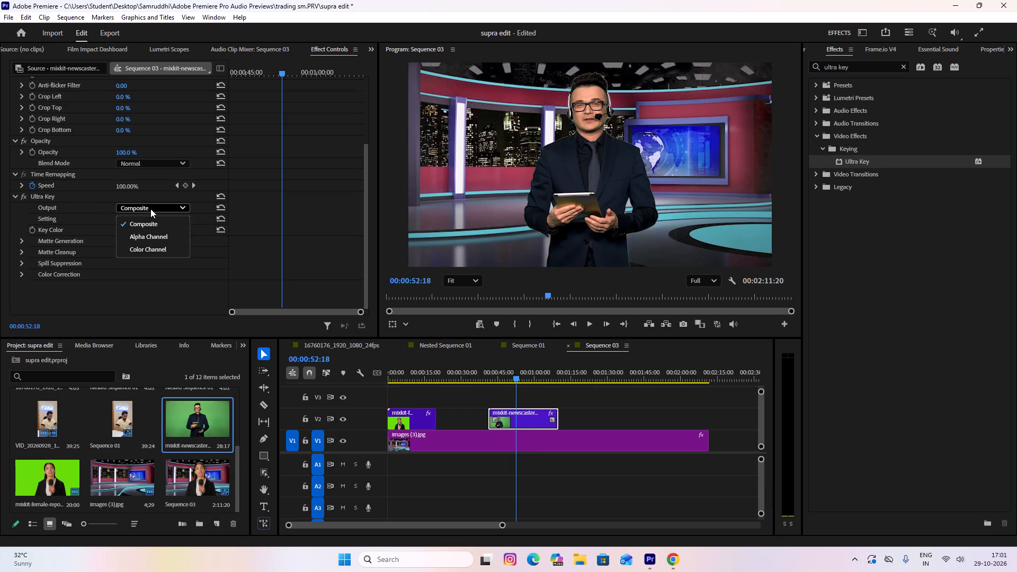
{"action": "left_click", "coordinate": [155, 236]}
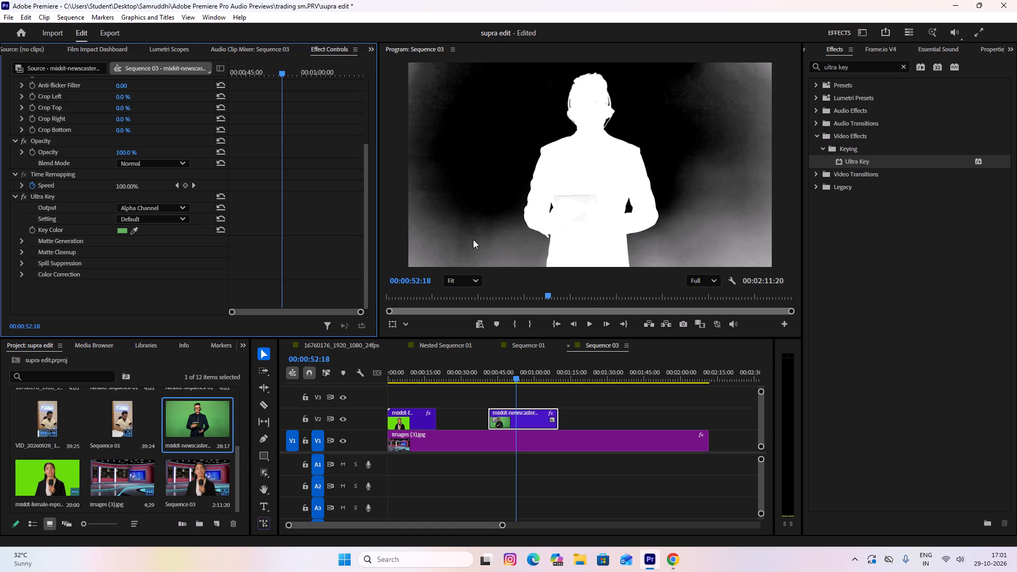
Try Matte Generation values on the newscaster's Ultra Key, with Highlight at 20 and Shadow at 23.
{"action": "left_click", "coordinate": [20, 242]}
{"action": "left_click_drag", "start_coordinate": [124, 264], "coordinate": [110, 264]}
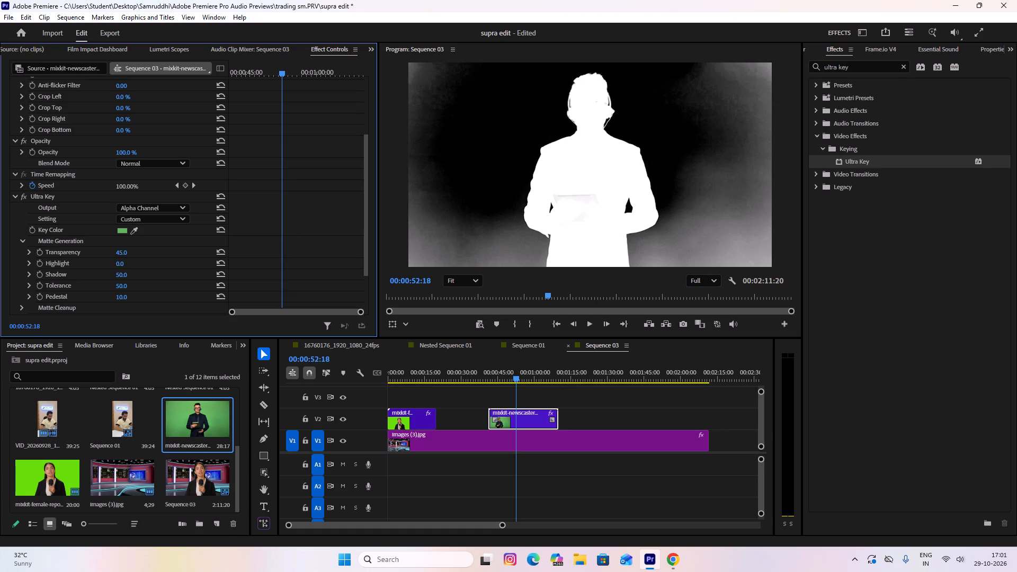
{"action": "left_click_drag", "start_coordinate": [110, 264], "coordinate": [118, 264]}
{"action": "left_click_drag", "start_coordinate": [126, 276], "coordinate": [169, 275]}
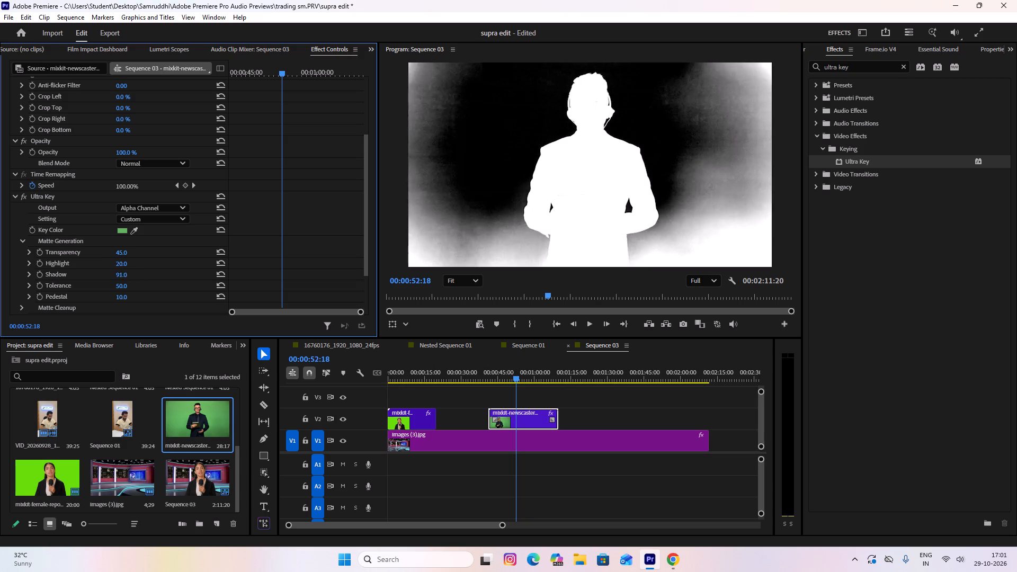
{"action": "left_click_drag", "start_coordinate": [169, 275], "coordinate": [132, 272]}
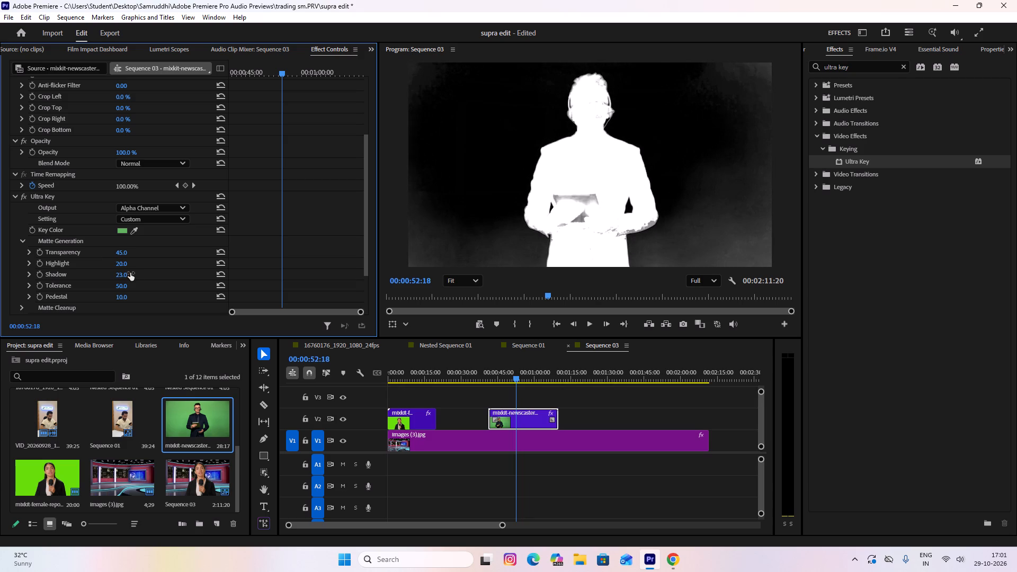
Reset the newscaster's Ultra Key effect and resample its key color from the darker green beside his lower jacket.
{"action": "left_click", "coordinate": [217, 195]}
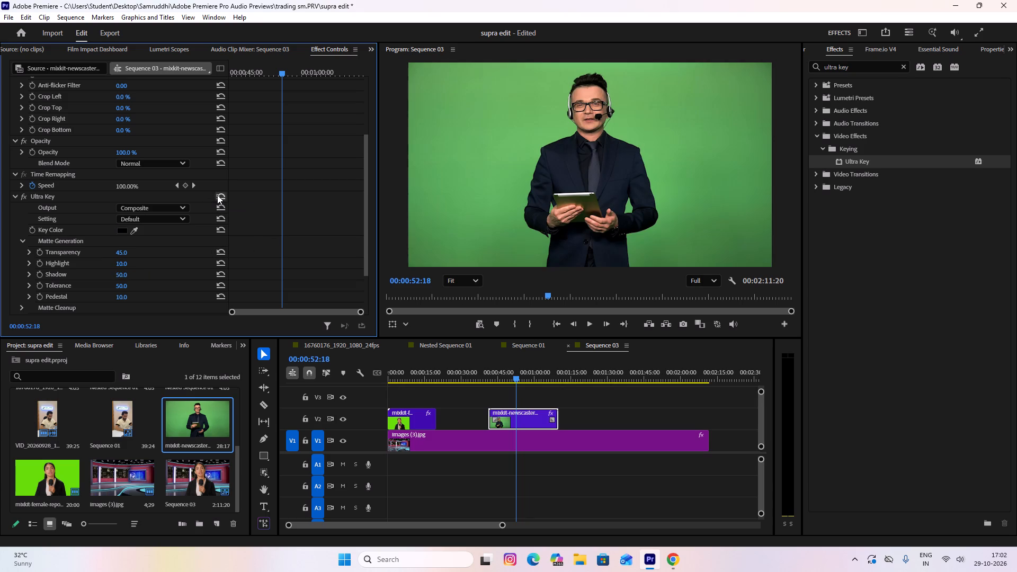
{"action": "left_click", "coordinate": [135, 229]}
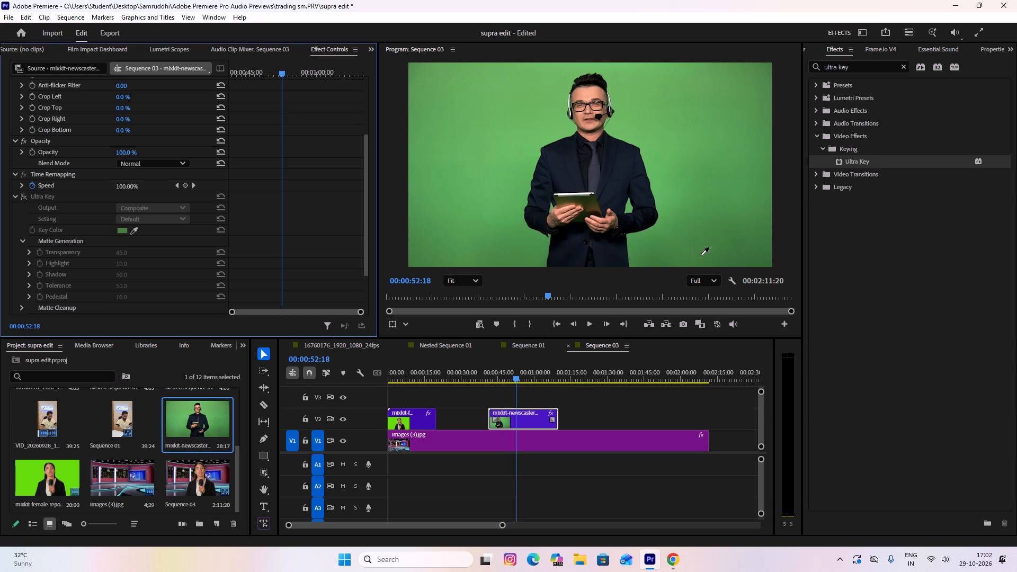
{"action": "left_click", "coordinate": [661, 255]}
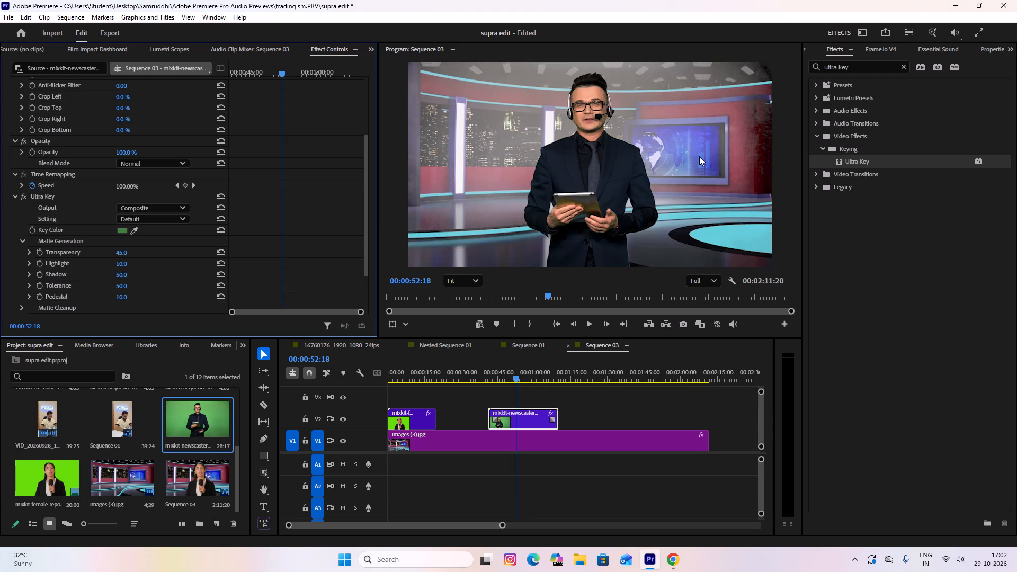
Set the Ultra Key output to Alpha Channel and reduce the Matte Generation Highlight to 0.
{"action": "left_click", "coordinate": [175, 211]}
{"action": "left_click", "coordinate": [166, 233]}
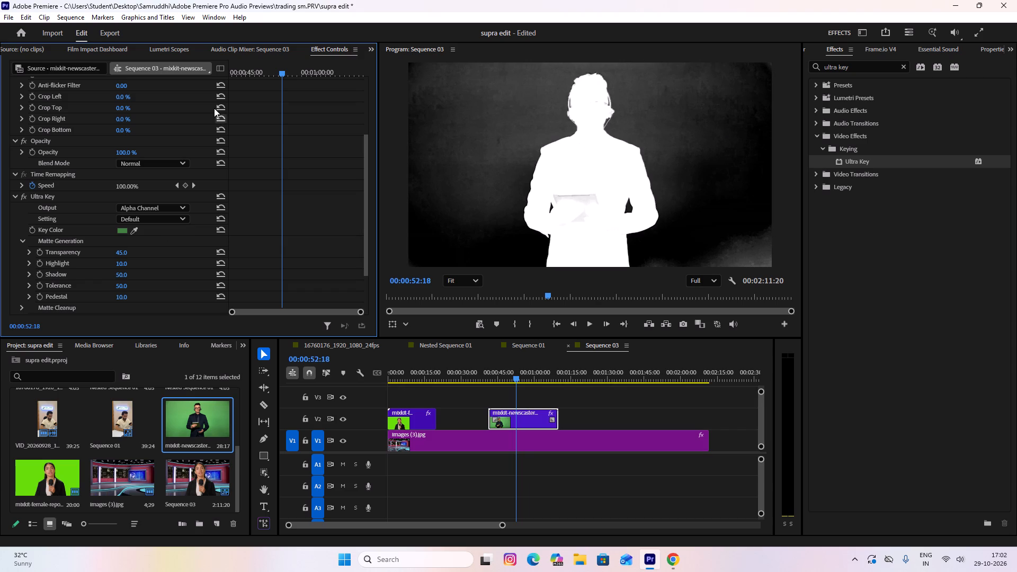
{"action": "left_click_drag", "start_coordinate": [121, 263], "coordinate": [132, 263]}
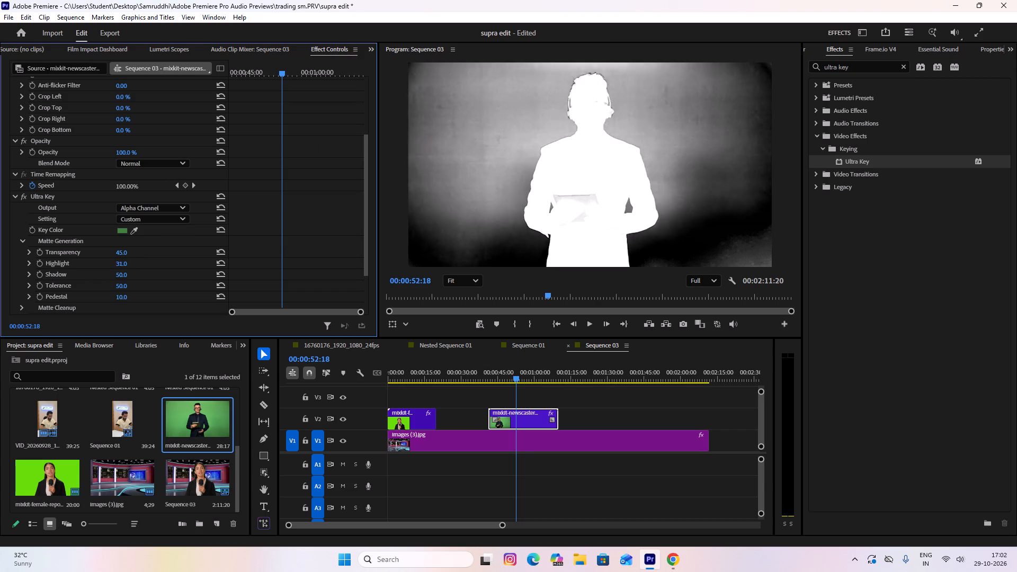
{"action": "left_click_drag", "start_coordinate": [132, 263], "coordinate": [111, 263]}
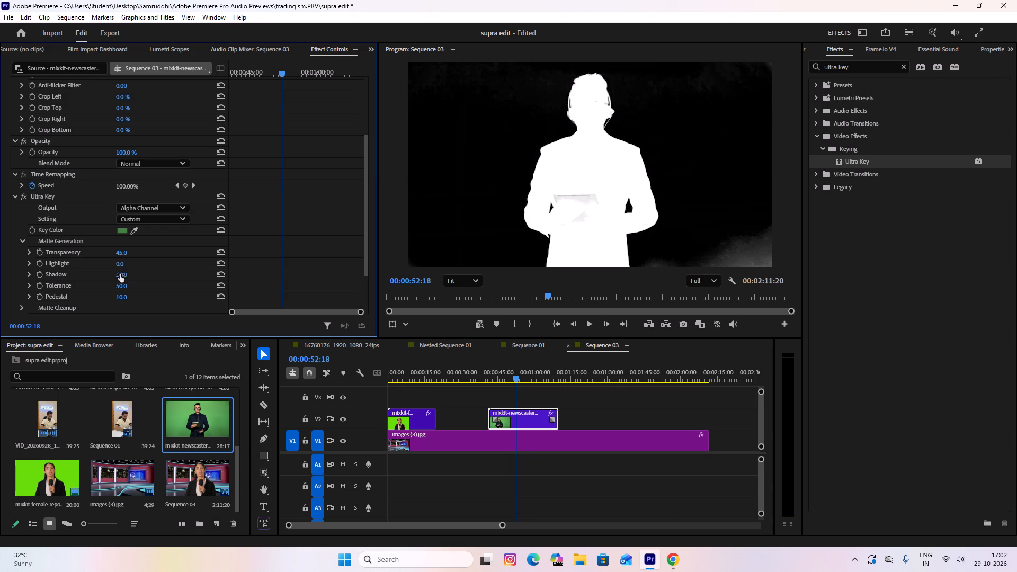
Adjust the Matte Generation Shadow of the newscaster's Ultra Key to 72.
{"action": "left_click_drag", "start_coordinate": [120, 274], "coordinate": [115, 273]}
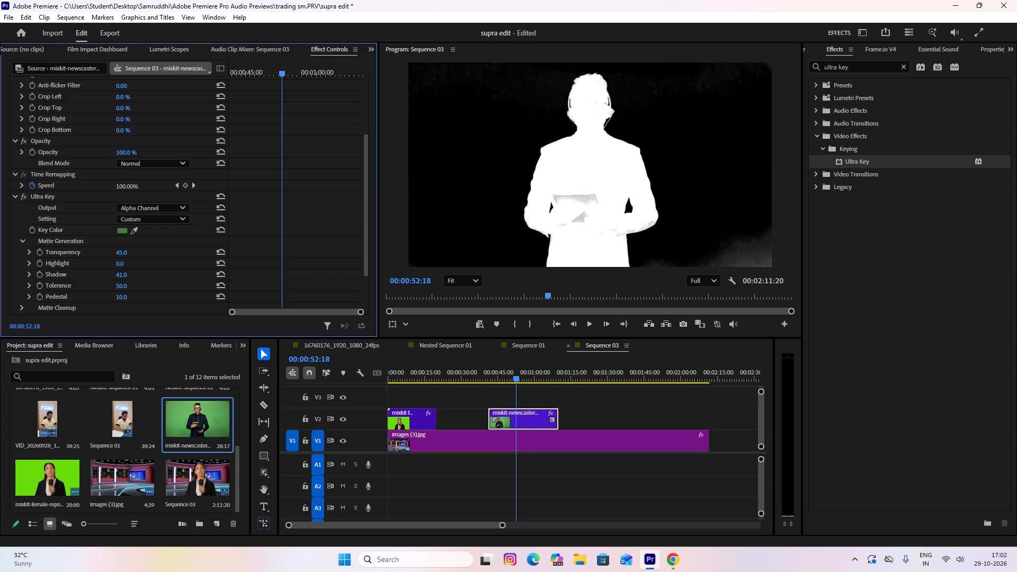
{"action": "left_click_drag", "start_coordinate": [115, 273], "coordinate": [106, 271]}
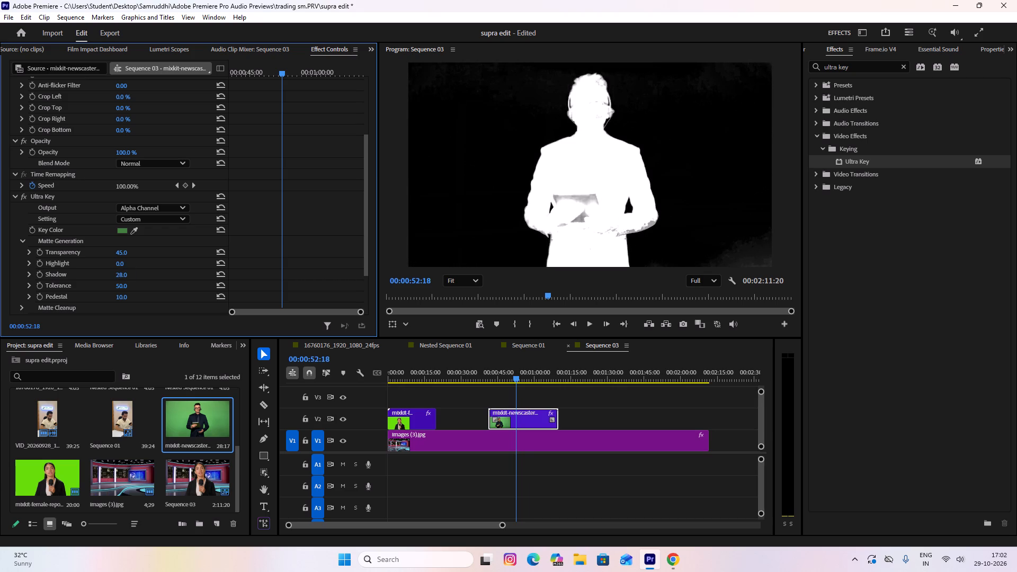
{"action": "left_click_drag", "start_coordinate": [106, 271], "coordinate": [125, 270]}
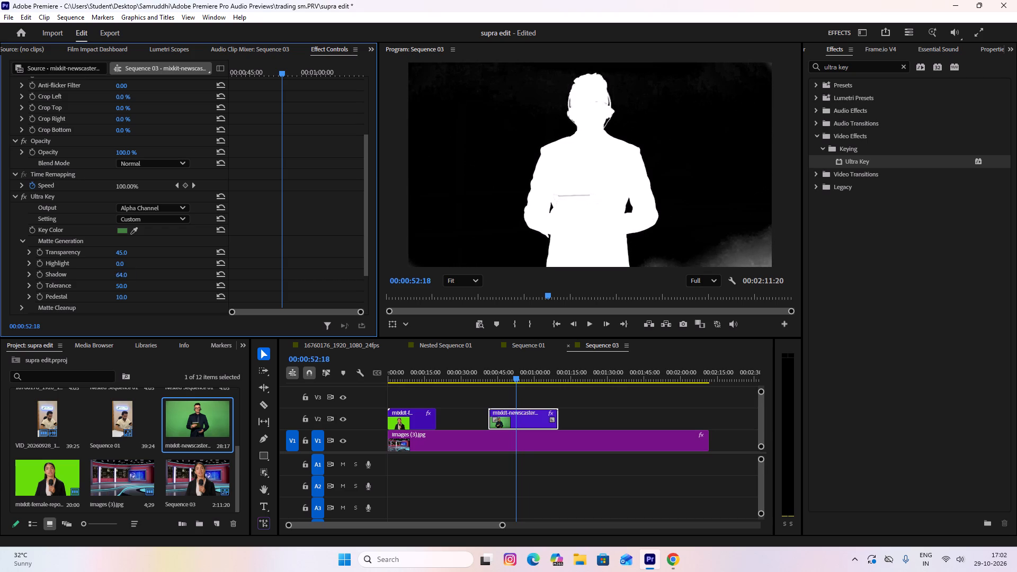
{"action": "left_click_drag", "start_coordinate": [125, 270], "coordinate": [97, 264]}
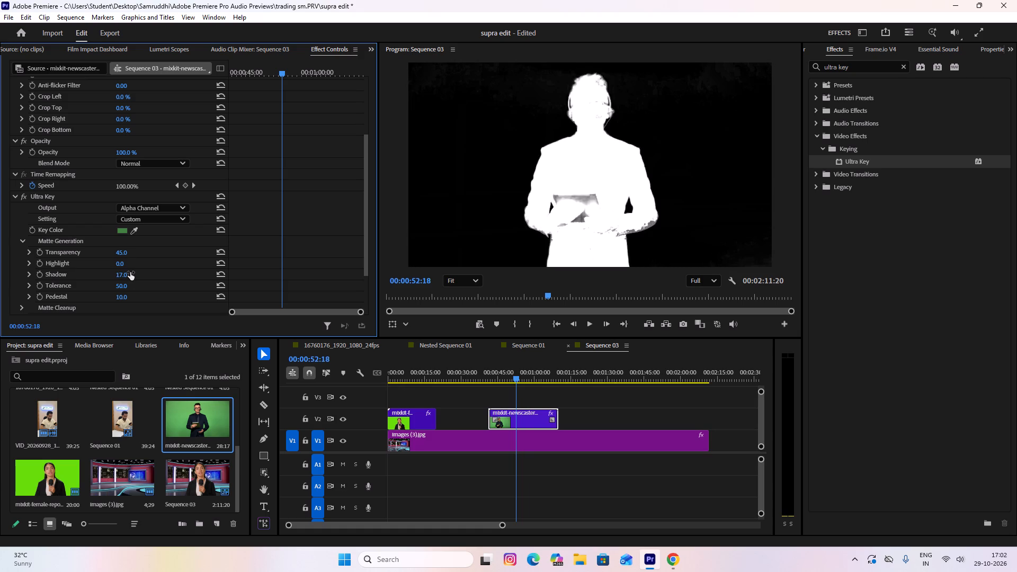
{"action": "left_click_drag", "start_coordinate": [125, 272], "coordinate": [133, 272]}
{"action": "left_click_drag", "start_coordinate": [133, 272], "coordinate": [153, 272]}
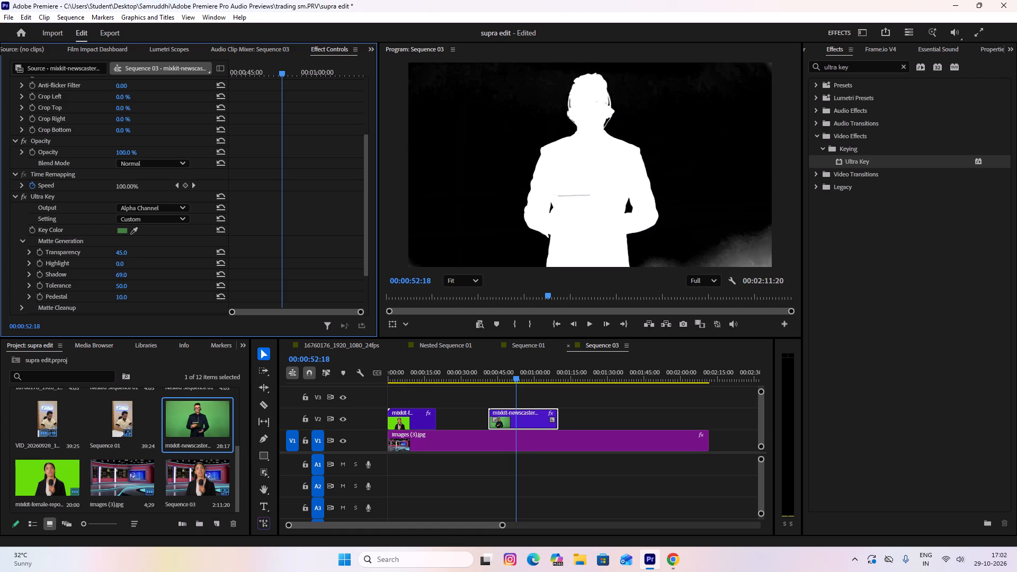
{"action": "left_click_drag", "start_coordinate": [153, 272], "coordinate": [155, 272]}
{"action": "left_click_drag", "start_coordinate": [155, 272], "coordinate": [154, 272]}
Raise the Matte Generation Pedestal of the newscaster's Ultra Key to 100.
{"action": "left_click_drag", "start_coordinate": [122, 298], "coordinate": [128, 298]}
{"action": "left_click_drag", "start_coordinate": [128, 298], "coordinate": [168, 296]}
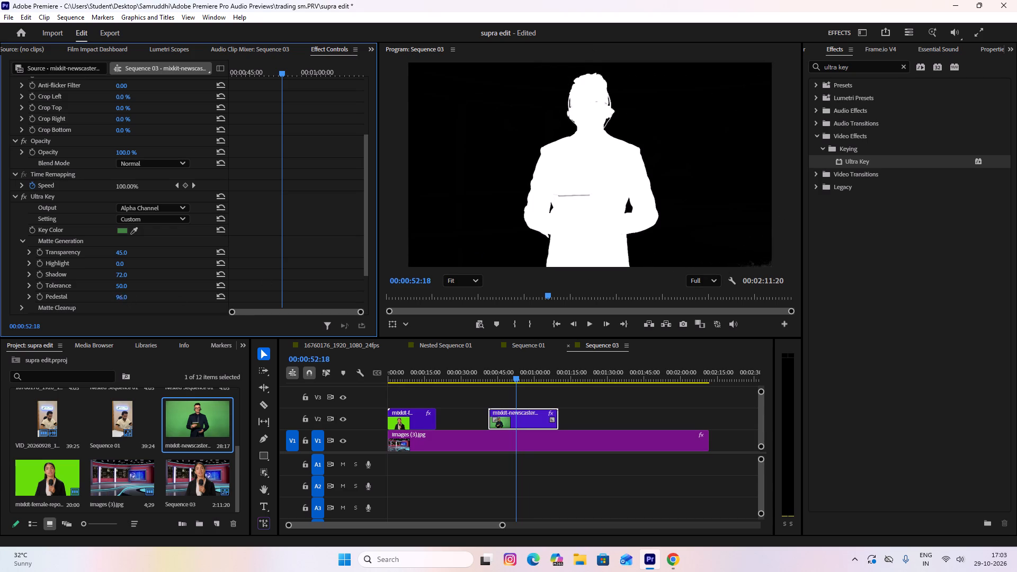
{"action": "left_click_drag", "start_coordinate": [168, 296], "coordinate": [181, 296]}
Return the newscaster's Ultra Key output to Composite.
{"action": "left_click", "coordinate": [151, 209]}
{"action": "left_click", "coordinate": [152, 221]}
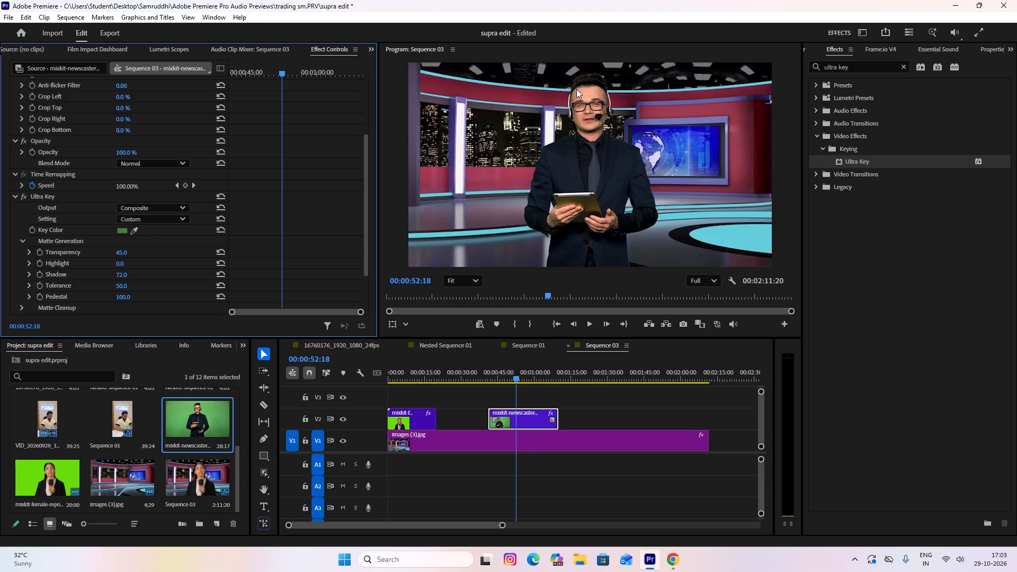
Play a few seconds of the keyed newscaster over the studio background.
{"action": "left_click", "coordinate": [585, 326]}
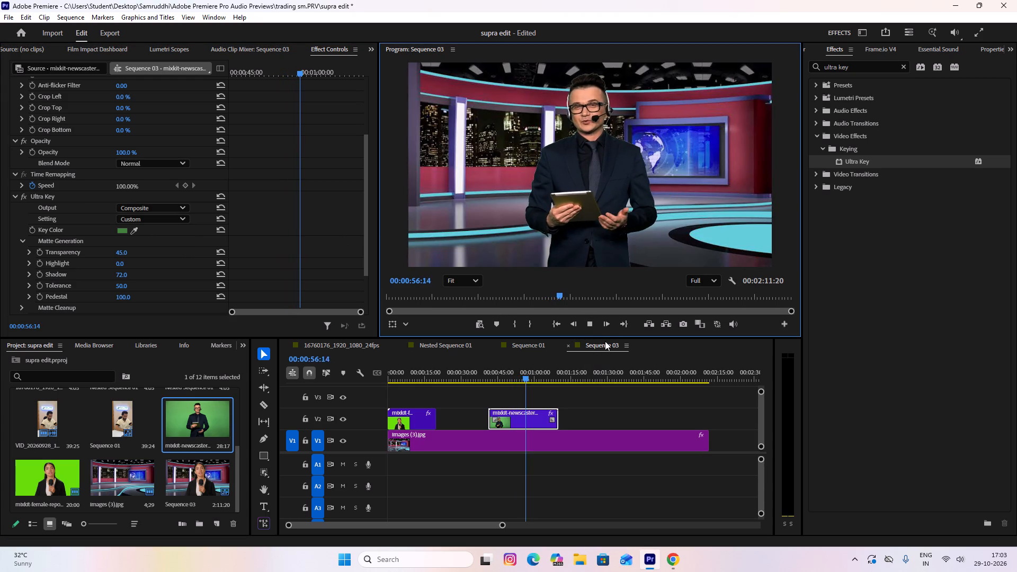
{"action": "left_click", "coordinate": [593, 325]}
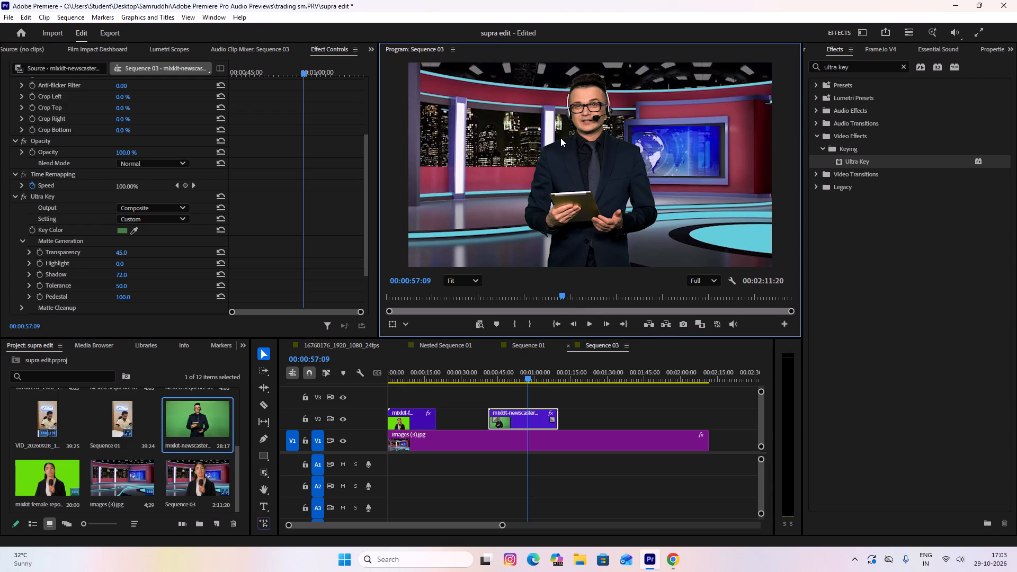
Examine the keyed edge along the newscaster's shoulder up close for leftover green.
{"action": "scroll", "coordinate": [560, 138], "scroll_direction": "up", "scroll_amount": 12}
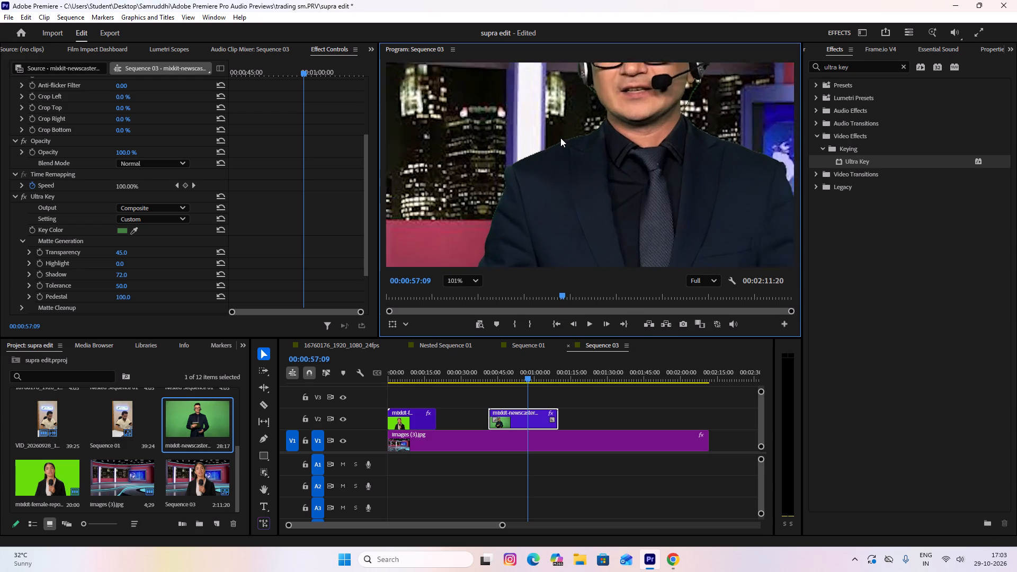
{"action": "scroll", "coordinate": [560, 138], "scroll_direction": "up", "scroll_amount": 6}
{"action": "scroll", "coordinate": [560, 138], "scroll_direction": "down", "scroll_amount": 4}
{"action": "scroll", "coordinate": [560, 138], "scroll_direction": "up", "scroll_amount": 12}
{"action": "scroll", "coordinate": [563, 137], "scroll_direction": "down", "scroll_amount": 1}
{"action": "scroll", "coordinate": [563, 137], "scroll_direction": "up", "scroll_amount": 1}
{"action": "scroll", "coordinate": [563, 137], "scroll_direction": "down", "scroll_amount": 1}
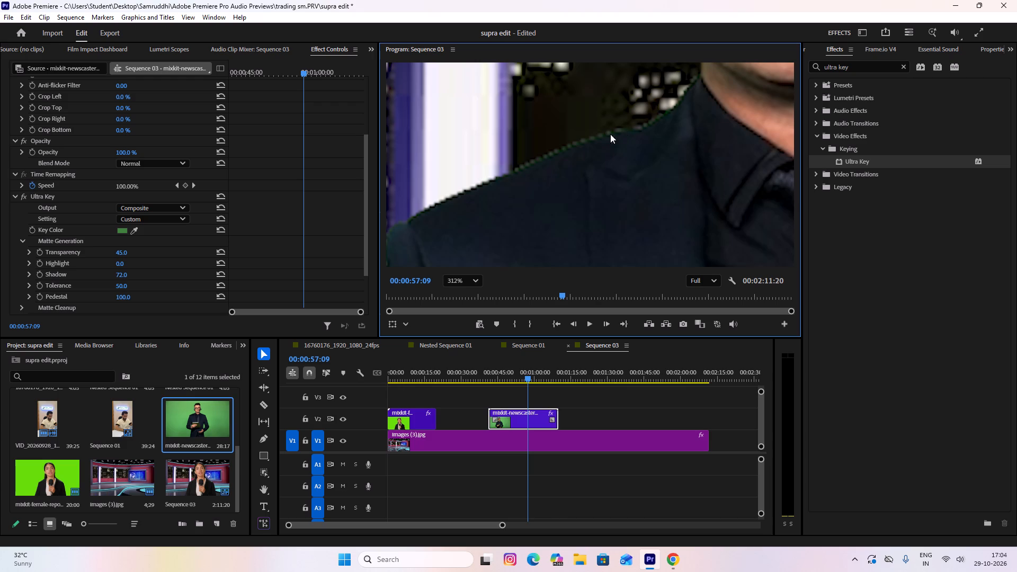
{"action": "scroll", "coordinate": [688, 99], "scroll_direction": "down", "scroll_amount": 2}
{"action": "scroll", "coordinate": [688, 99], "scroll_direction": "up", "scroll_amount": 1}
Inspect the key's edges around the newscaster's headset, face and hair.
{"action": "middle_click_drag", "start_coordinate": [691, 101], "coordinate": [657, 203]}
{"action": "middle_click_drag", "start_coordinate": [685, 151], "coordinate": [571, 256]}
{"action": "middle_click_drag", "start_coordinate": [647, 85], "coordinate": [644, 191]}
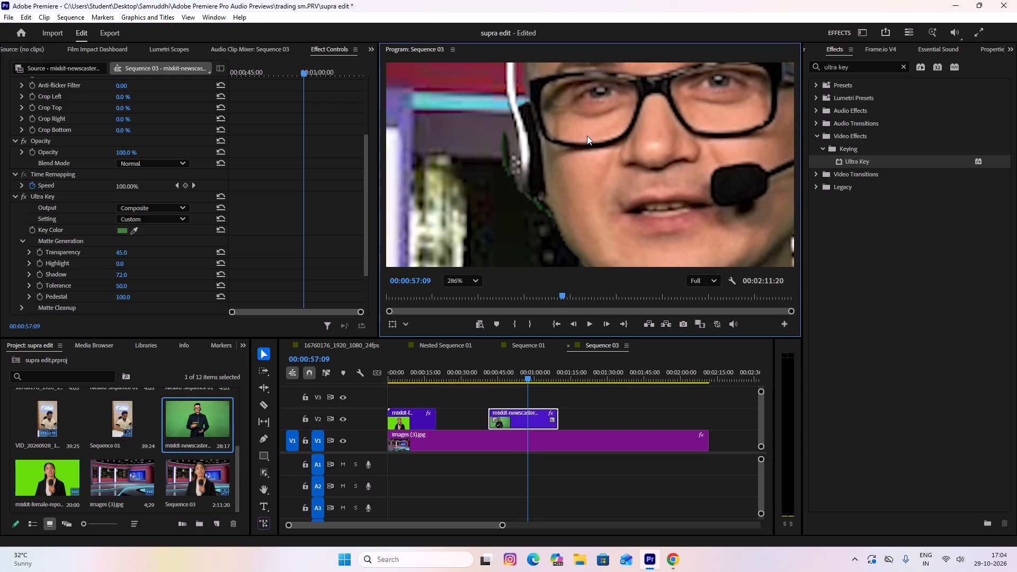
{"action": "middle_click_drag", "start_coordinate": [594, 145], "coordinate": [609, 178]}
{"action": "middle_click_drag", "start_coordinate": [573, 116], "coordinate": [572, 175]}
{"action": "middle_click_drag", "start_coordinate": [596, 110], "coordinate": [578, 204]}
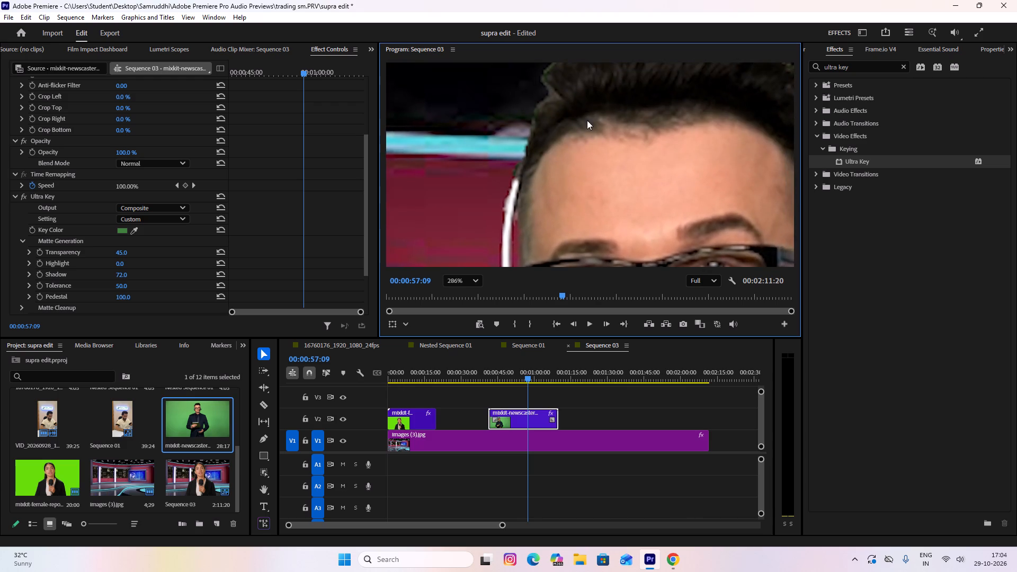
{"action": "middle_click_drag", "start_coordinate": [585, 125], "coordinate": [561, 192]}
{"action": "middle_click_drag", "start_coordinate": [752, 139], "coordinate": [670, 120]}
{"action": "scroll", "coordinate": [752, 139], "scroll_direction": "down", "scroll_amount": 1}
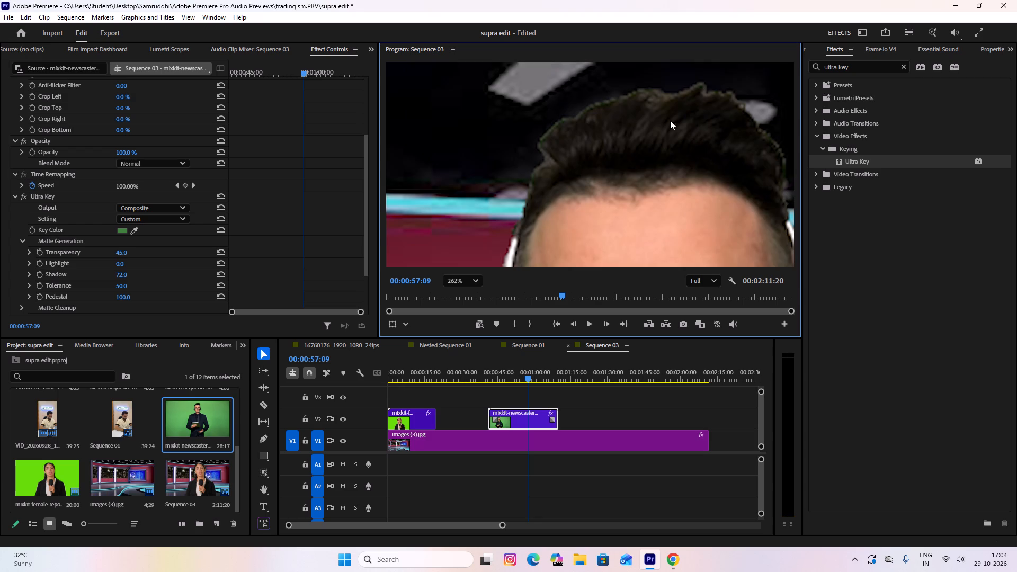
{"action": "middle_click_drag", "start_coordinate": [670, 120], "coordinate": [669, 121]}
{"action": "middle_click_drag", "start_coordinate": [685, 183], "coordinate": [645, 79]}
{"action": "middle_click_drag", "start_coordinate": [643, 109], "coordinate": [679, 198]}
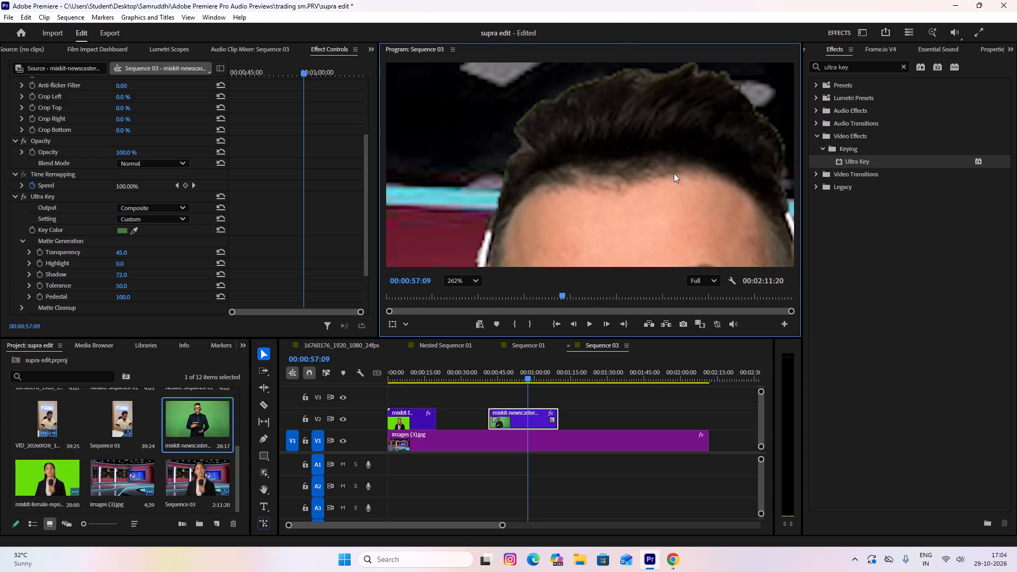
Check the keyed edge from the newscaster's hairline past the headset and neck to the shoulder.
{"action": "scroll", "coordinate": [536, 180], "scroll_direction": "up", "scroll_amount": 1}
{"action": "middle_click_drag", "start_coordinate": [528, 185], "coordinate": [536, 178]}
{"action": "middle_click_drag", "start_coordinate": [536, 178], "coordinate": [572, 87]}
{"action": "middle_click_drag", "start_coordinate": [531, 194], "coordinate": [572, 102]}
{"action": "middle_click_drag", "start_coordinate": [539, 208], "coordinate": [563, 96]}
{"action": "middle_click_drag", "start_coordinate": [566, 216], "coordinate": [586, 111]}
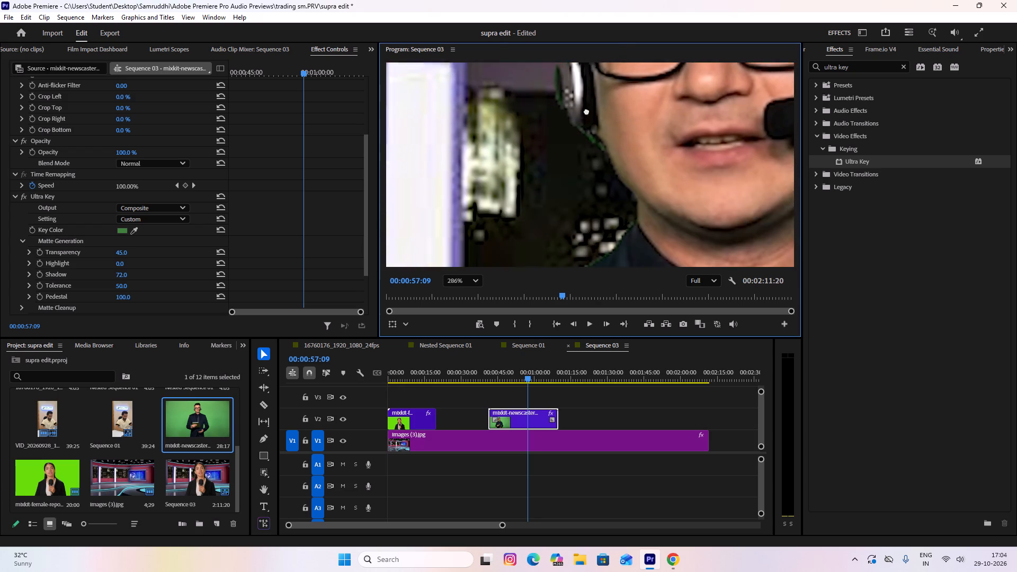
{"action": "middle_click_drag", "start_coordinate": [586, 111], "coordinate": [587, 111]}
{"action": "middle_click_drag", "start_coordinate": [576, 200], "coordinate": [598, 106]}
{"action": "middle_click_drag", "start_coordinate": [594, 174], "coordinate": [605, 163]}
{"action": "scroll", "coordinate": [522, 195], "scroll_direction": "down", "scroll_amount": 1}
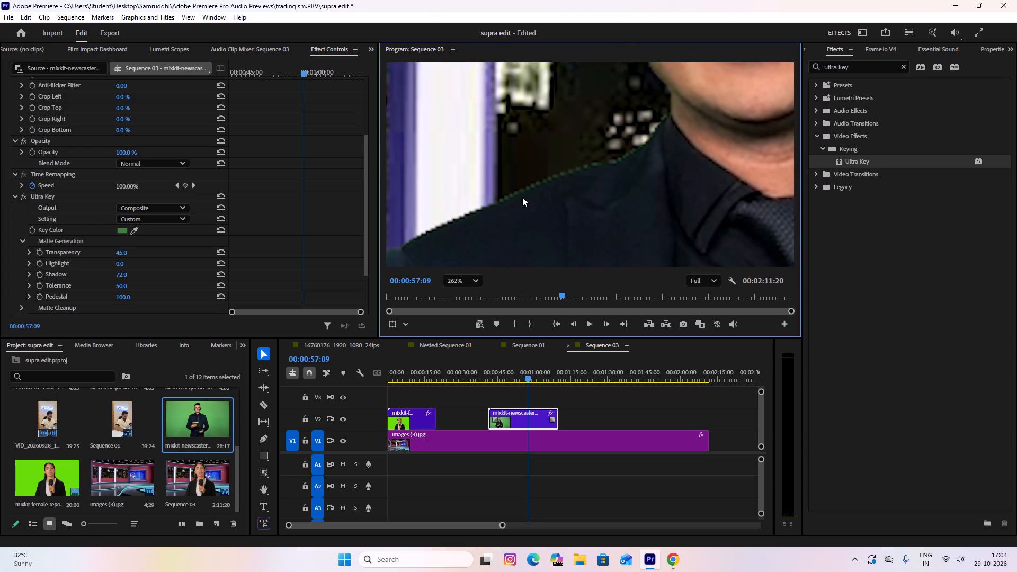
Clean up the newscaster's Ultra Key matte along the shoulder edge with Choke 13 and Soften 13.
{"action": "middle_click_drag", "start_coordinate": [523, 197], "coordinate": [557, 188]}
{"action": "middle_click_drag", "start_coordinate": [522, 209], "coordinate": [544, 203]}
{"action": "scroll", "coordinate": [541, 201], "scroll_direction": "down", "scroll_amount": 1}
{"action": "scroll", "coordinate": [541, 201], "scroll_direction": "up", "scroll_amount": 7}
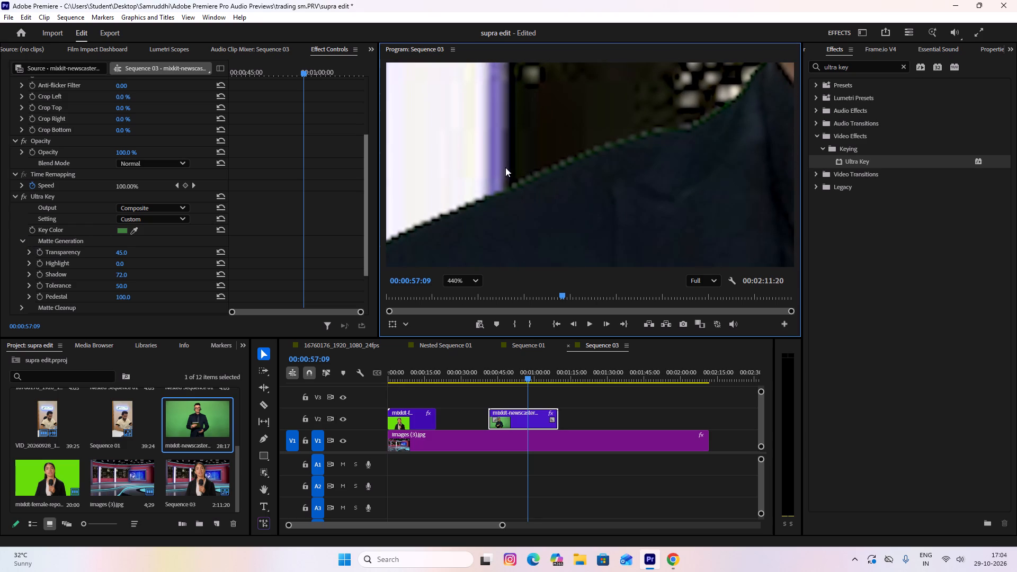
{"action": "left_click", "coordinate": [20, 241]}
{"action": "left_click", "coordinate": [21, 251]}
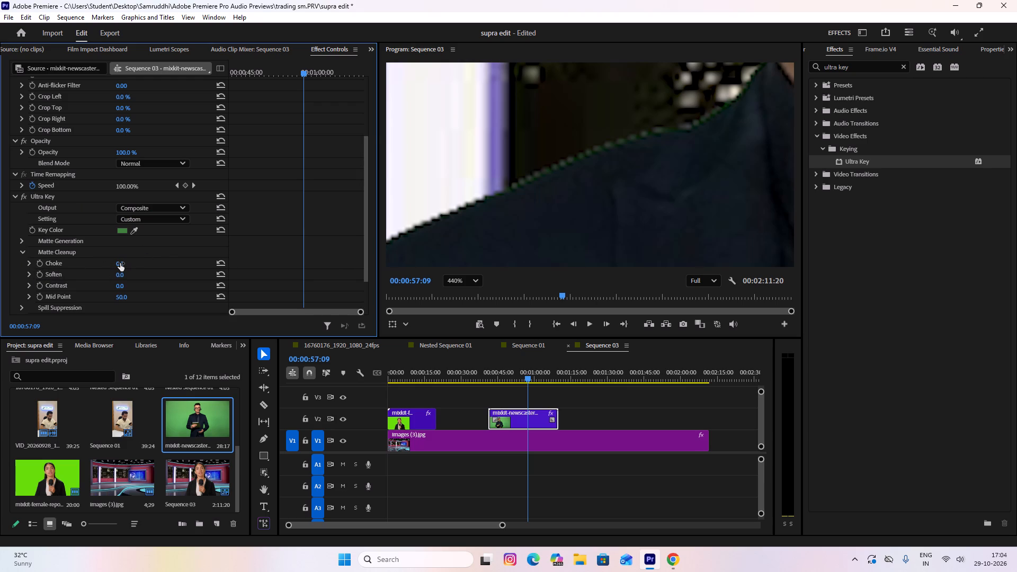
{"action": "left_click_drag", "start_coordinate": [120, 263], "coordinate": [102, 263]}
{"action": "left_click_drag", "start_coordinate": [102, 263], "coordinate": [112, 263]}
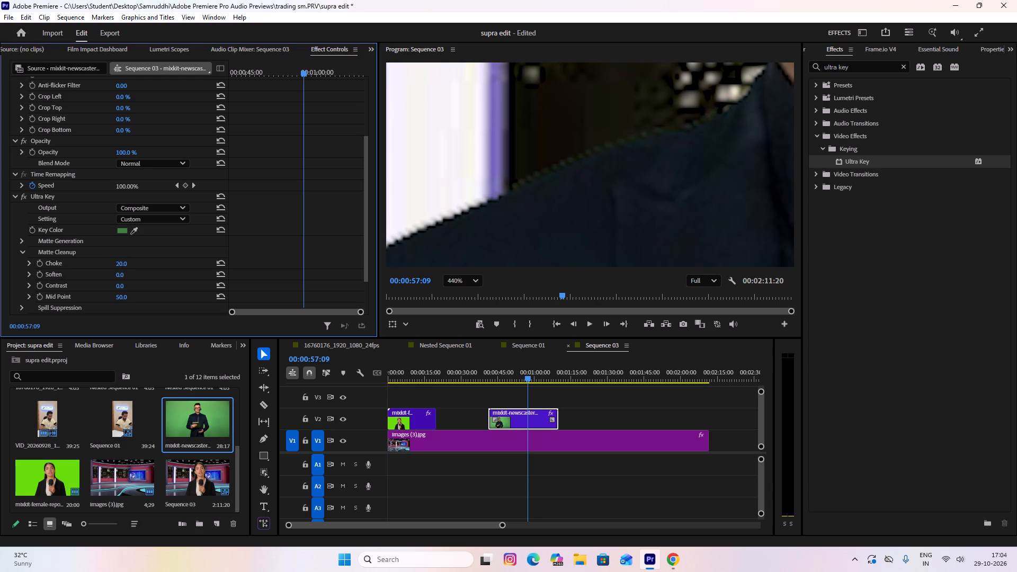
{"action": "left_click_drag", "start_coordinate": [112, 263], "coordinate": [113, 265]}
{"action": "left_click_drag", "start_coordinate": [113, 265], "coordinate": [100, 265]}
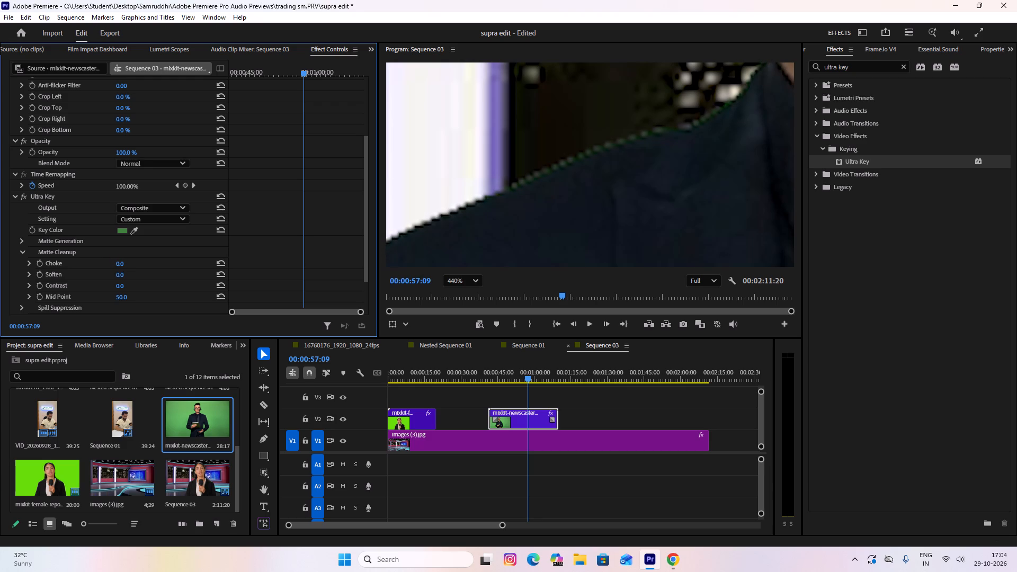
{"action": "left_click_drag", "start_coordinate": [100, 265], "coordinate": [91, 265]}
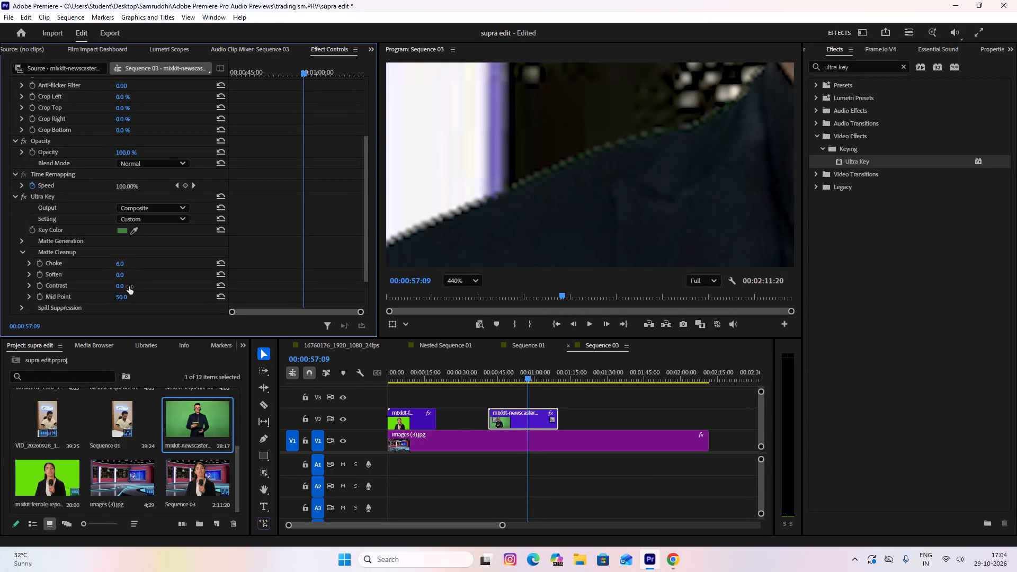
{"action": "left_click_drag", "start_coordinate": [119, 276], "coordinate": [122, 276]}
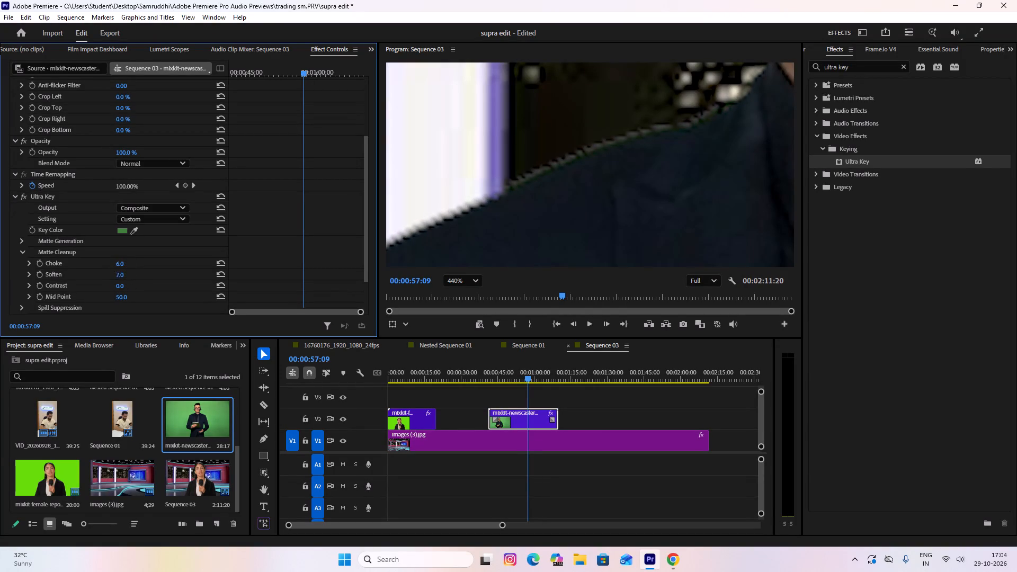
{"action": "left_click_drag", "start_coordinate": [122, 276], "coordinate": [113, 272]}
{"action": "left_click", "coordinate": [120, 263]}
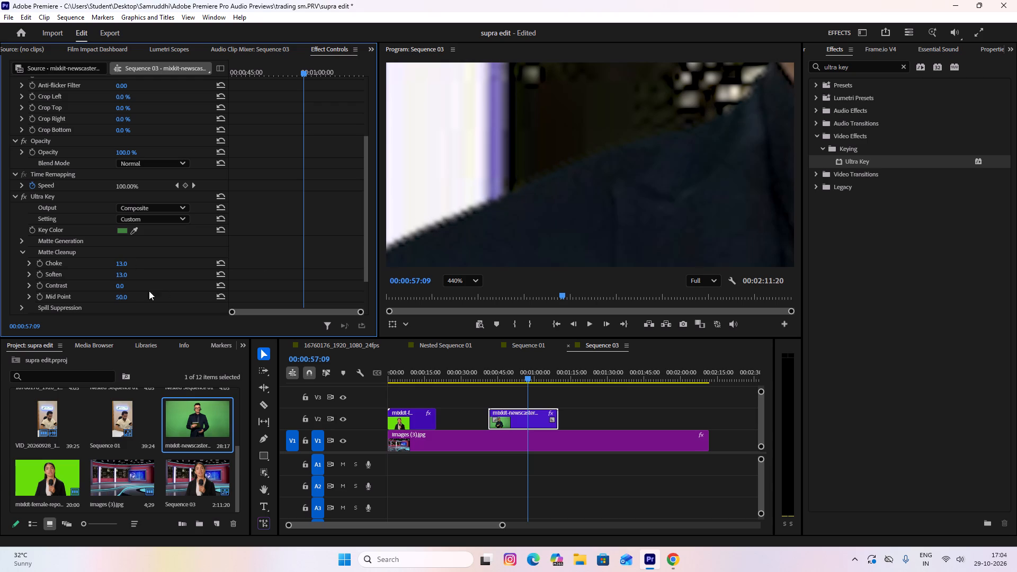
Set the Matte Cleanup Contrast of the newscaster's Ultra Key to 30.
{"action": "left_click_drag", "start_coordinate": [123, 286], "coordinate": [130, 285]}
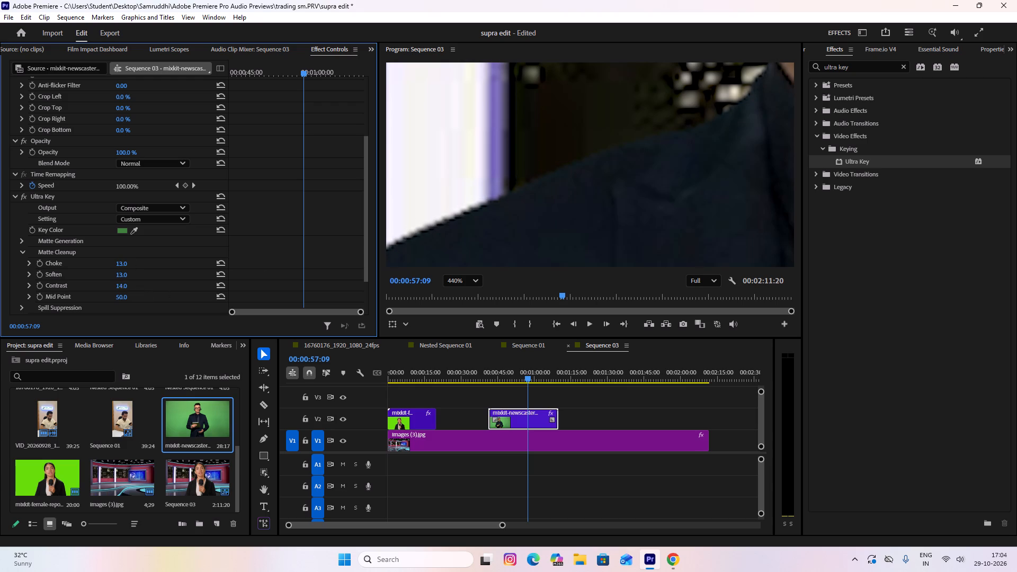
{"action": "left_click_drag", "start_coordinate": [130, 285], "coordinate": [138, 285]}
Examine the newscaster's cleaned-up key from the shoulder and head down to the hands and tablet, with the Spill Suppression settings open.
{"action": "scroll", "coordinate": [557, 185], "scroll_direction": "down", "scroll_amount": 5}
{"action": "scroll", "coordinate": [557, 185], "scroll_direction": "up", "scroll_amount": 1}
{"action": "scroll", "coordinate": [557, 185], "scroll_direction": "down", "scroll_amount": 7}
{"action": "scroll", "coordinate": [557, 185], "scroll_direction": "up", "scroll_amount": 2}
{"action": "scroll", "coordinate": [557, 185], "scroll_direction": "down", "scroll_amount": 6}
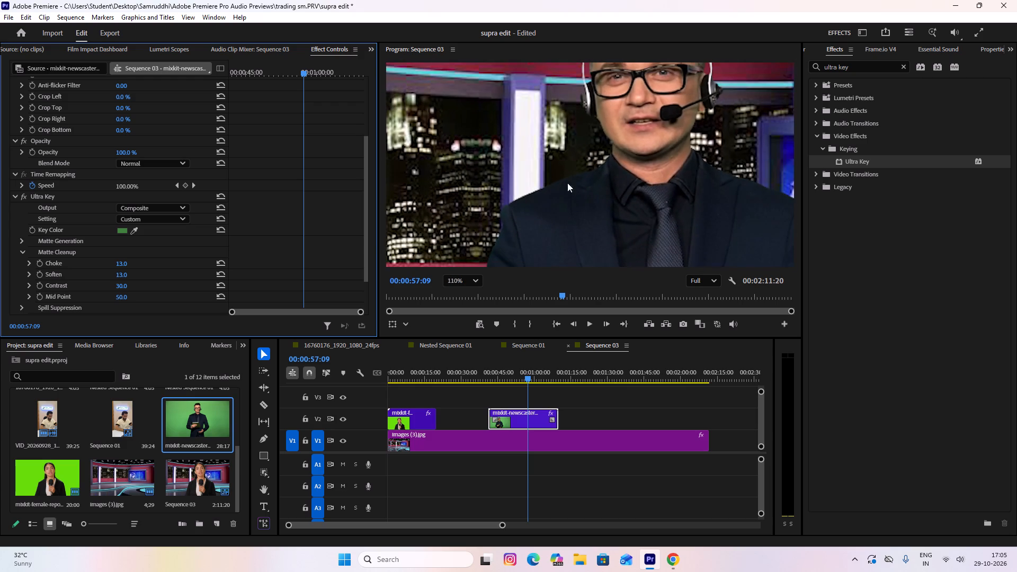
{"action": "middle_click_drag", "start_coordinate": [636, 171], "coordinate": [639, 238]}
{"action": "middle_click_drag", "start_coordinate": [634, 194], "coordinate": [630, 237]}
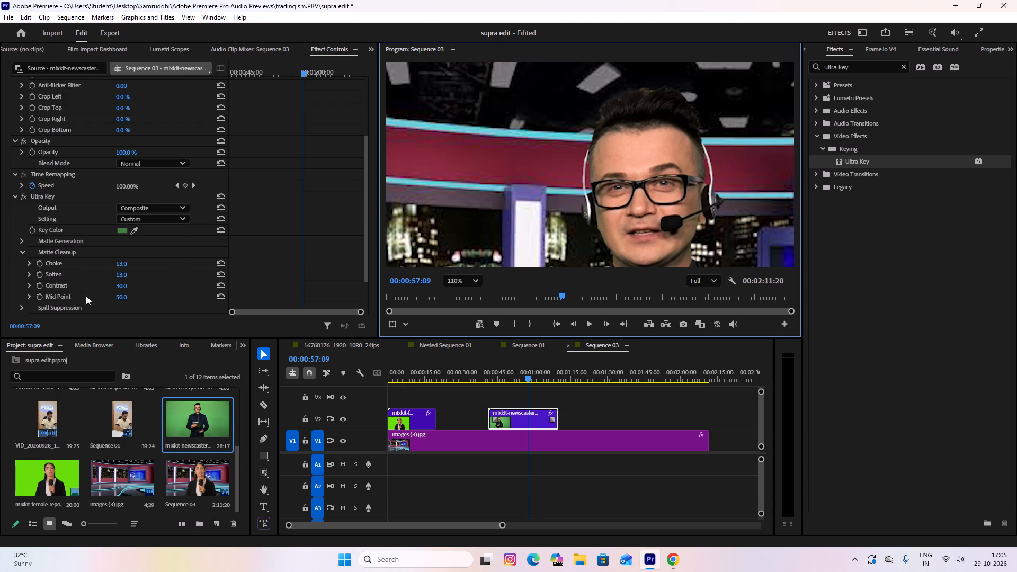
{"action": "left_click", "coordinate": [22, 252]}
{"action": "left_click", "coordinate": [20, 265]}
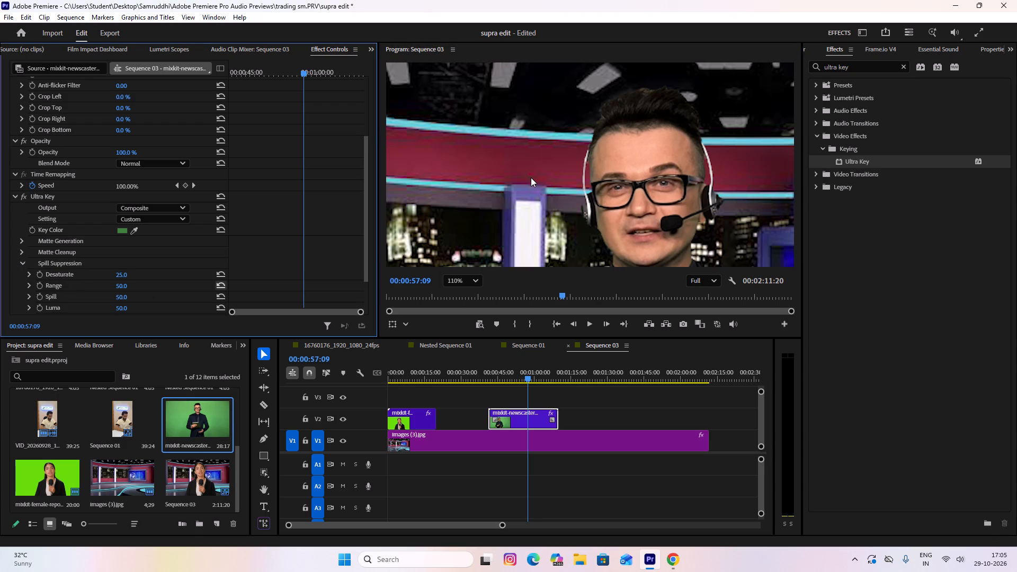
{"action": "middle_click_drag", "start_coordinate": [567, 225], "coordinate": [573, 125]}
{"action": "middle_click_drag", "start_coordinate": [530, 217], "coordinate": [532, 176]}
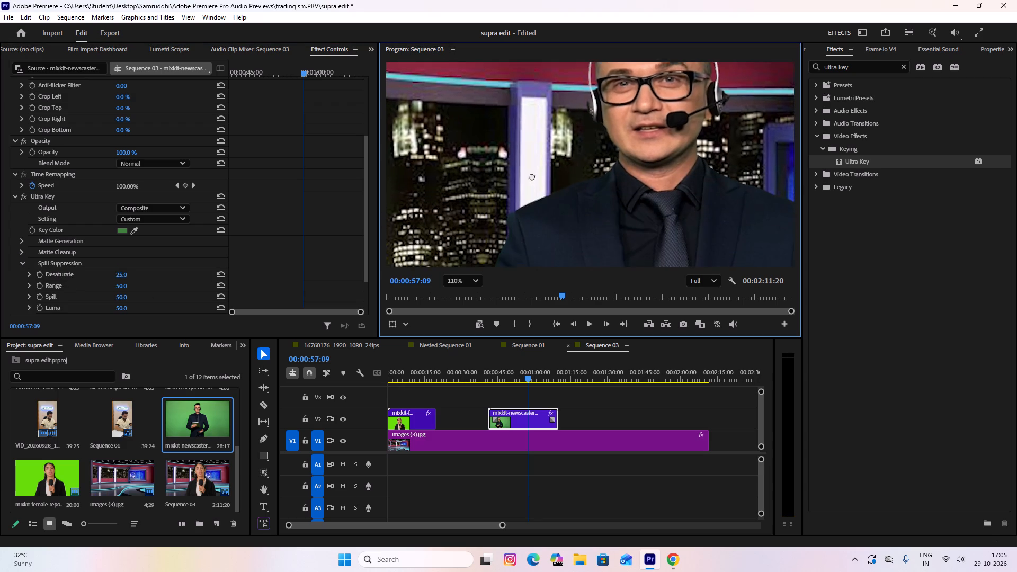
{"action": "middle_click_drag", "start_coordinate": [532, 176], "coordinate": [533, 121]}
{"action": "middle_click_drag", "start_coordinate": [534, 174], "coordinate": [531, 145]}
{"action": "middle_click_drag", "start_coordinate": [548, 220], "coordinate": [535, 159]}
{"action": "middle_click_drag", "start_coordinate": [560, 212], "coordinate": [552, 190]}
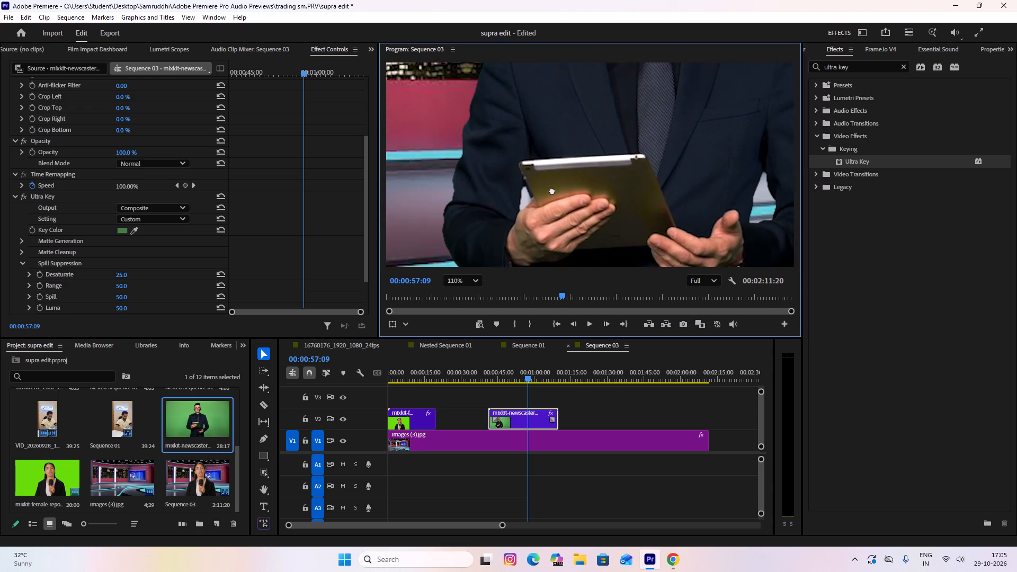
{"action": "middle_click_drag", "start_coordinate": [552, 190], "coordinate": [550, 180]}
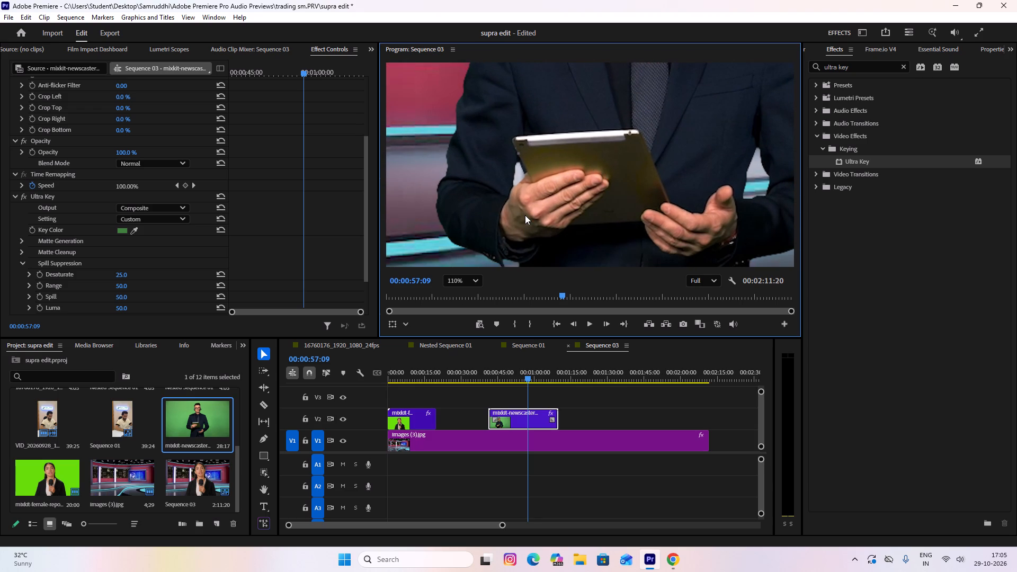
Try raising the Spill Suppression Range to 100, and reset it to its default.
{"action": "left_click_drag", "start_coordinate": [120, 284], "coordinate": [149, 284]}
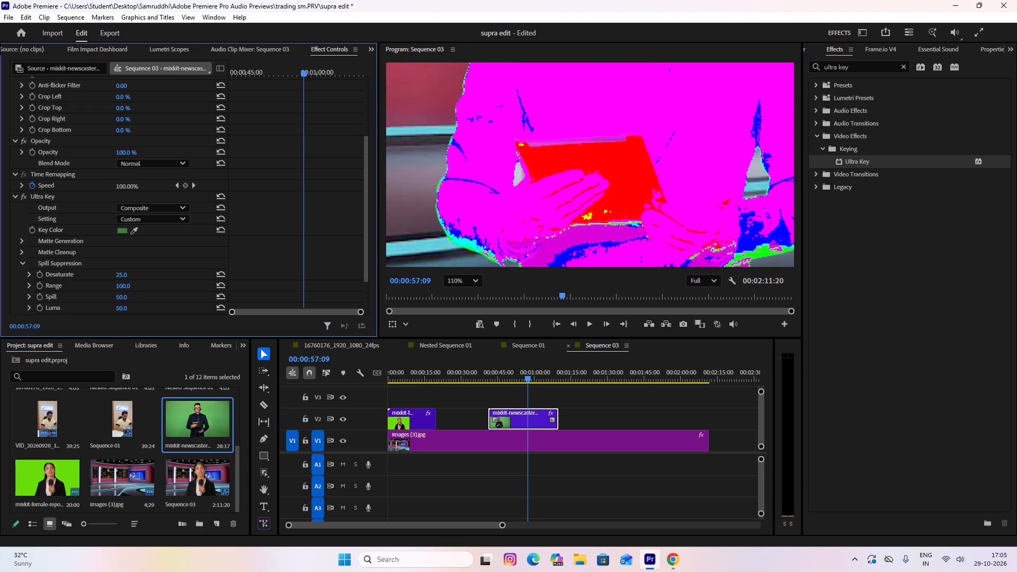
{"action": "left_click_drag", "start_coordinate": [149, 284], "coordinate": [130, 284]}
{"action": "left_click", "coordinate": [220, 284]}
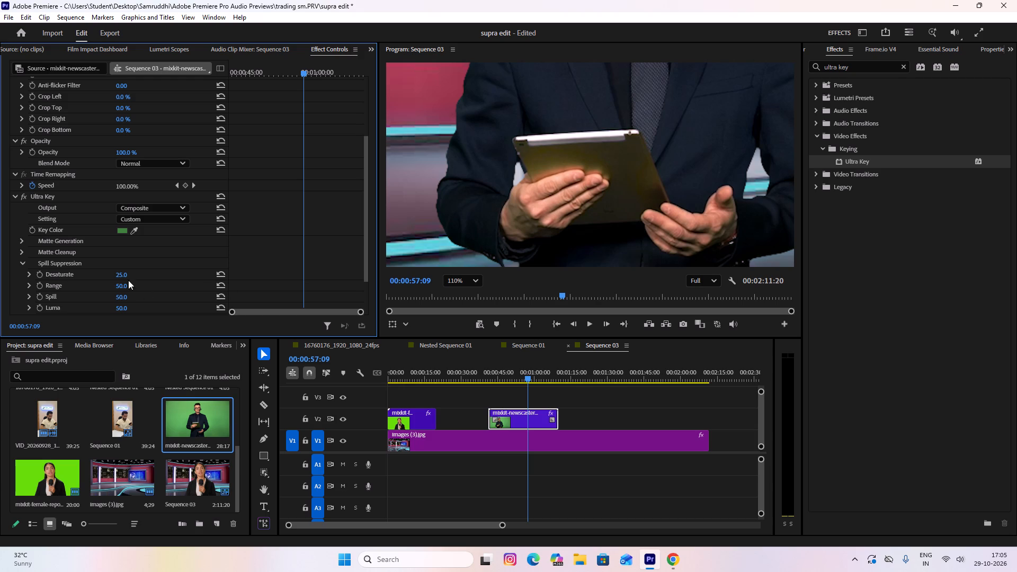
Set the Spill Suppression Desaturate to 82 to reduce the green tint on the newscaster and tablet.
{"action": "left_click_drag", "start_coordinate": [122, 274], "coordinate": [144, 273]}
{"action": "left_click_drag", "start_coordinate": [144, 273], "coordinate": [157, 273]}
{"action": "scroll", "coordinate": [561, 217], "scroll_direction": "down", "scroll_amount": 11}
{"action": "scroll", "coordinate": [561, 217], "scroll_direction": "up", "scroll_amount": 1}
{"action": "middle_click_drag", "start_coordinate": [572, 163], "coordinate": [588, 202]}
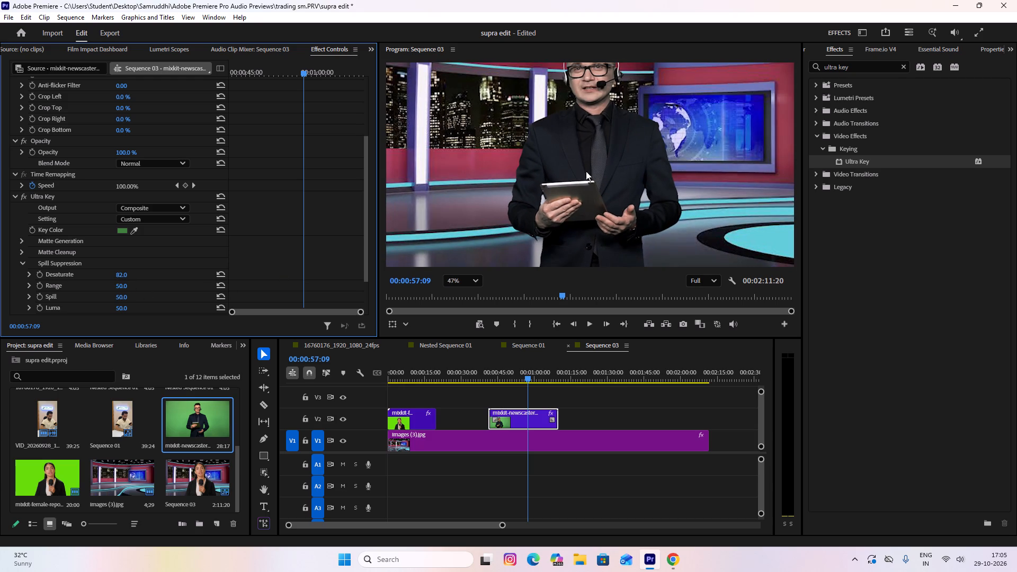
{"action": "middle_click_drag", "start_coordinate": [590, 176], "coordinate": [597, 213]}
{"action": "middle_click_drag", "start_coordinate": [562, 238], "coordinate": [558, 227]}
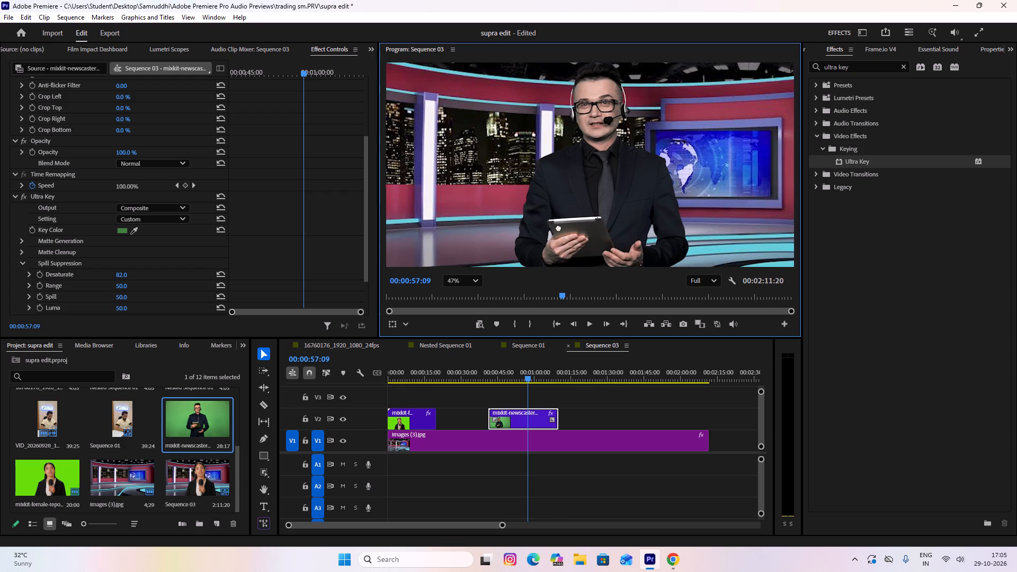
{"action": "middle_click_drag", "start_coordinate": [558, 227], "coordinate": [557, 220]}
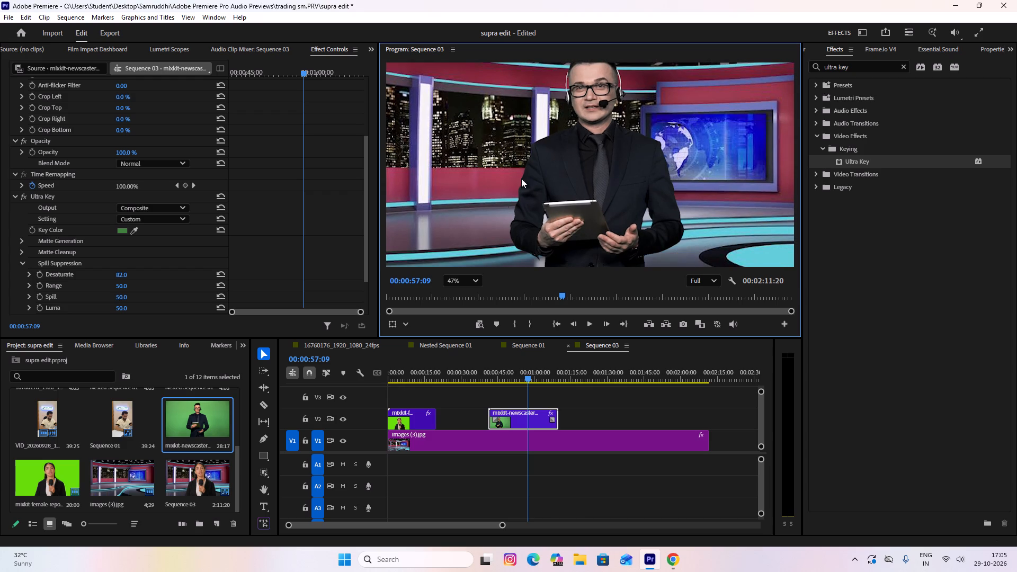
Set the Ultra Key Color Correction Saturation to 174 for the newscaster clip.
{"action": "scroll", "coordinate": [175, 294], "scroll_direction": "down", "scroll_amount": 5}
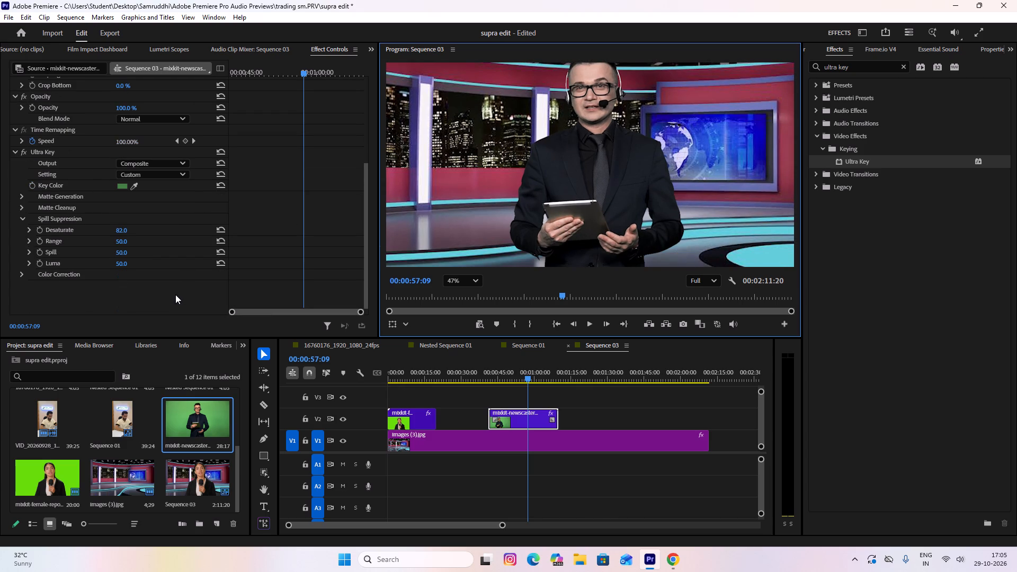
{"action": "left_click", "coordinate": [22, 273]}
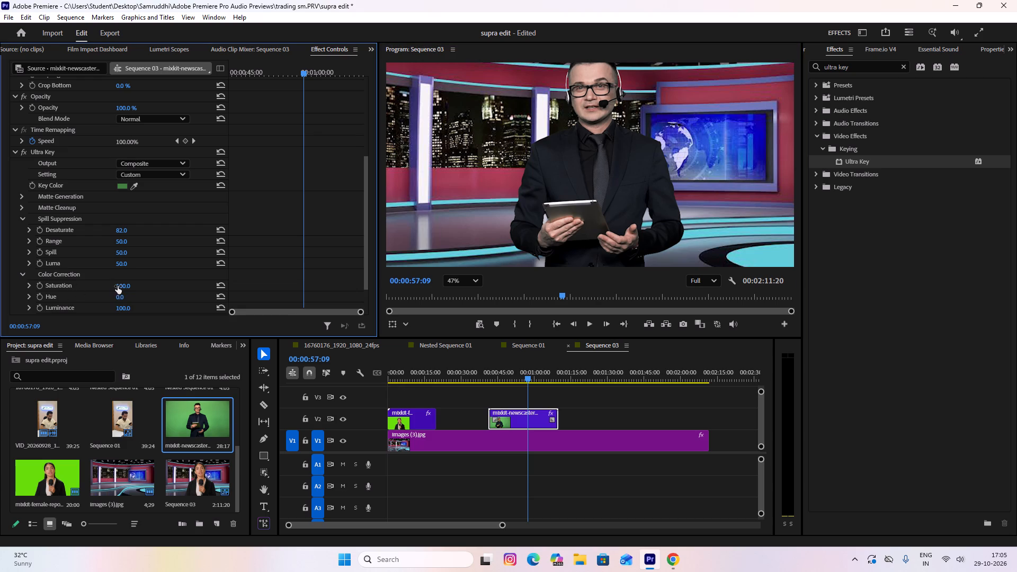
{"action": "left_click_drag", "start_coordinate": [118, 286], "coordinate": [157, 285]}
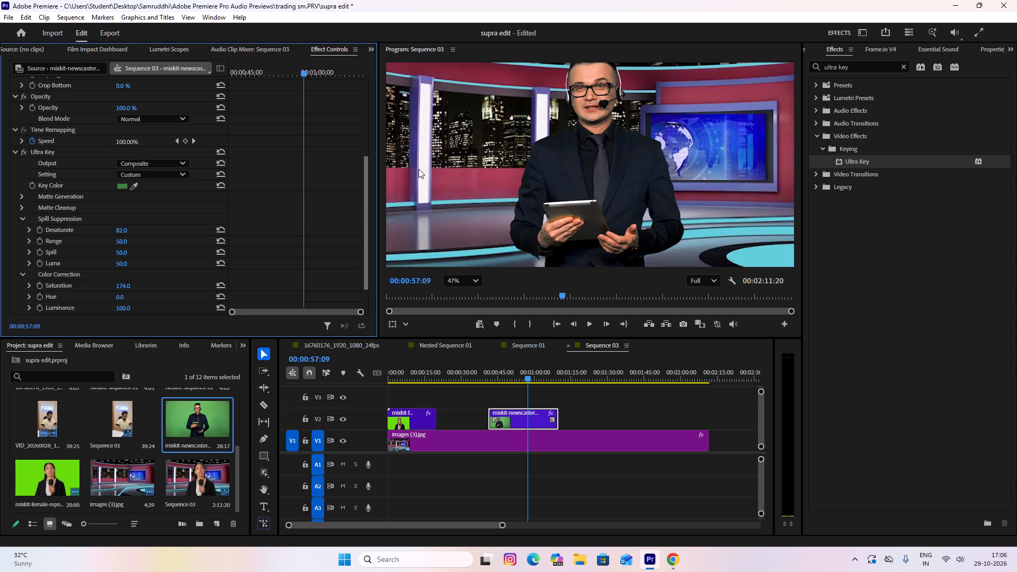
Compare the newscaster's hands and tablet with Ultra Key switched off and on, and review the full composite.
{"action": "scroll", "coordinate": [583, 237], "scroll_direction": "up", "scroll_amount": 13}
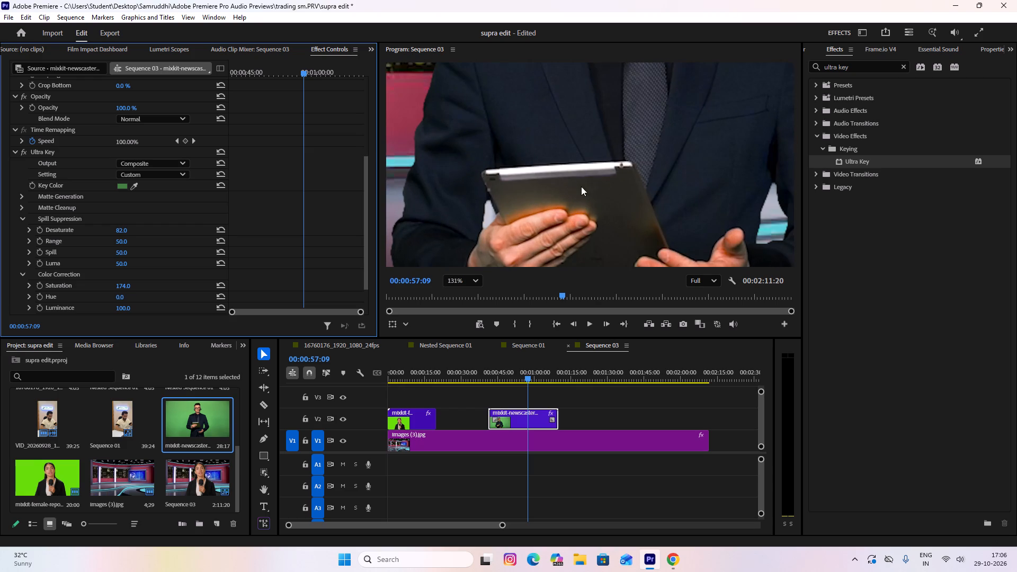
{"action": "left_click", "coordinate": [24, 150]}
{"action": "left_click", "coordinate": [24, 150]}
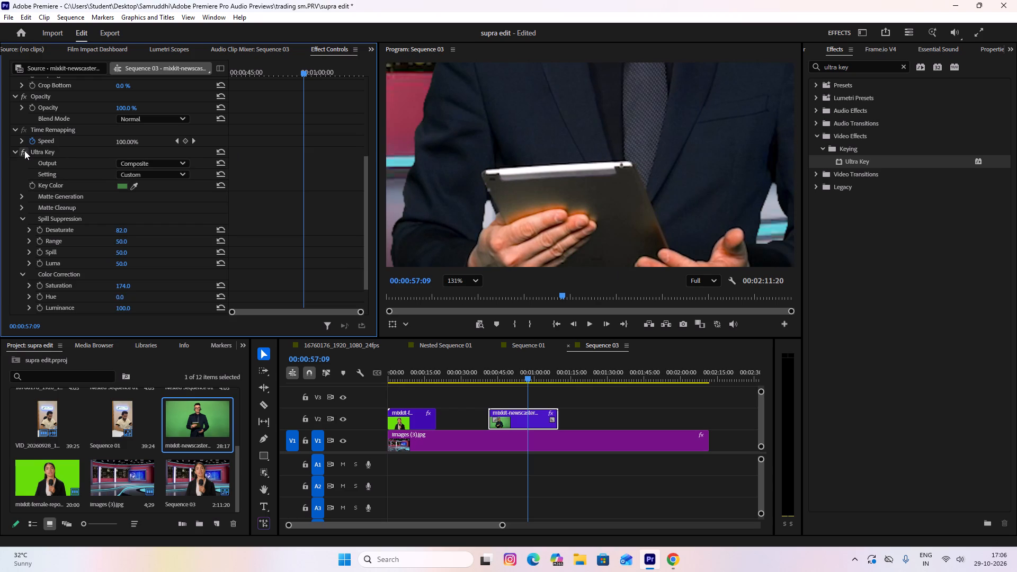
{"action": "left_click", "coordinate": [24, 150]}
{"action": "left_click", "coordinate": [24, 150]}
{"action": "left_click", "coordinate": [22, 154]}
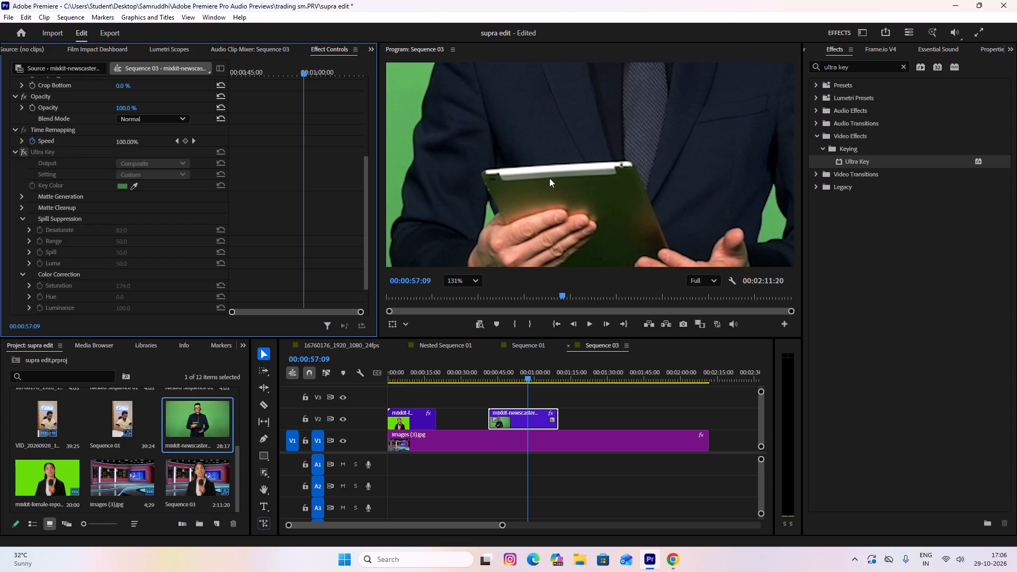
{"action": "left_click", "coordinate": [22, 153]}
{"action": "scroll", "coordinate": [554, 181], "scroll_direction": "down", "scroll_amount": 6}
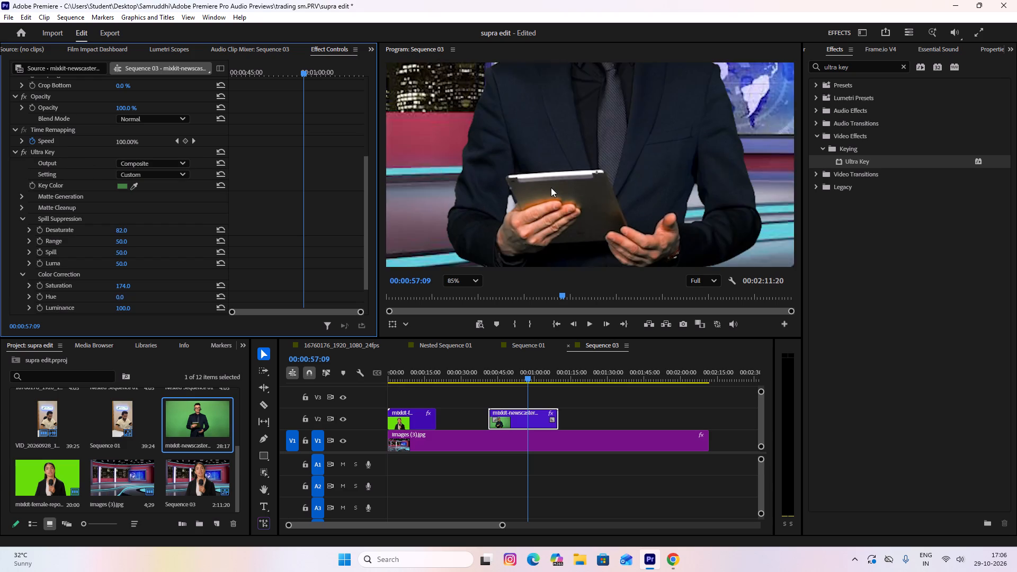
{"action": "scroll", "coordinate": [551, 187], "scroll_direction": "down", "scroll_amount": 9}
{"action": "middle_click_drag", "start_coordinate": [571, 138], "coordinate": [585, 181]}
{"action": "middle_click_drag", "start_coordinate": [576, 161], "coordinate": [583, 193]}
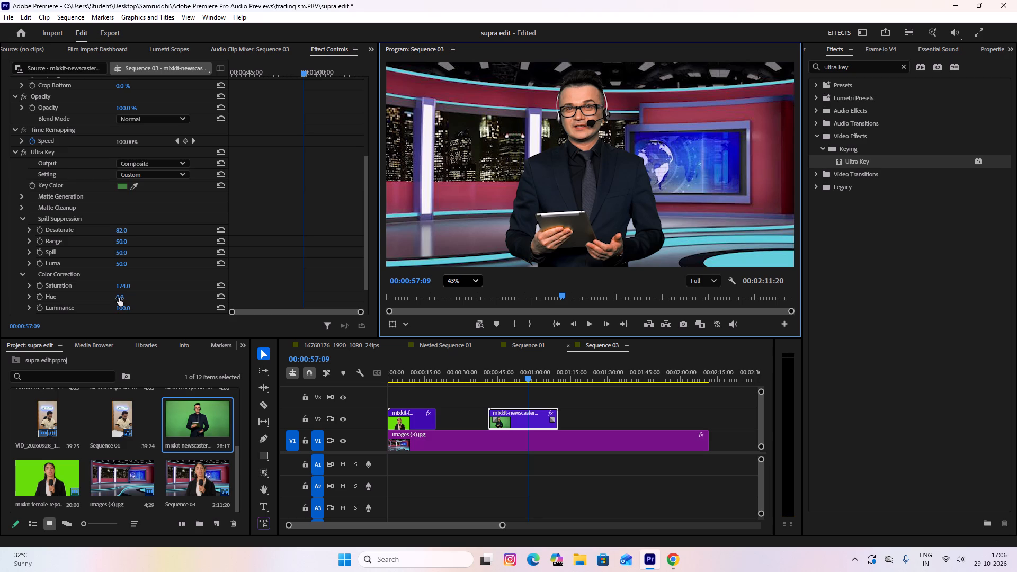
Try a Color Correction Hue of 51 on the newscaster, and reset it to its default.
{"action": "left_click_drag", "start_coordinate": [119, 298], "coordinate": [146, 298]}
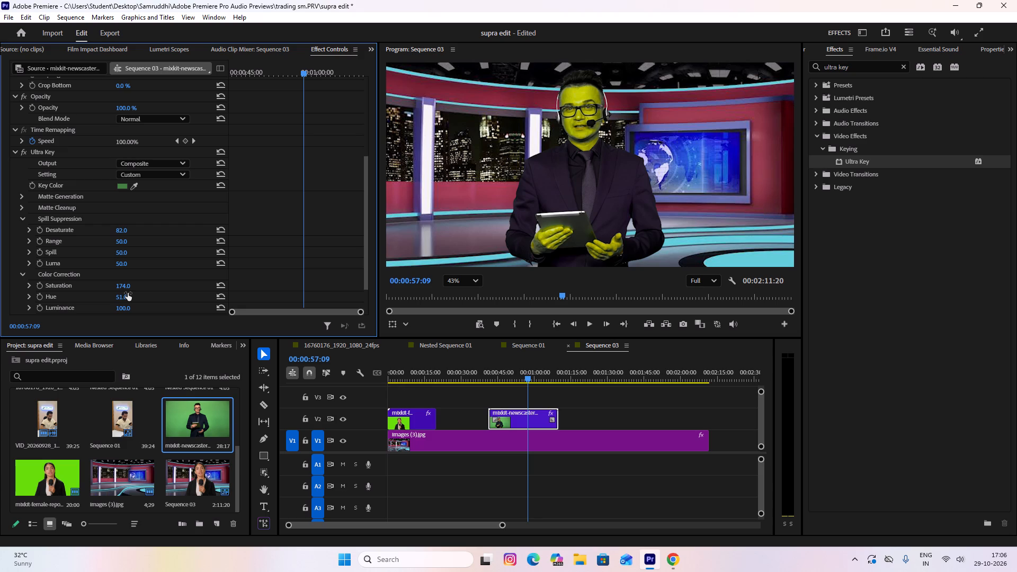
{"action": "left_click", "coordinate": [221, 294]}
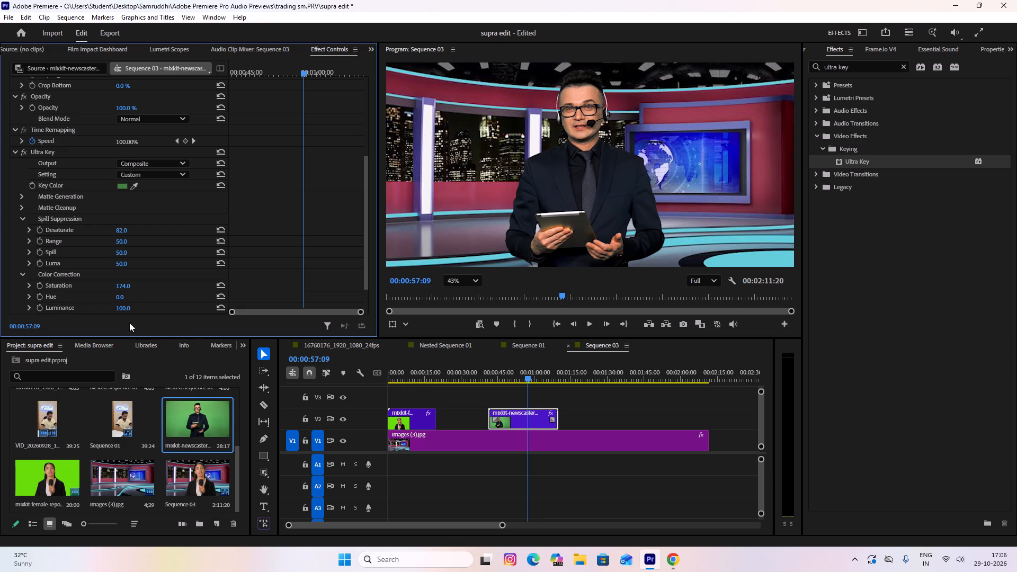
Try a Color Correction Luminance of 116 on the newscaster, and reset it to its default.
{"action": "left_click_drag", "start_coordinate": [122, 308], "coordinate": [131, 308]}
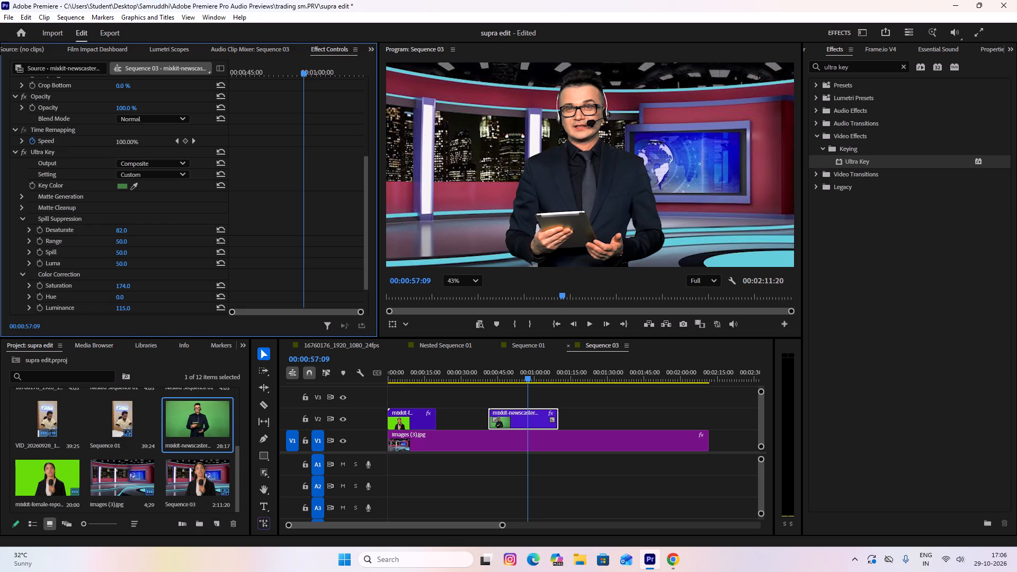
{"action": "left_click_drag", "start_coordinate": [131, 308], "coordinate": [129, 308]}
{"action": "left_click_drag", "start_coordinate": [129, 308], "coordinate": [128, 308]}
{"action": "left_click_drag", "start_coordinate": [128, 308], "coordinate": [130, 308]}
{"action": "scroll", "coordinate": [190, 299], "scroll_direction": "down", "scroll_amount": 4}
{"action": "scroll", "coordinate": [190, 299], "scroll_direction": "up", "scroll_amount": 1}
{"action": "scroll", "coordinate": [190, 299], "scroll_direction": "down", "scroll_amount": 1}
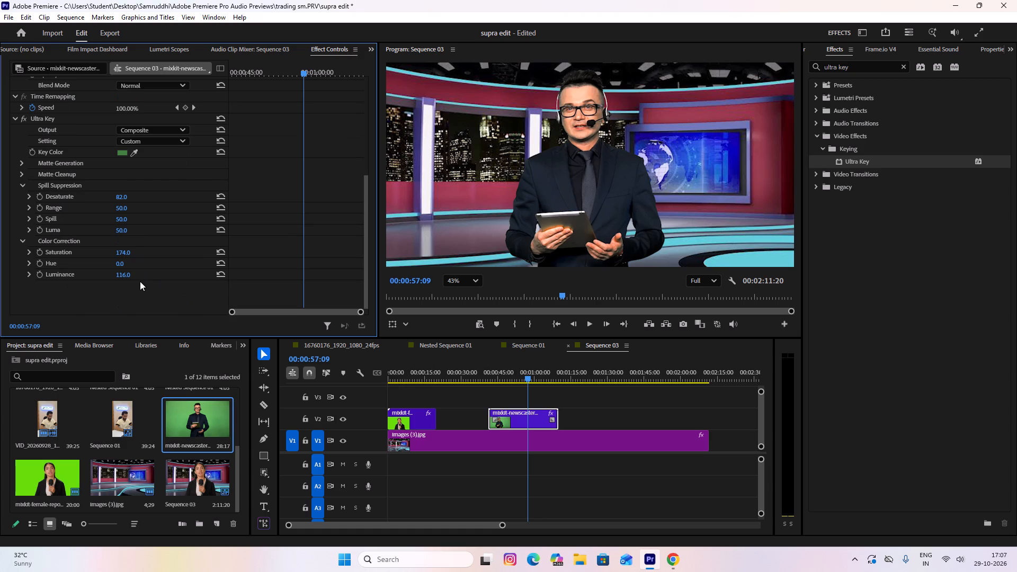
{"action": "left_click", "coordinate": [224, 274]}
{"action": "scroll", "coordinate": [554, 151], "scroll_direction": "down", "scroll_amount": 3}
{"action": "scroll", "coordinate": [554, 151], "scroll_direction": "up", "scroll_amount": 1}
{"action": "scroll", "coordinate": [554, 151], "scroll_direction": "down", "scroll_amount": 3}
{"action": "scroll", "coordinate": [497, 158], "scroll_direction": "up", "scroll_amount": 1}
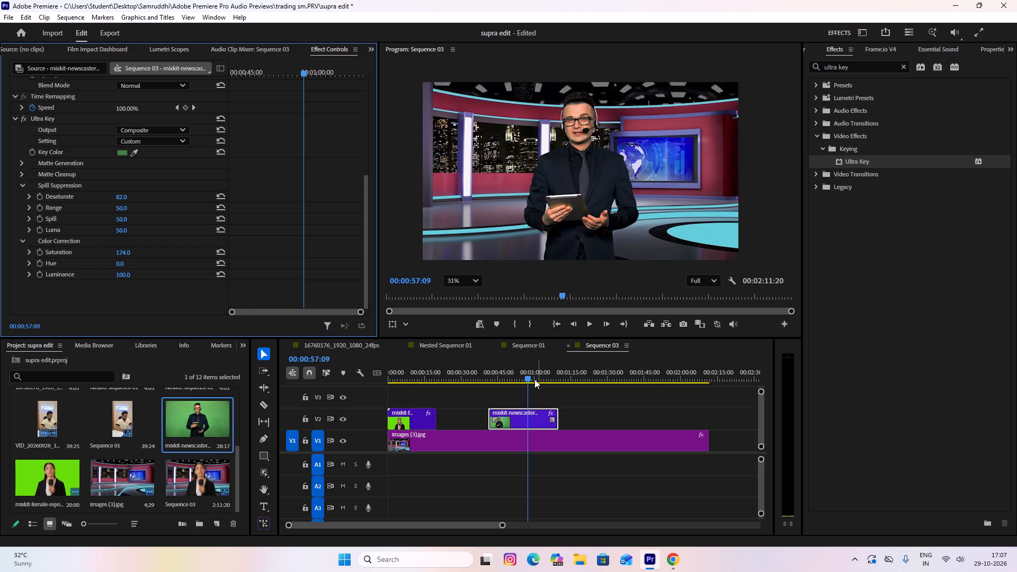
Play back the newscaster composite from near the start of the clip to review the key in motion.
{"action": "left_click_drag", "start_coordinate": [525, 374], "coordinate": [499, 374]}
{"action": "left_click", "coordinate": [589, 327]}
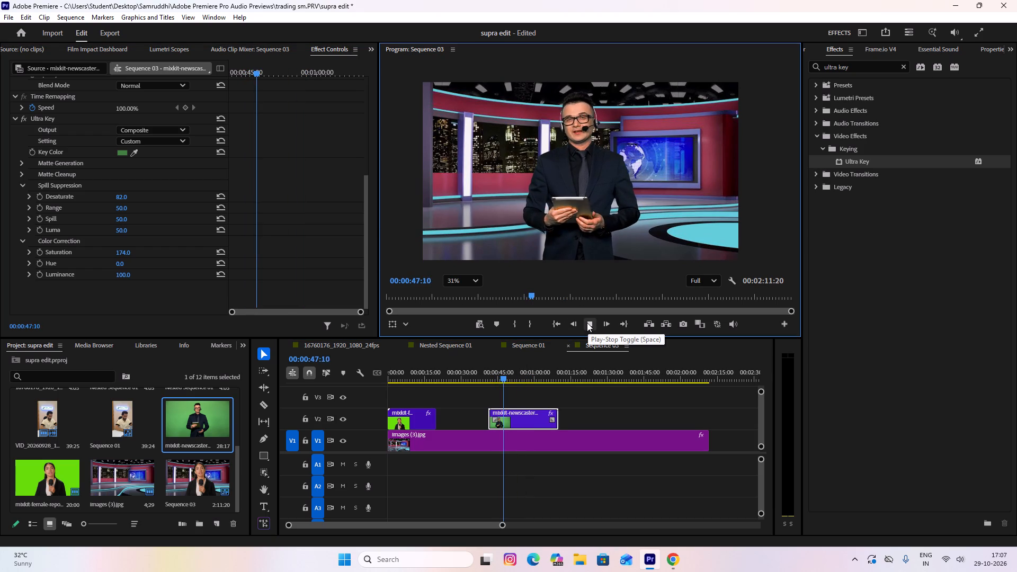
{"action": "left_click", "coordinate": [587, 323]}
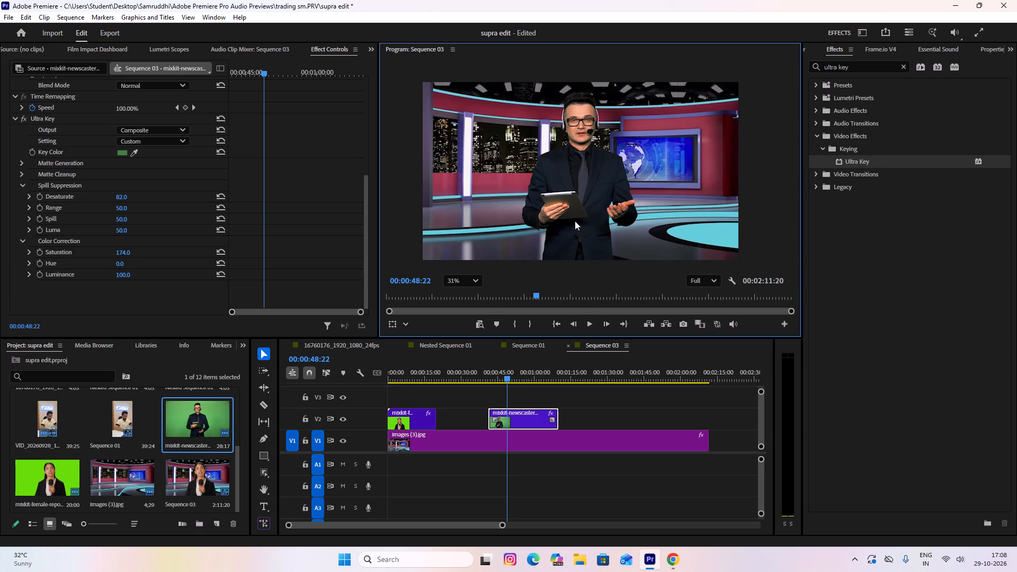
Delete the keyed newscaster clip from track V2 of Sequence 03.
{"action": "left_click", "coordinate": [536, 422]}
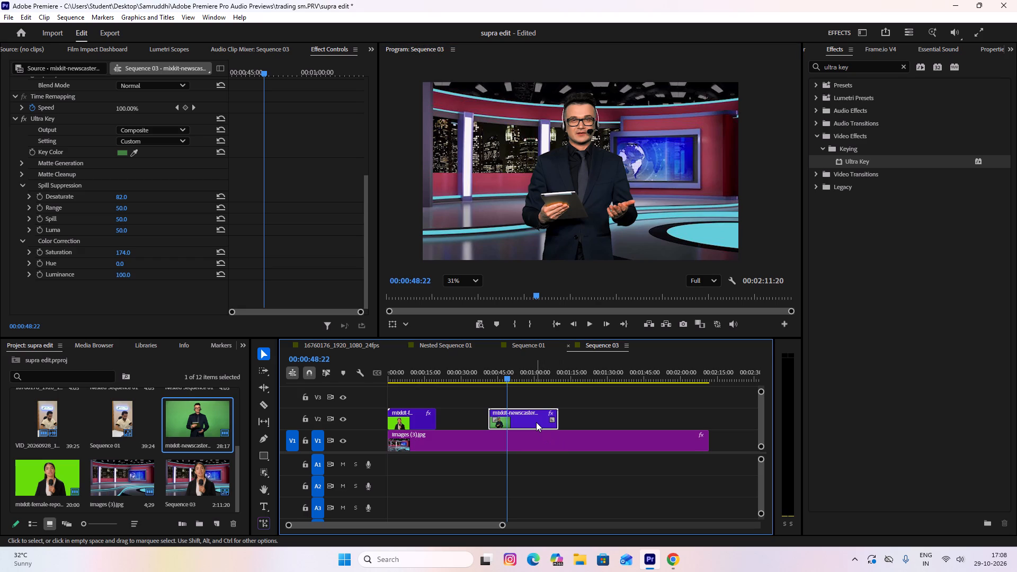
{"action": "key", "text": "Delete"}
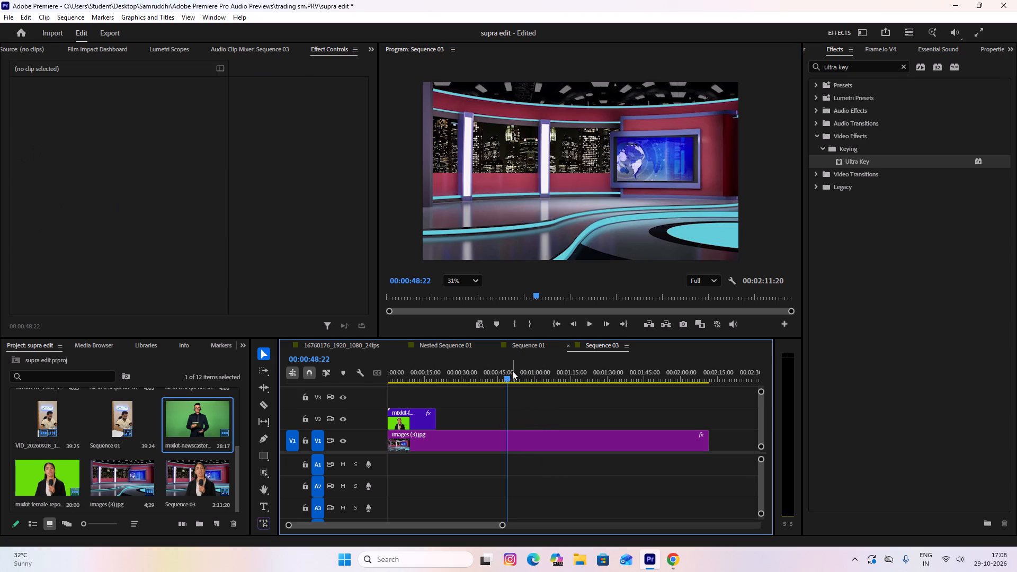
Place a fresh copy of the newscaster green screen footage on track V2 above the studio background, starting at about 00:00:44.
{"action": "left_click_drag", "start_coordinate": [507, 377], "coordinate": [421, 381]}
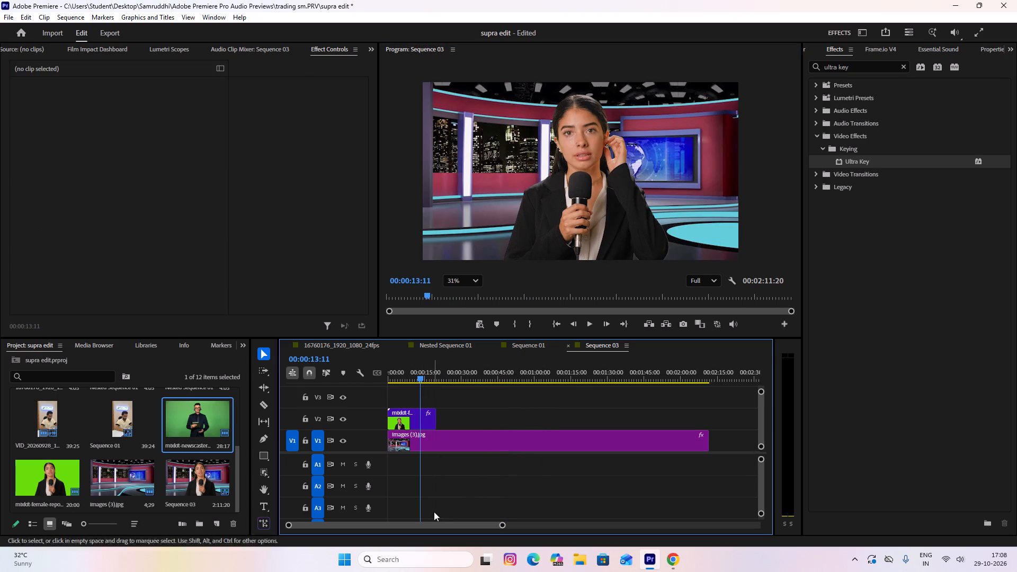
{"action": "left_click", "coordinate": [188, 412]}
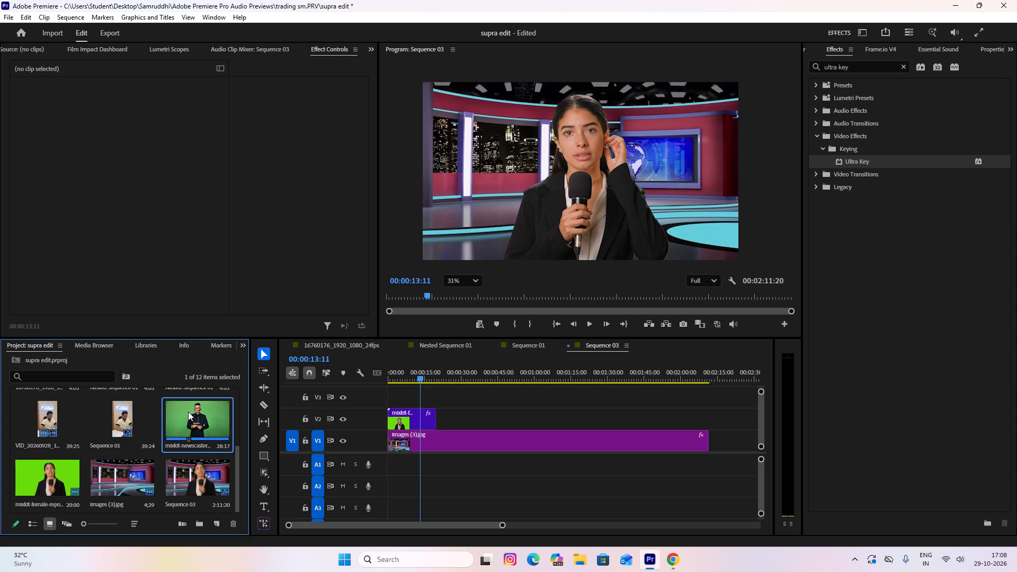
{"action": "left_click_drag", "start_coordinate": [185, 422], "coordinate": [326, 443]}
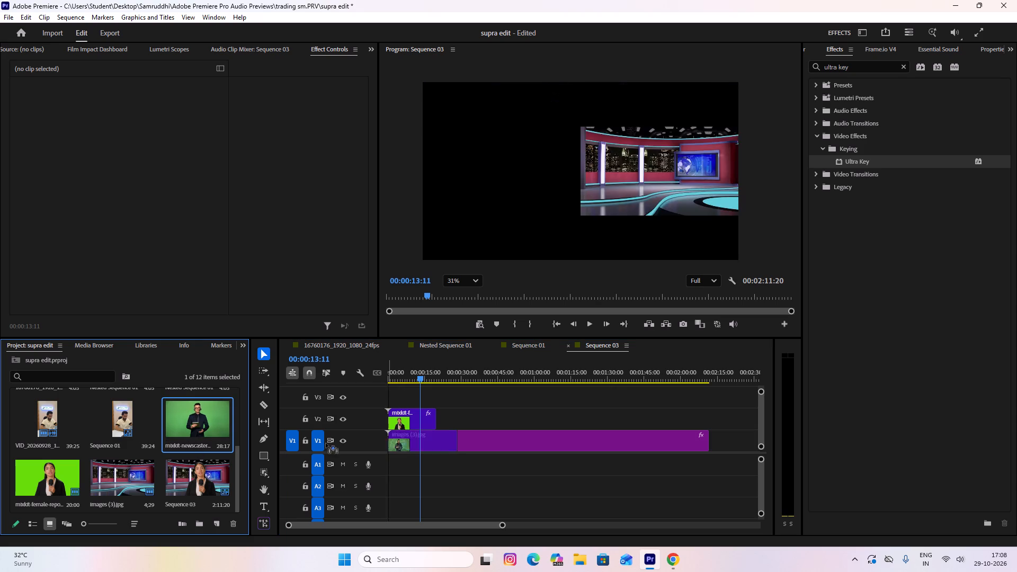
{"action": "left_click_drag", "start_coordinate": [326, 443], "coordinate": [495, 429]}
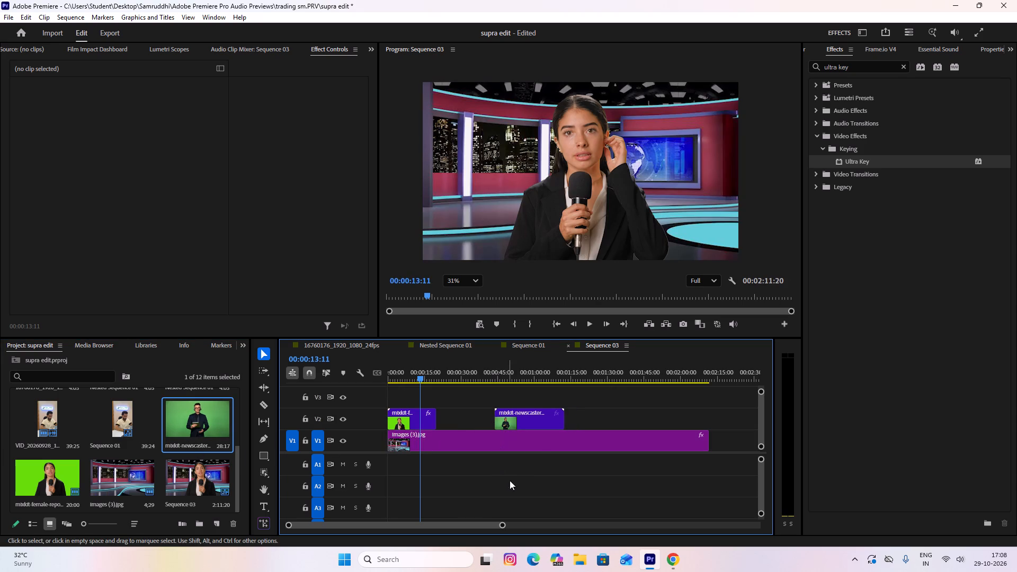
Scale the new newscaster clip to 151% to fill the frame and set its vertical position to 545.
{"action": "left_click_drag", "start_coordinate": [418, 374], "coordinate": [515, 394]}
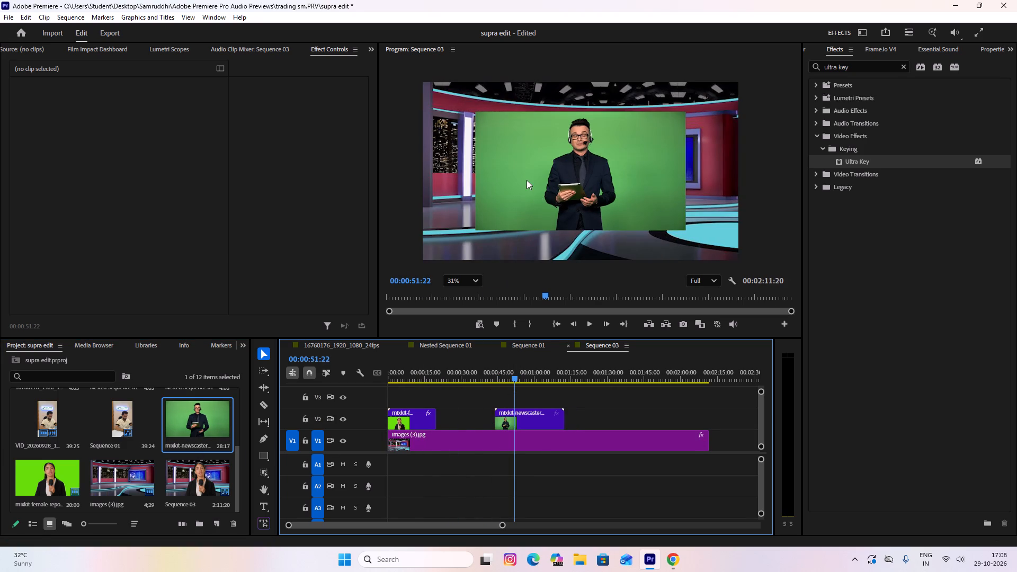
{"action": "left_click", "coordinate": [538, 406]}
{"action": "left_click", "coordinate": [545, 418]}
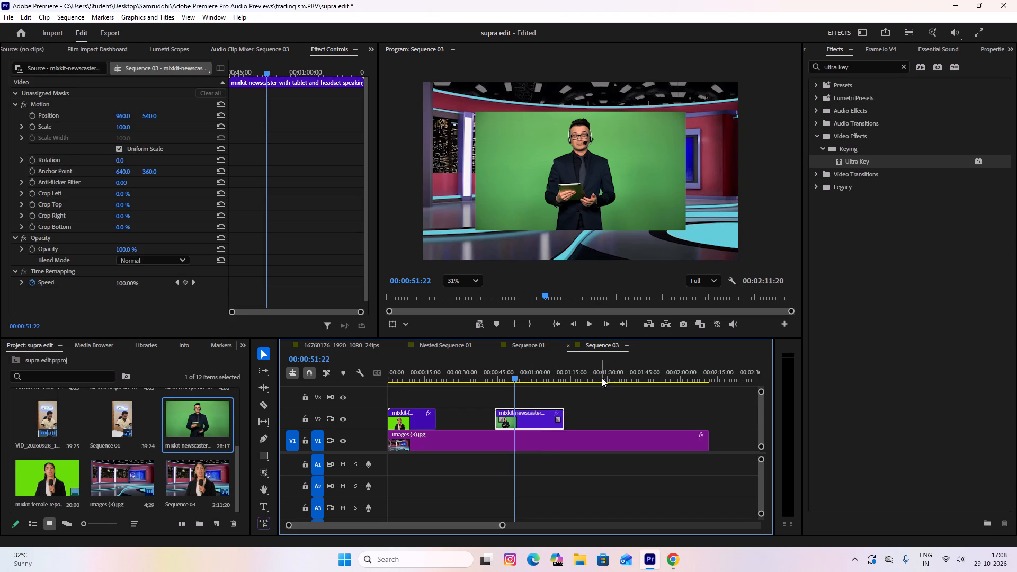
{"action": "left_click", "coordinate": [983, 49]}
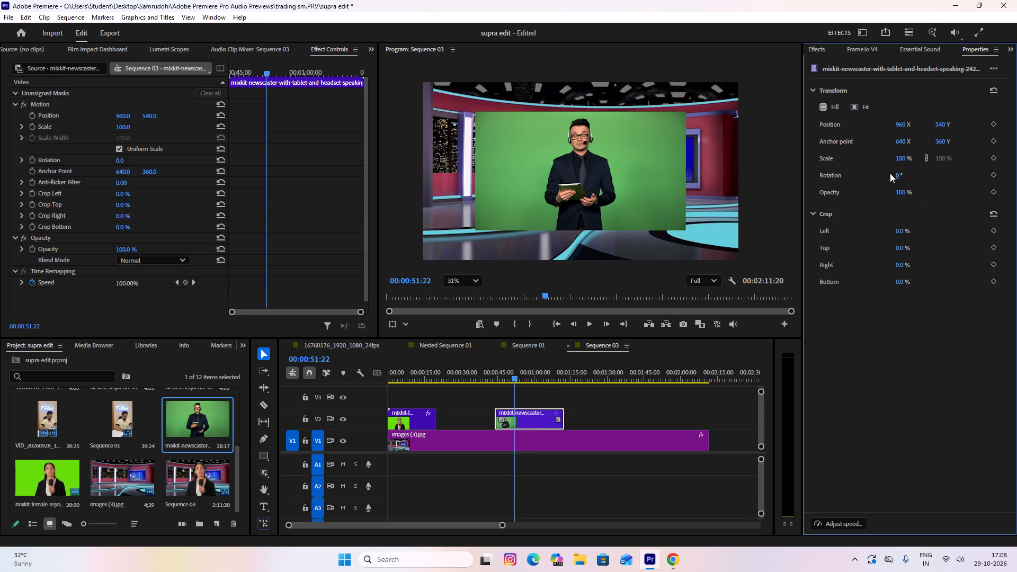
{"action": "left_click_drag", "start_coordinate": [901, 159], "coordinate": [937, 167]}
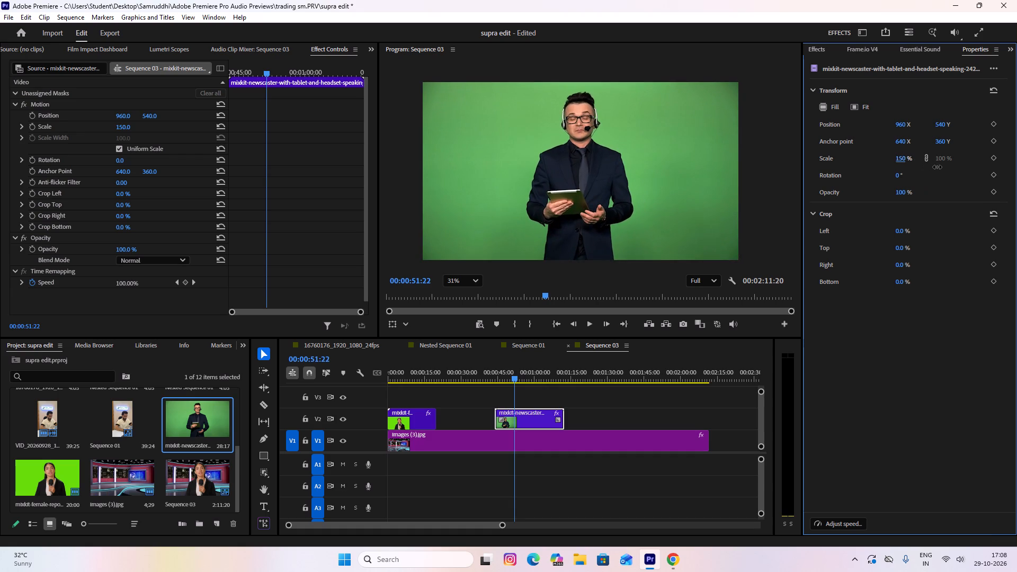
{"action": "left_click_drag", "start_coordinate": [937, 167], "coordinate": [938, 167]}
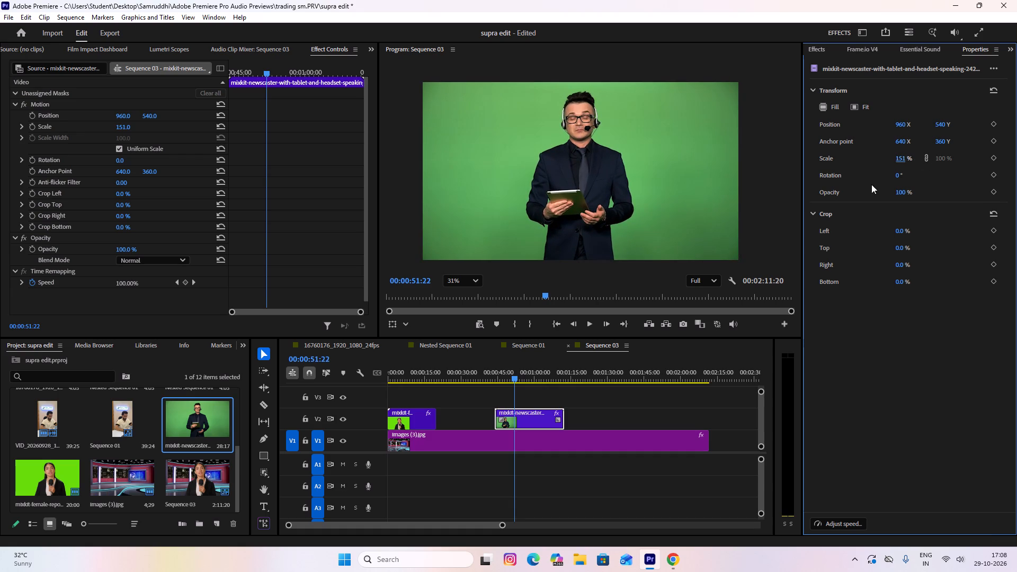
{"action": "left_click", "coordinate": [936, 126]}
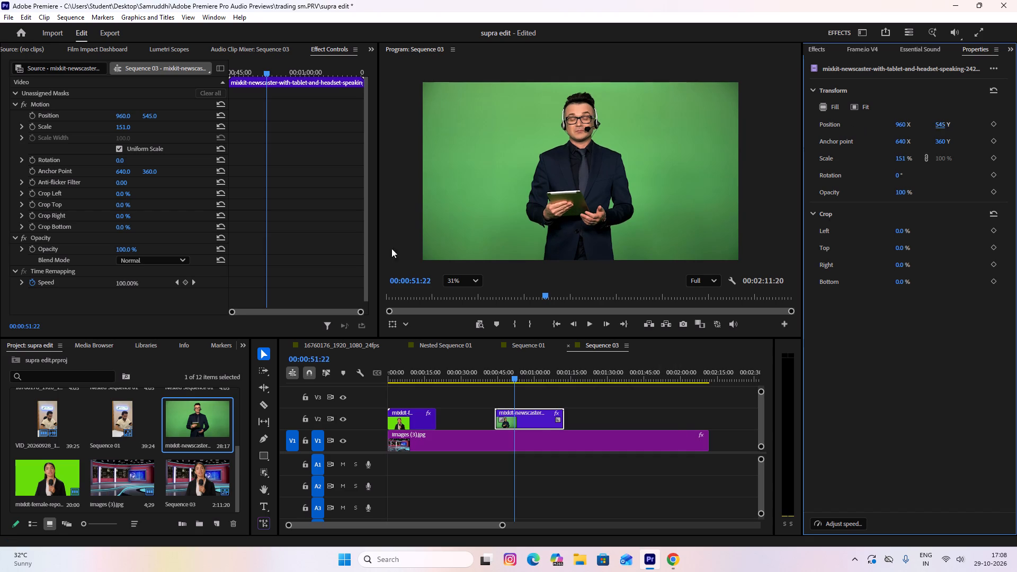
Clear the effects search and apply the Ultra Key effect to the new newscaster clip on V2.
{"action": "left_click", "coordinate": [819, 51]}
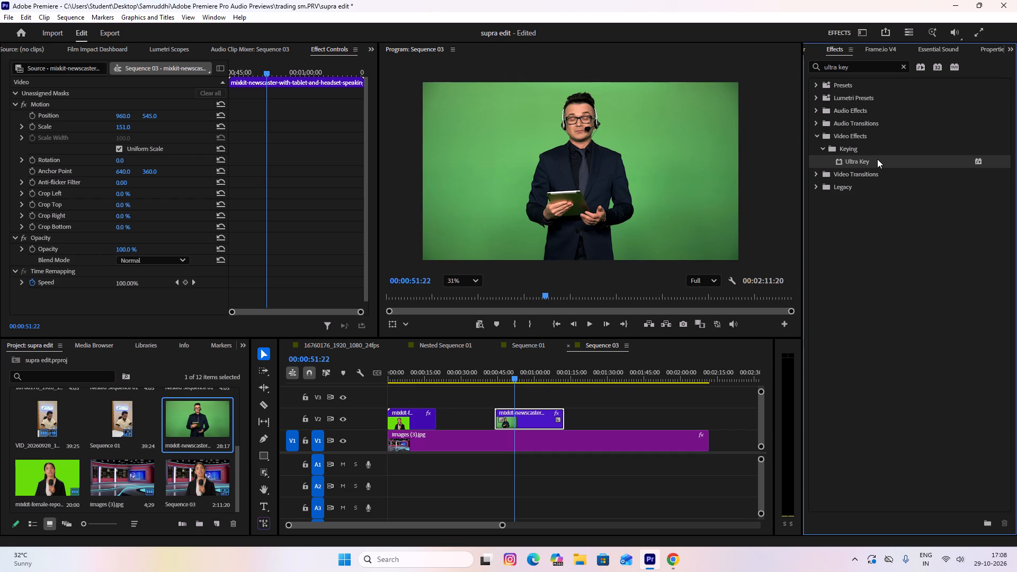
{"action": "left_click", "coordinate": [854, 63]}
{"action": "left_click_drag", "start_coordinate": [853, 67], "coordinate": [815, 61]}
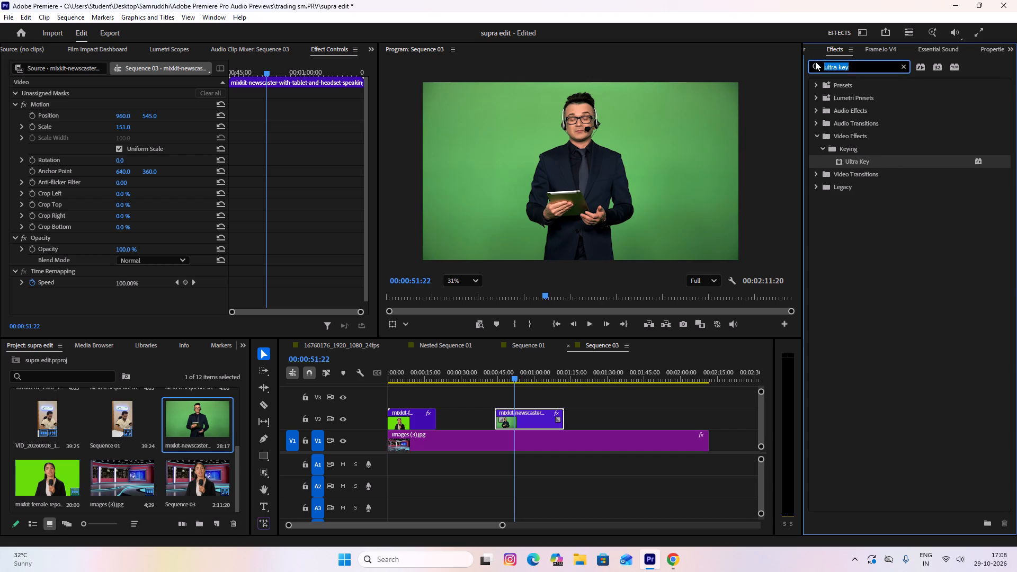
{"action": "key", "text": "BackSpace"}
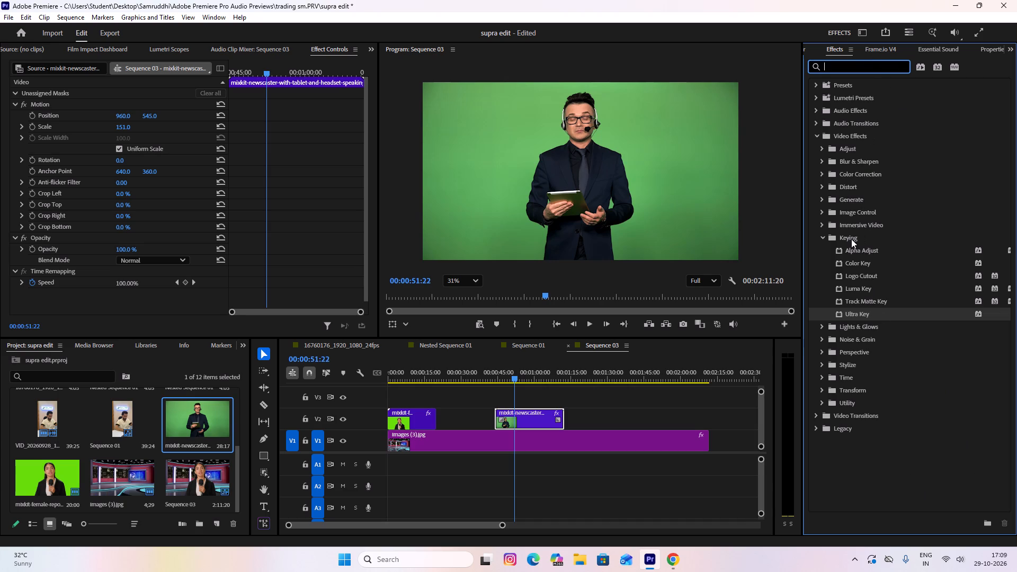
{"action": "left_click", "coordinate": [855, 310]}
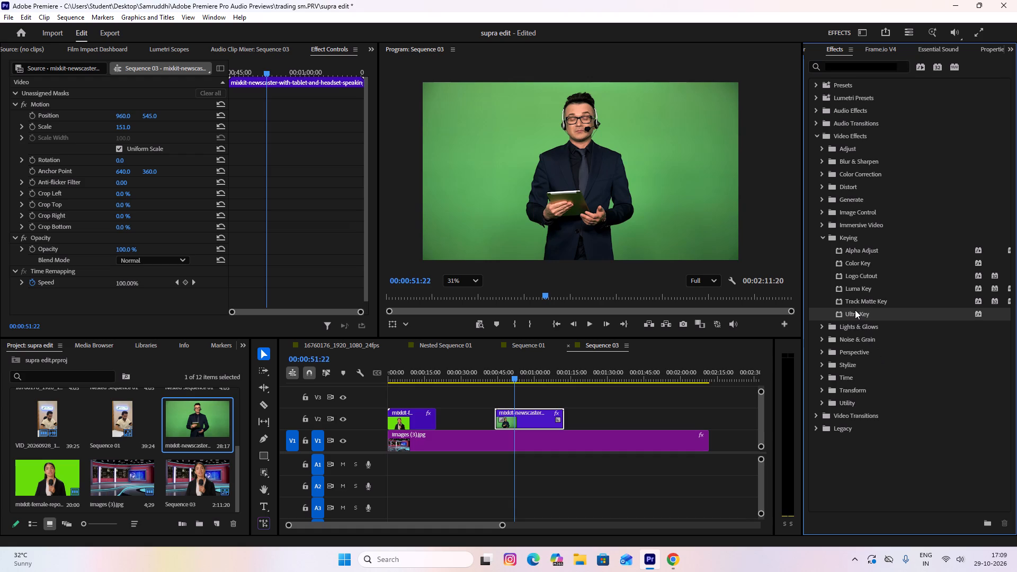
{"action": "left_click_drag", "start_coordinate": [857, 310], "coordinate": [713, 312]}
{"action": "left_click_drag", "start_coordinate": [713, 312], "coordinate": [536, 419]}
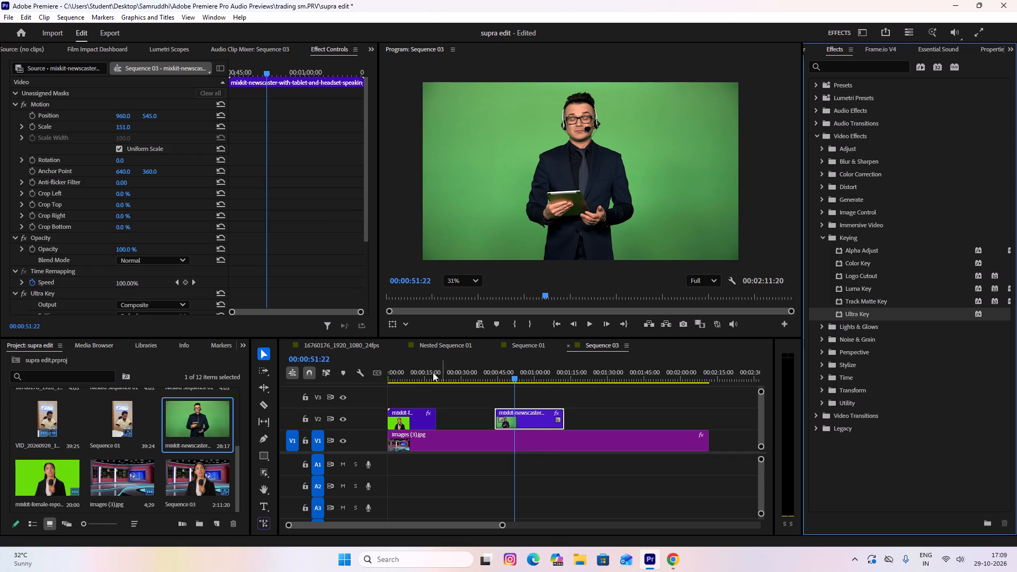
Set the Ultra Key Key Color by sampling the green backdrop at the upper-left corner of the newscaster's frame.
{"action": "scroll", "coordinate": [85, 220], "scroll_direction": "down", "scroll_amount": 3}
{"action": "scroll", "coordinate": [85, 220], "scroll_direction": "up", "scroll_amount": 2}
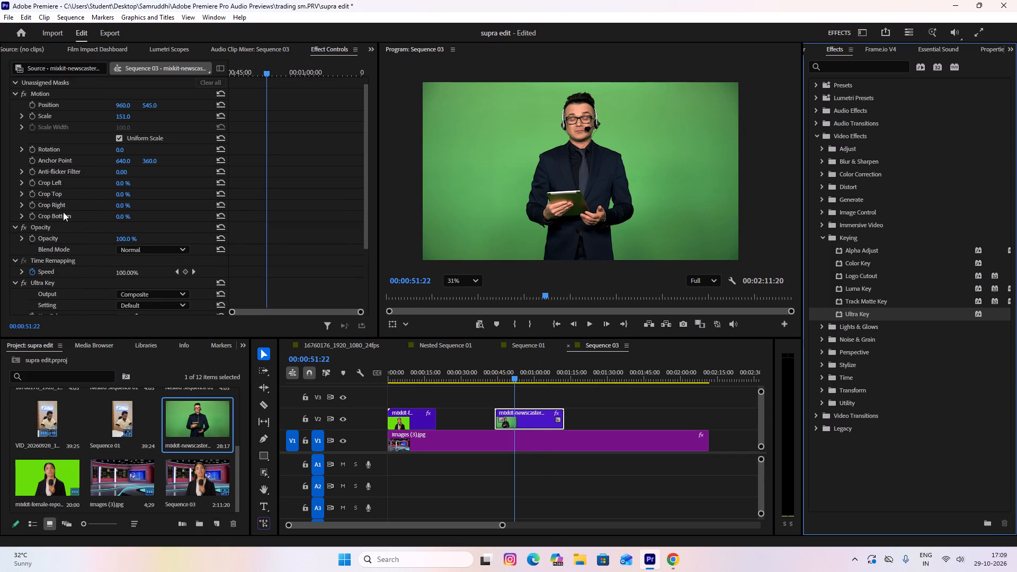
{"action": "left_click", "coordinate": [44, 283]}
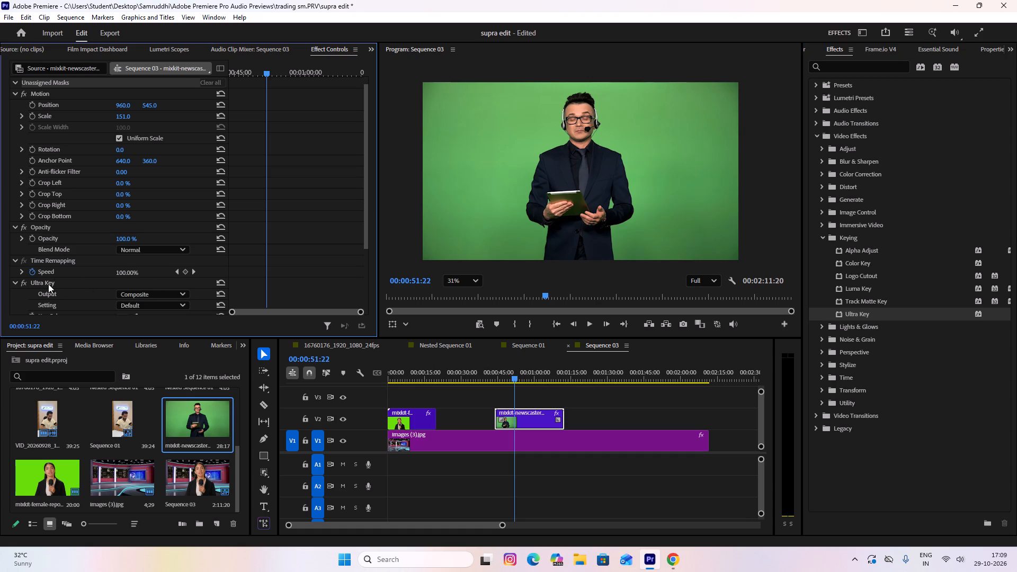
{"action": "scroll", "coordinate": [79, 268], "scroll_direction": "down", "scroll_amount": 4}
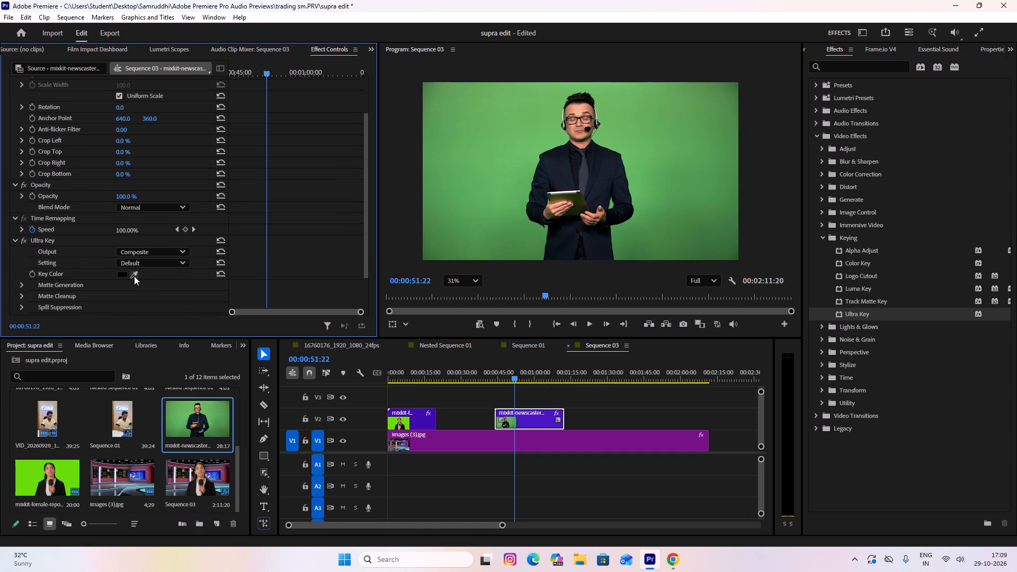
{"action": "left_click_drag", "start_coordinate": [134, 276], "coordinate": [468, 216]}
{"action": "left_click", "coordinate": [136, 274]}
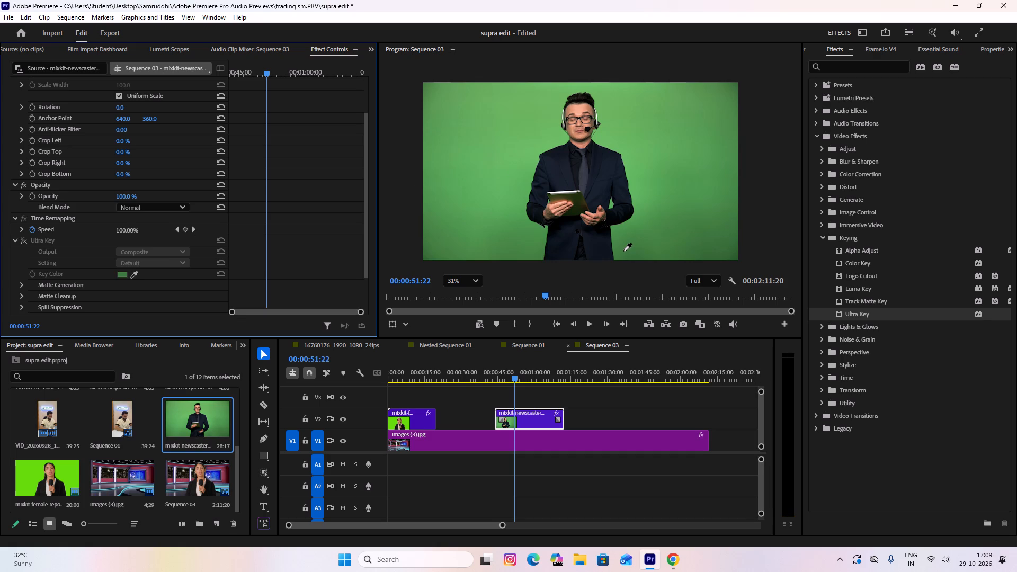
{"action": "left_click", "coordinate": [429, 90]}
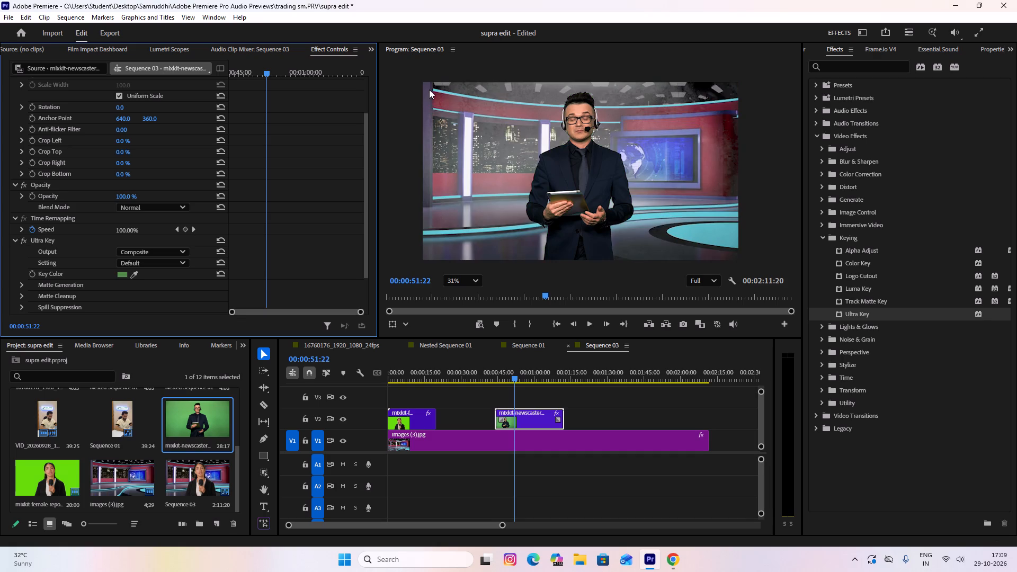
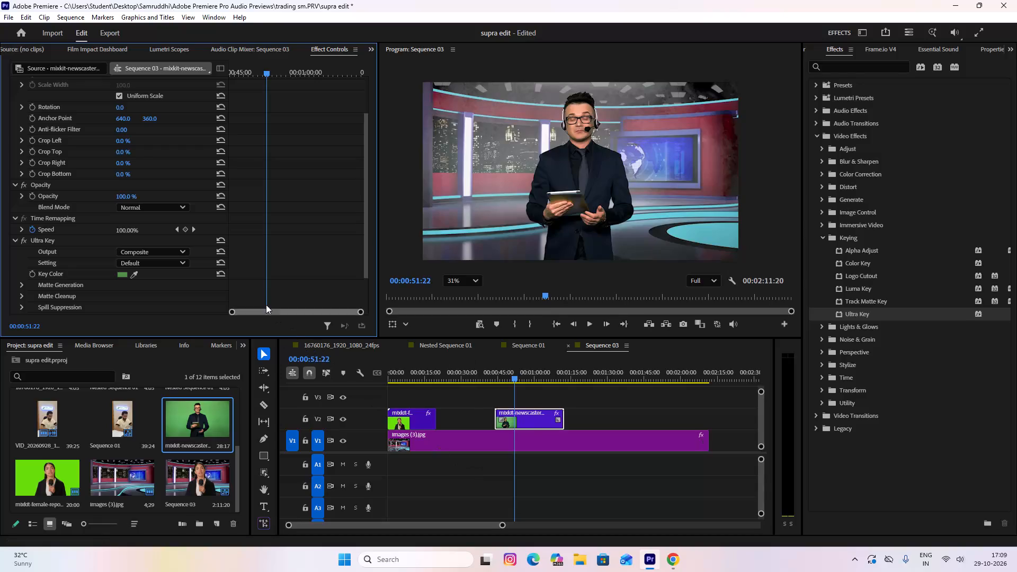
Examine the Matte Generation and Matte Cleanup settings of the newscaster clip's Ultra Key effect.
{"action": "scroll", "coordinate": [254, 296], "scroll_direction": "down", "scroll_amount": 1}
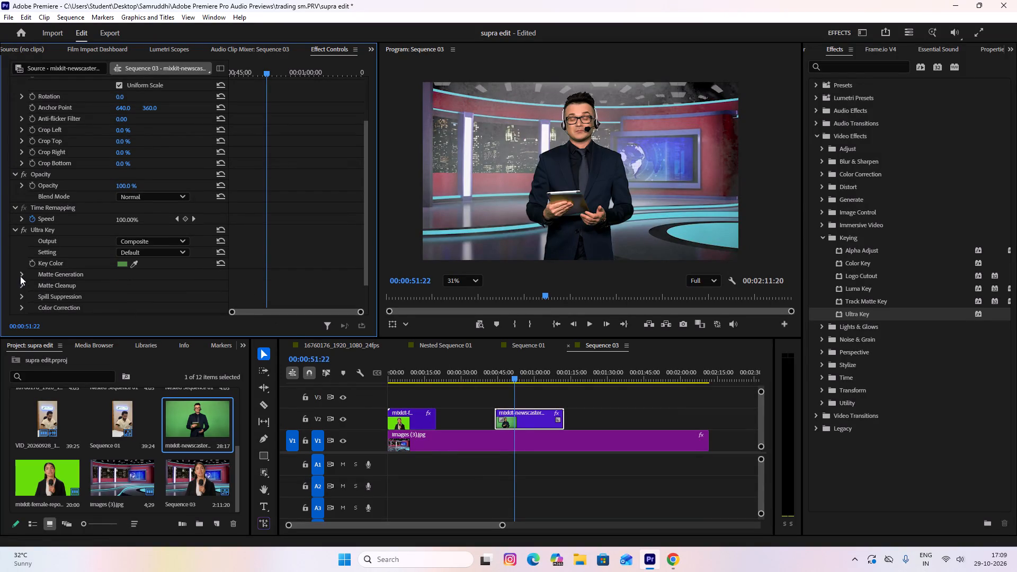
{"action": "left_click", "coordinate": [20, 274]}
{"action": "scroll", "coordinate": [151, 271], "scroll_direction": "down", "scroll_amount": 3}
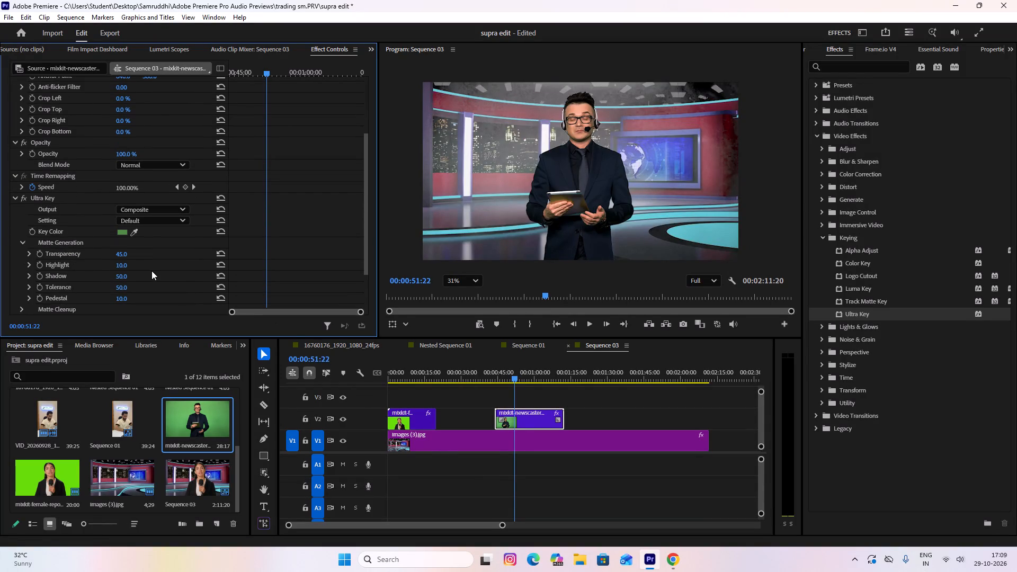
{"action": "scroll", "coordinate": [151, 271], "scroll_direction": "down", "scroll_amount": 4}
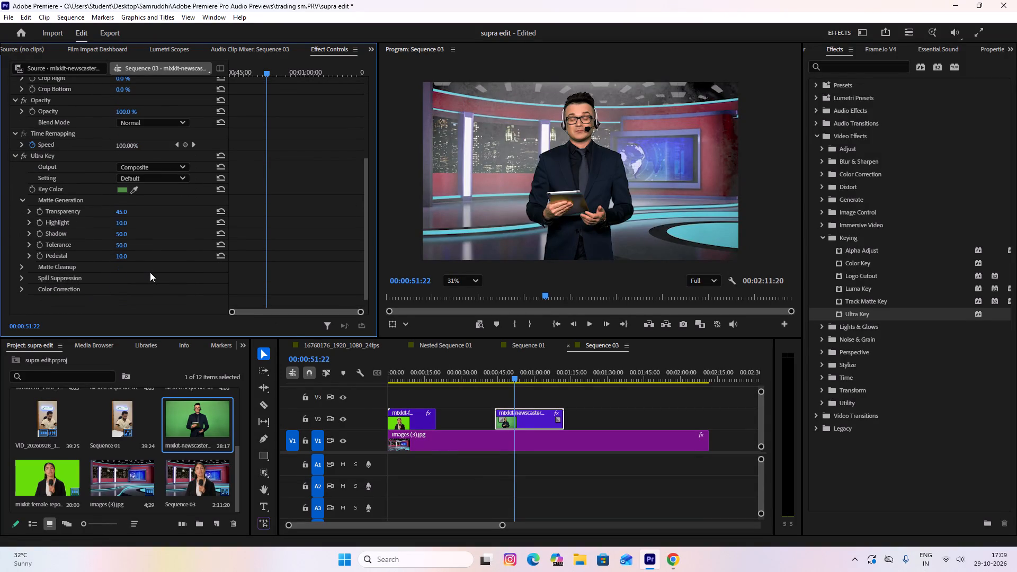
{"action": "left_click", "coordinate": [22, 199]}
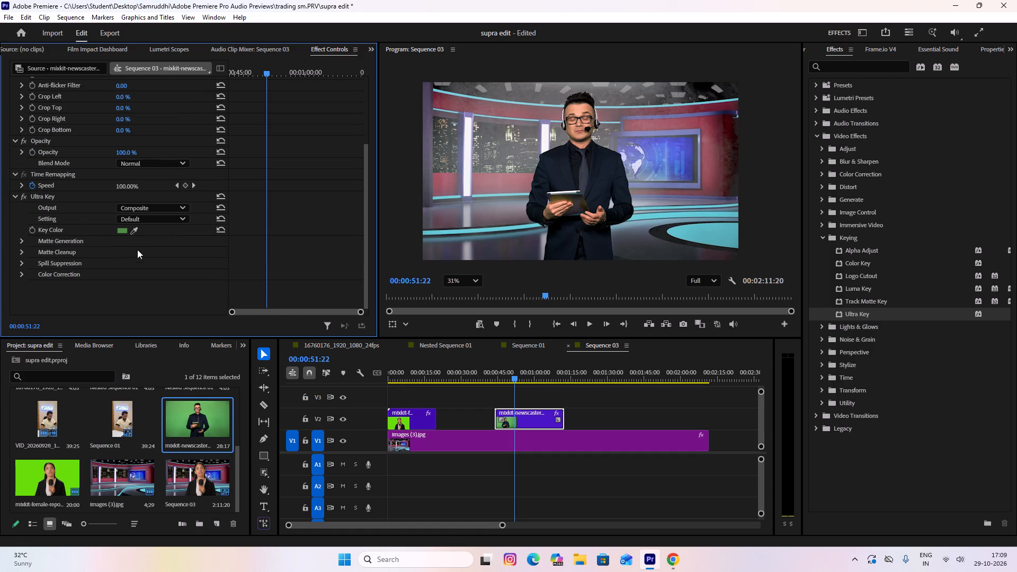
{"action": "left_click", "coordinate": [21, 252]}
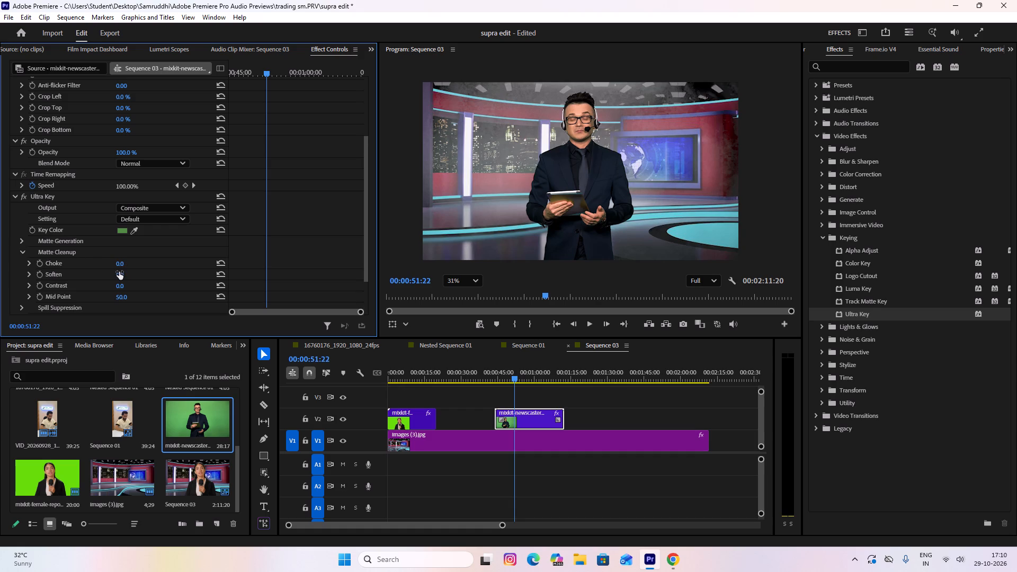
{"action": "scroll", "coordinate": [62, 240], "scroll_direction": "up", "scroll_amount": 2}
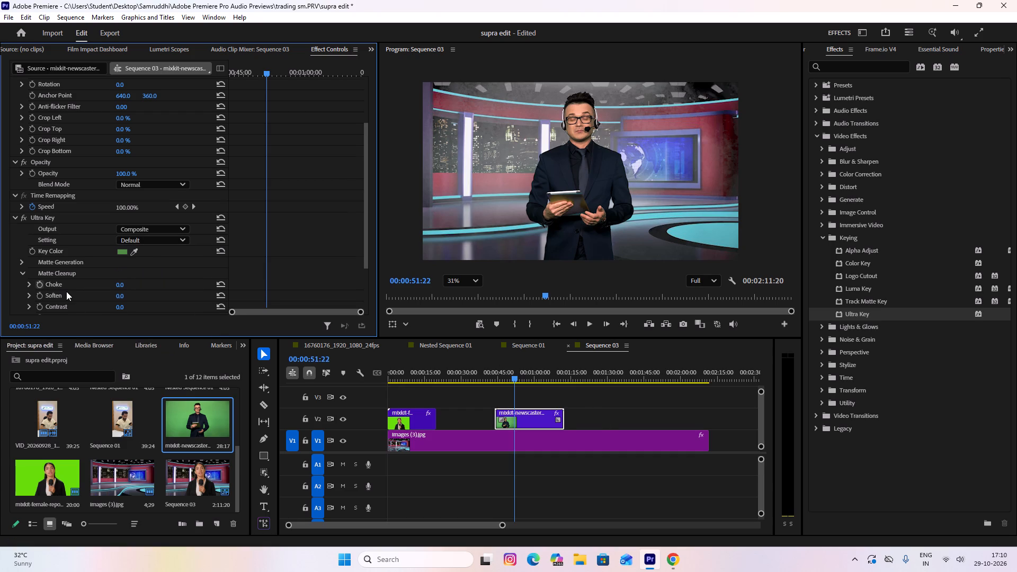
{"action": "scroll", "coordinate": [67, 291], "scroll_direction": "down", "scroll_amount": 1}
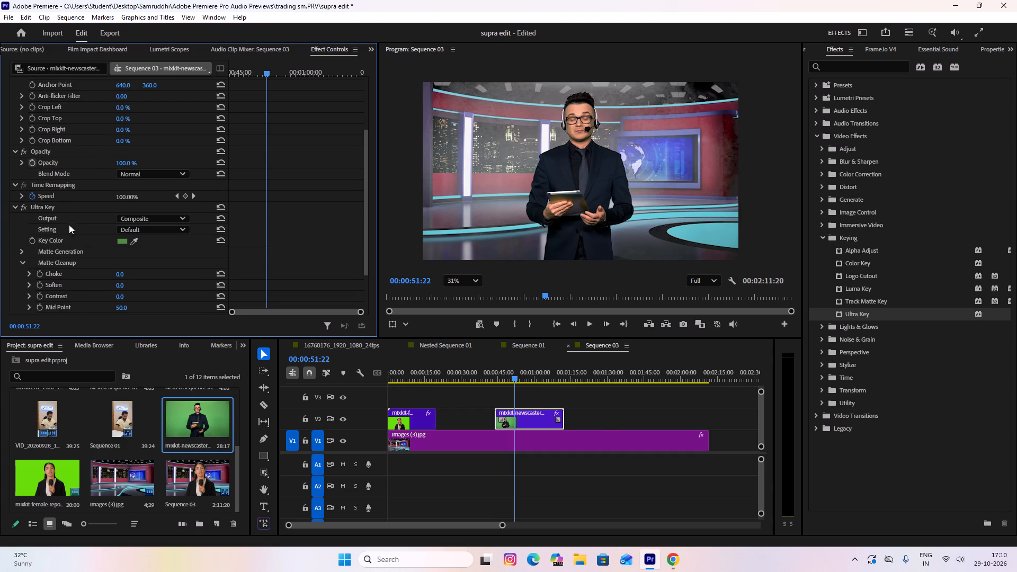
{"action": "left_click", "coordinate": [50, 206]}
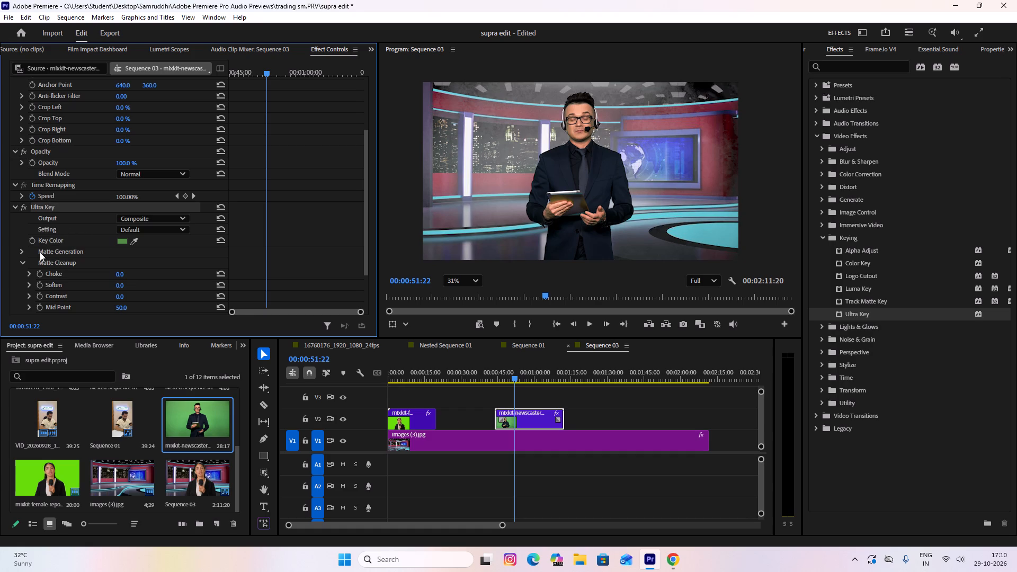
{"action": "left_click", "coordinate": [17, 251]}
{"action": "left_click", "coordinate": [18, 249]}
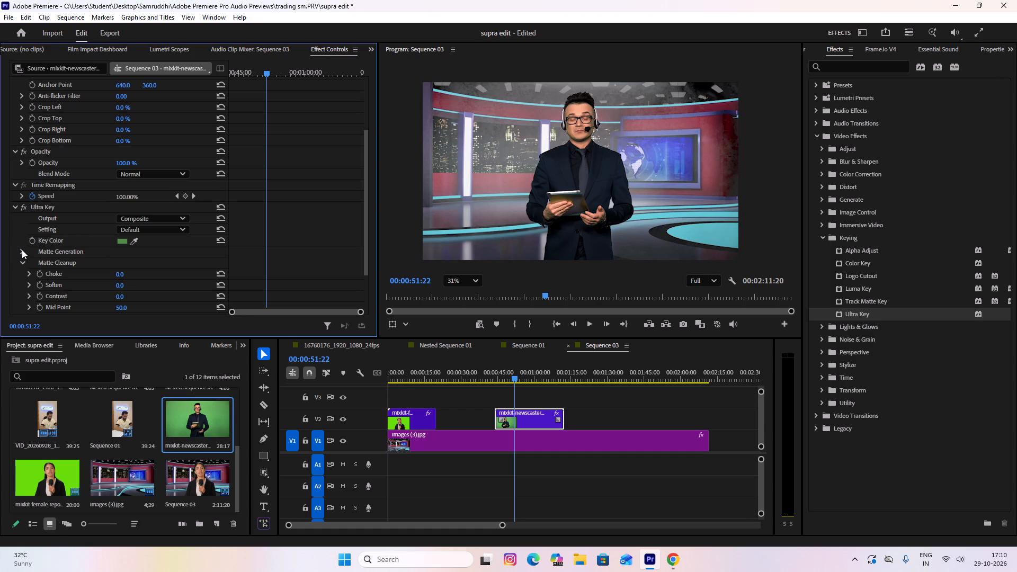
{"action": "left_click", "coordinate": [22, 250]}
{"action": "scroll", "coordinate": [67, 266], "scroll_direction": "down", "scroll_amount": 6}
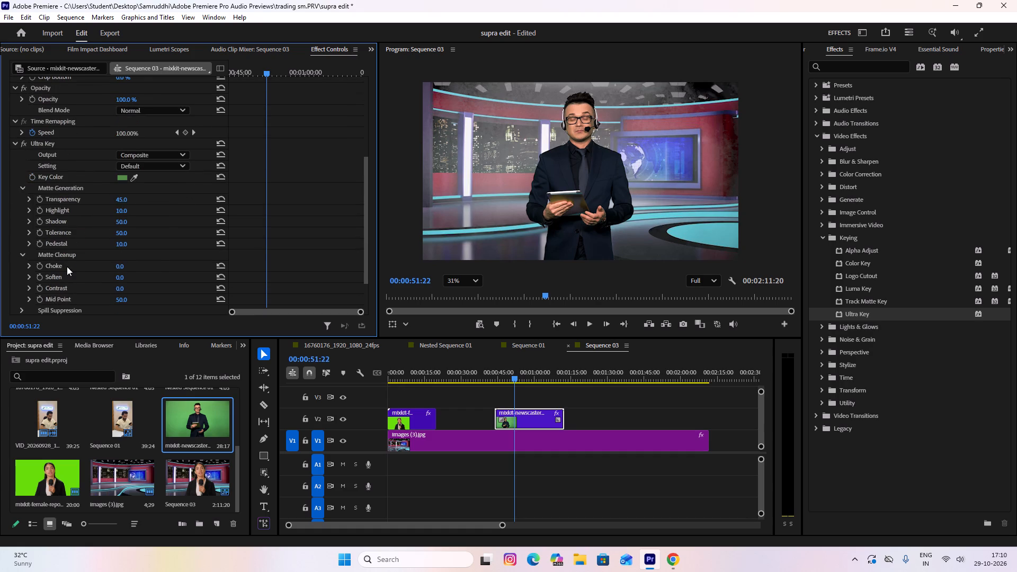
{"action": "scroll", "coordinate": [67, 266], "scroll_direction": "down", "scroll_amount": 3}
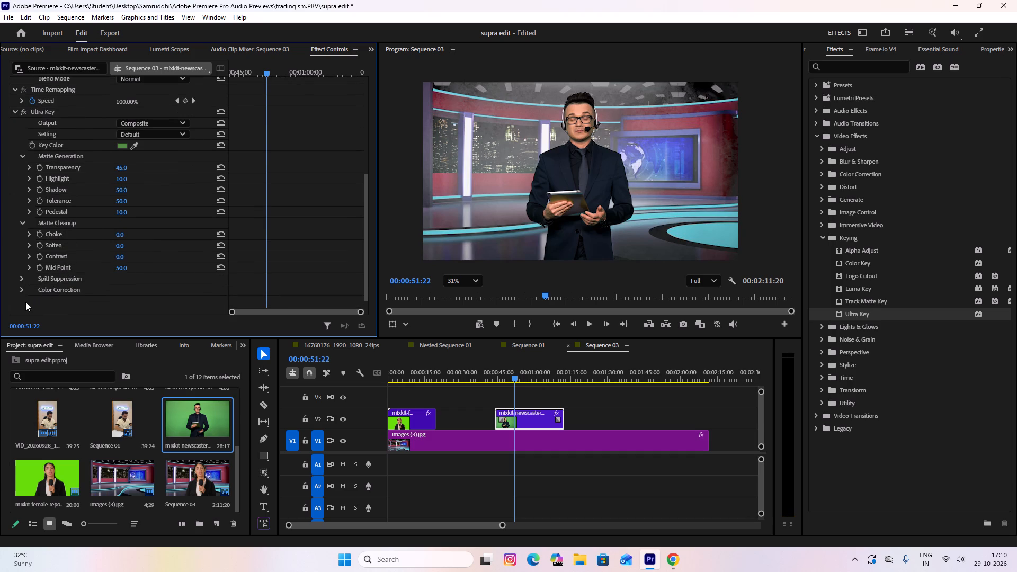
{"action": "left_click", "coordinate": [25, 224]}
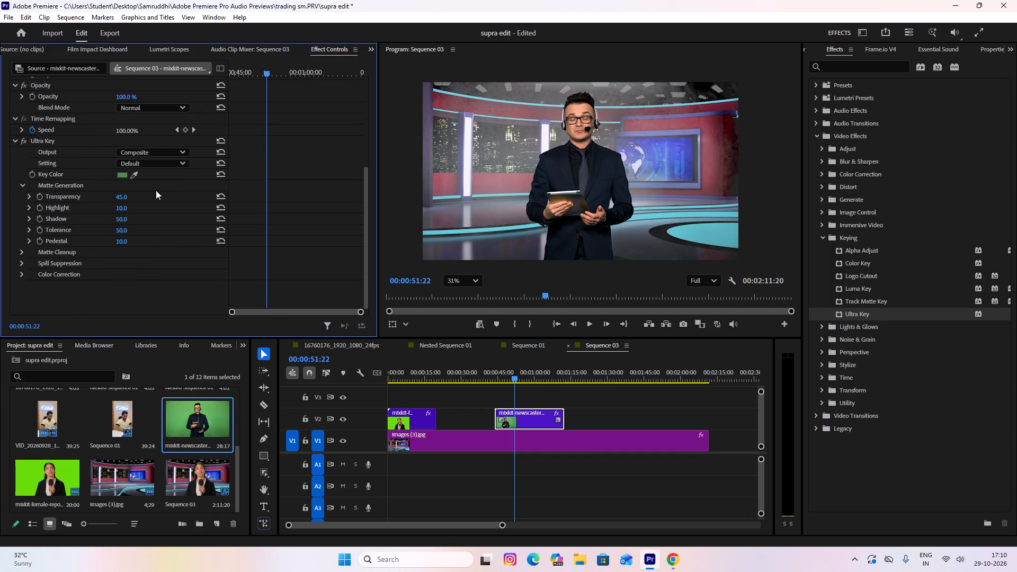
Set the Ultra Key Output to Alpha Channel to show the newscaster's matte in black and white.
{"action": "scroll", "coordinate": [189, 219], "scroll_direction": "up", "scroll_amount": 4}
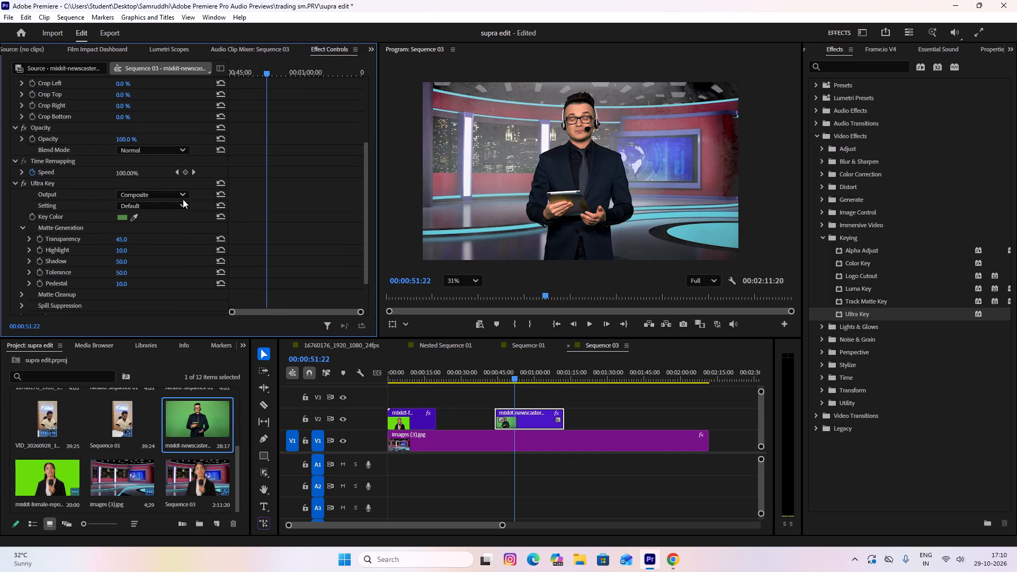
{"action": "left_click", "coordinate": [182, 195]}
{"action": "left_click", "coordinate": [165, 224]}
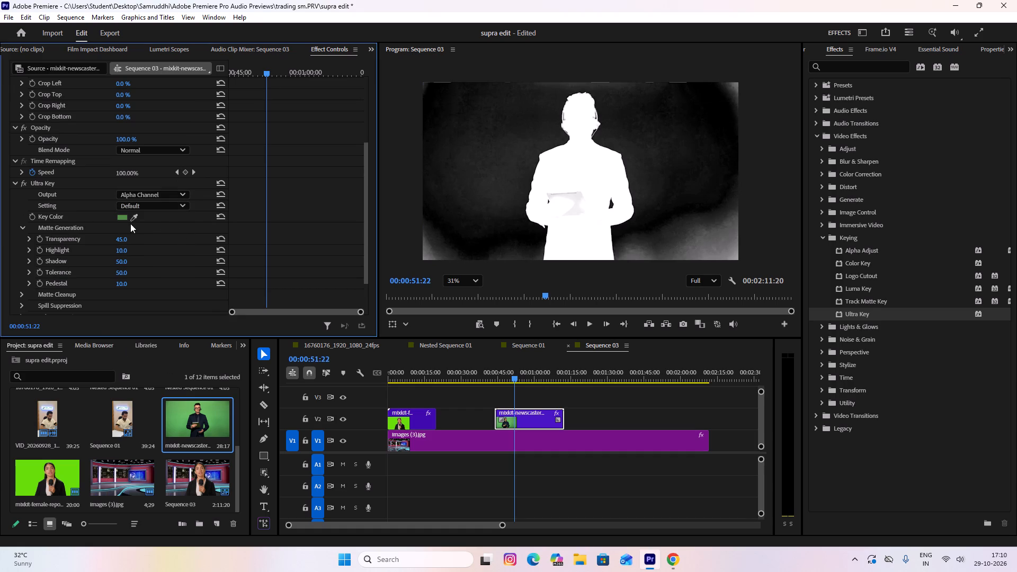
{"action": "left_click", "coordinate": [181, 204]}
{"action": "left_click", "coordinate": [181, 204]}
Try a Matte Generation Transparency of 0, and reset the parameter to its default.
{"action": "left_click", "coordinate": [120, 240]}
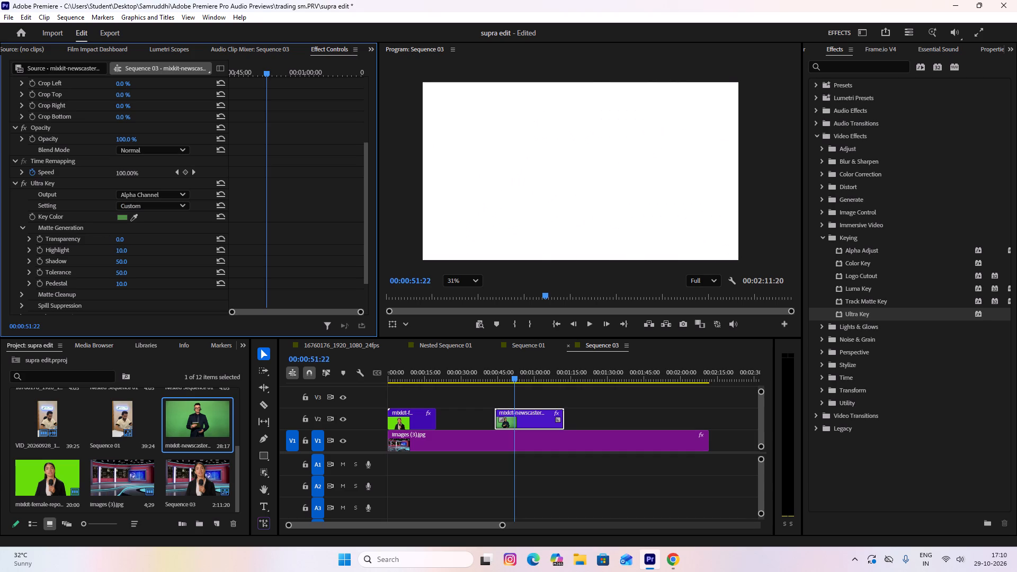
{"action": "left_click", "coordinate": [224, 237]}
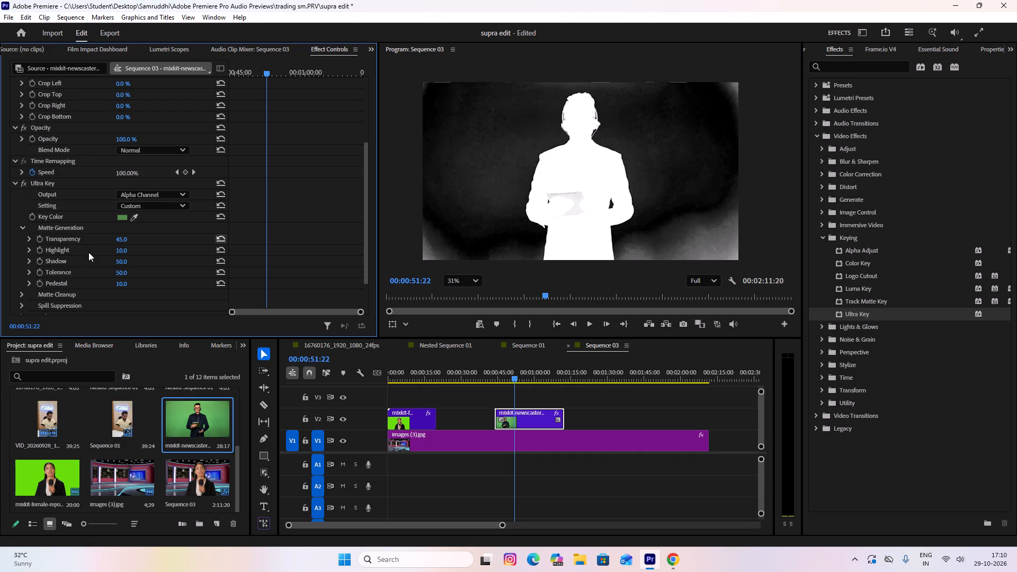
Set the Matte Generation Highlight to 0 and Shadow to 89 to darken the backdrop in the matte.
{"action": "left_click_drag", "start_coordinate": [124, 251], "coordinate": [113, 250]}
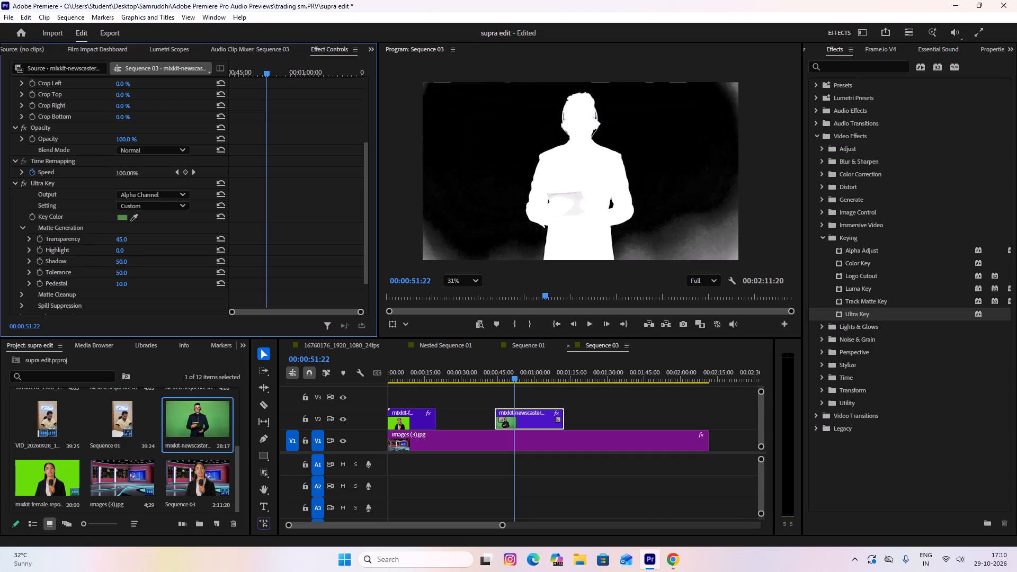
{"action": "left_click_drag", "start_coordinate": [113, 250], "coordinate": [44, 249]}
{"action": "left_click_drag", "start_coordinate": [121, 262], "coordinate": [72, 262]}
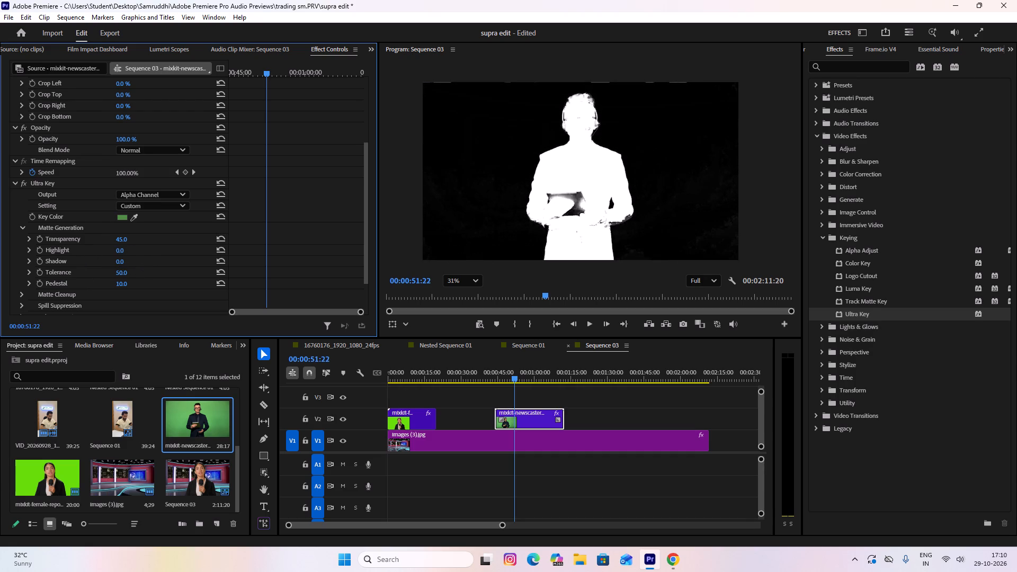
{"action": "left_click_drag", "start_coordinate": [72, 262], "coordinate": [112, 259]}
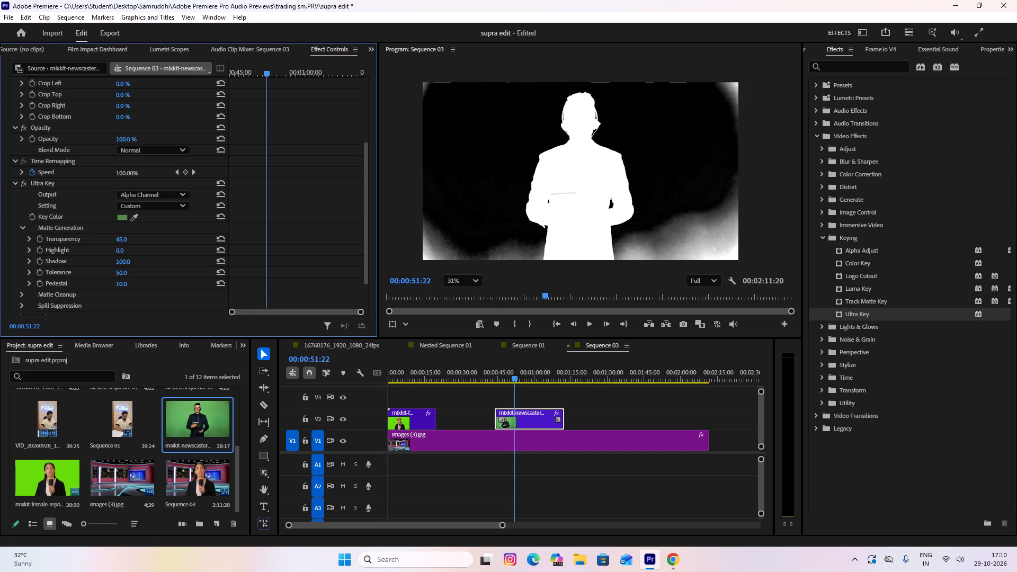
{"action": "left_click_drag", "start_coordinate": [112, 259], "coordinate": [72, 256]}
{"action": "left_click_drag", "start_coordinate": [72, 256], "coordinate": [78, 258]}
Raise both the Matte Generation Tolerance and Pedestal to 100.
{"action": "left_click_drag", "start_coordinate": [122, 272], "coordinate": [240, 269]}
{"action": "left_click_drag", "start_coordinate": [117, 273], "coordinate": [141, 273]}
{"action": "left_click_drag", "start_coordinate": [123, 273], "coordinate": [99, 273]}
{"action": "left_click_drag", "start_coordinate": [99, 273], "coordinate": [238, 273]}
{"action": "left_click_drag", "start_coordinate": [120, 285], "coordinate": [195, 279]}
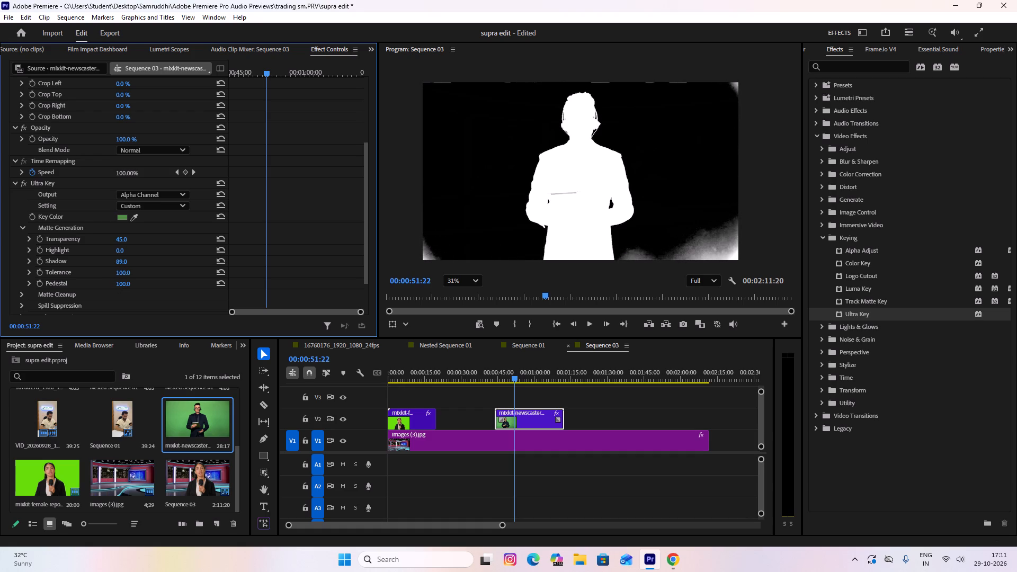
{"action": "left_click_drag", "start_coordinate": [195, 279], "coordinate": [208, 278]}
{"action": "left_click_drag", "start_coordinate": [122, 285], "coordinate": [128, 285]}
{"action": "left_click_drag", "start_coordinate": [128, 285], "coordinate": [137, 283]}
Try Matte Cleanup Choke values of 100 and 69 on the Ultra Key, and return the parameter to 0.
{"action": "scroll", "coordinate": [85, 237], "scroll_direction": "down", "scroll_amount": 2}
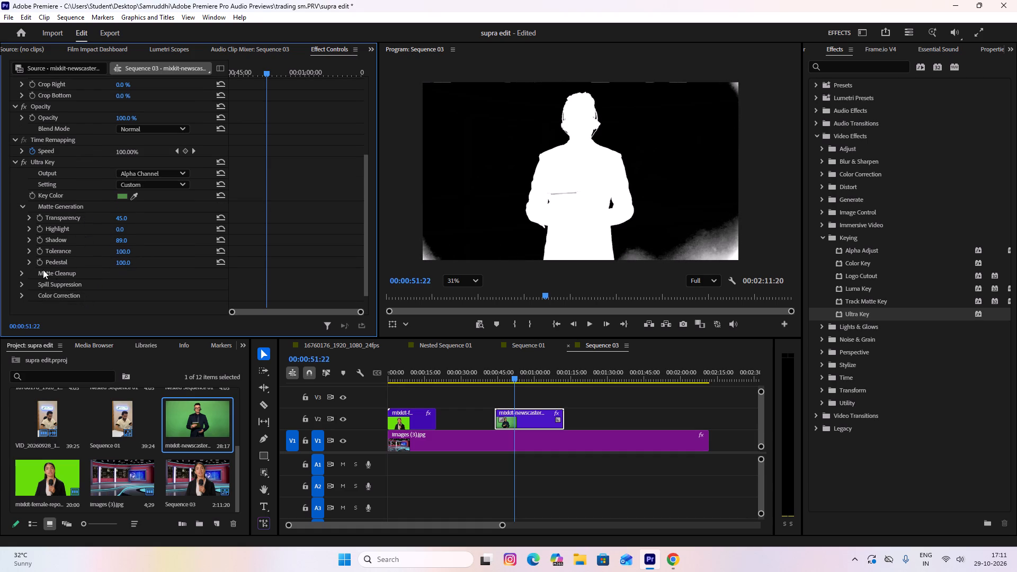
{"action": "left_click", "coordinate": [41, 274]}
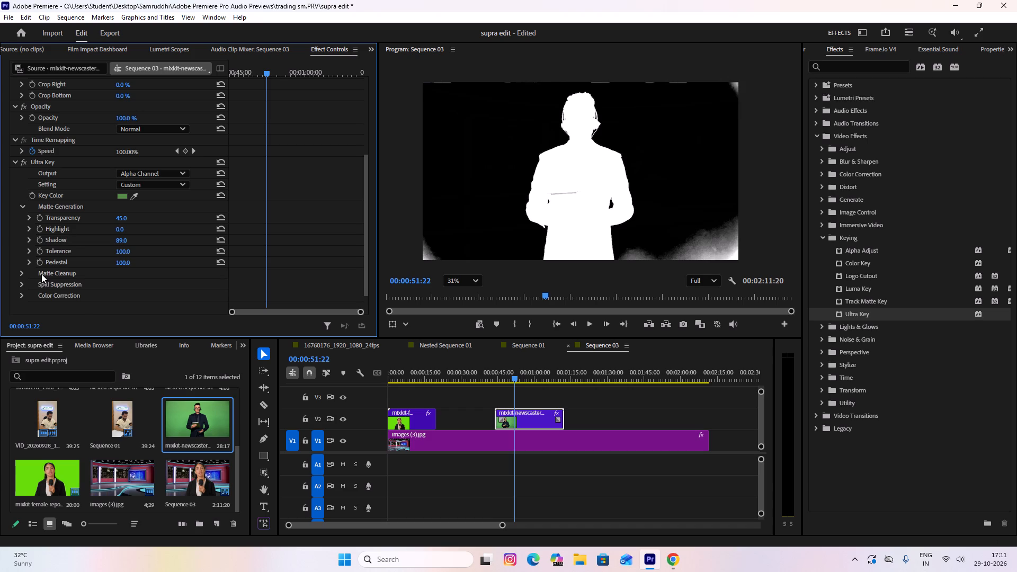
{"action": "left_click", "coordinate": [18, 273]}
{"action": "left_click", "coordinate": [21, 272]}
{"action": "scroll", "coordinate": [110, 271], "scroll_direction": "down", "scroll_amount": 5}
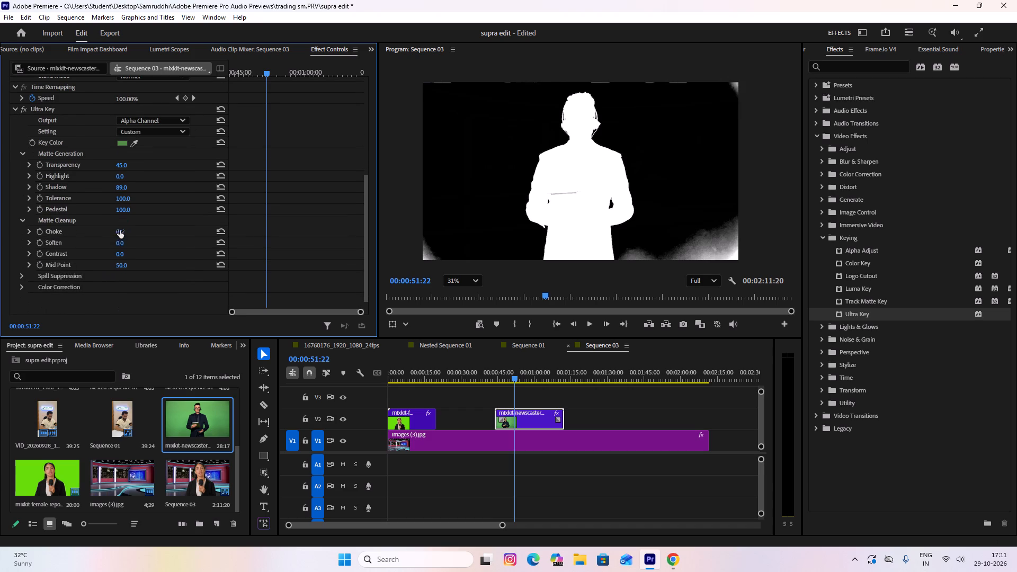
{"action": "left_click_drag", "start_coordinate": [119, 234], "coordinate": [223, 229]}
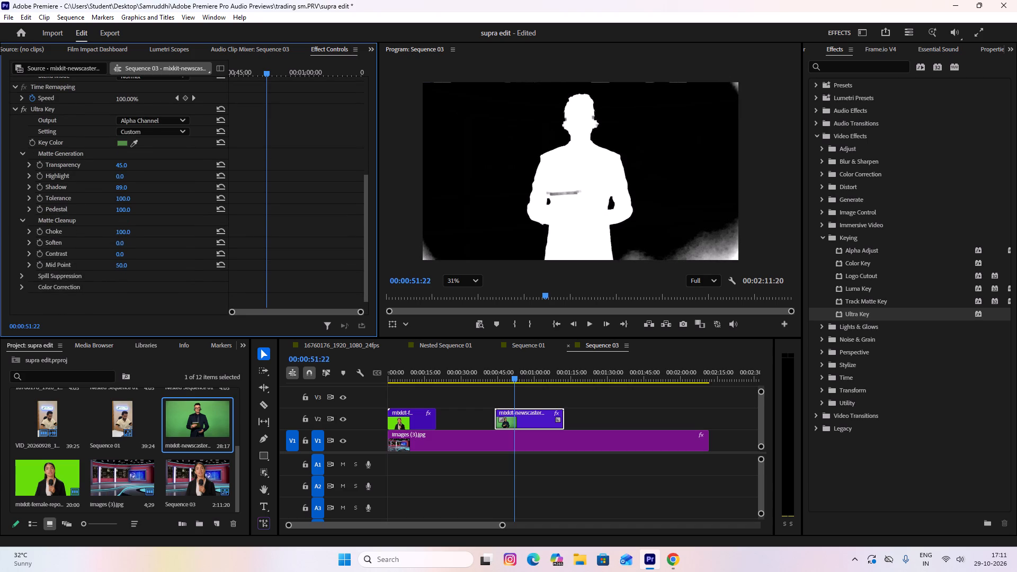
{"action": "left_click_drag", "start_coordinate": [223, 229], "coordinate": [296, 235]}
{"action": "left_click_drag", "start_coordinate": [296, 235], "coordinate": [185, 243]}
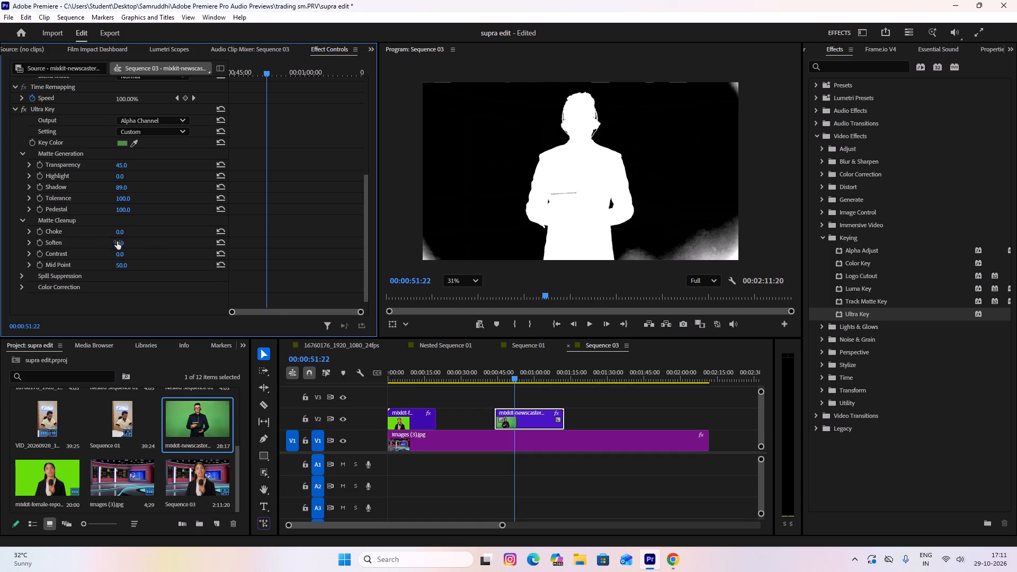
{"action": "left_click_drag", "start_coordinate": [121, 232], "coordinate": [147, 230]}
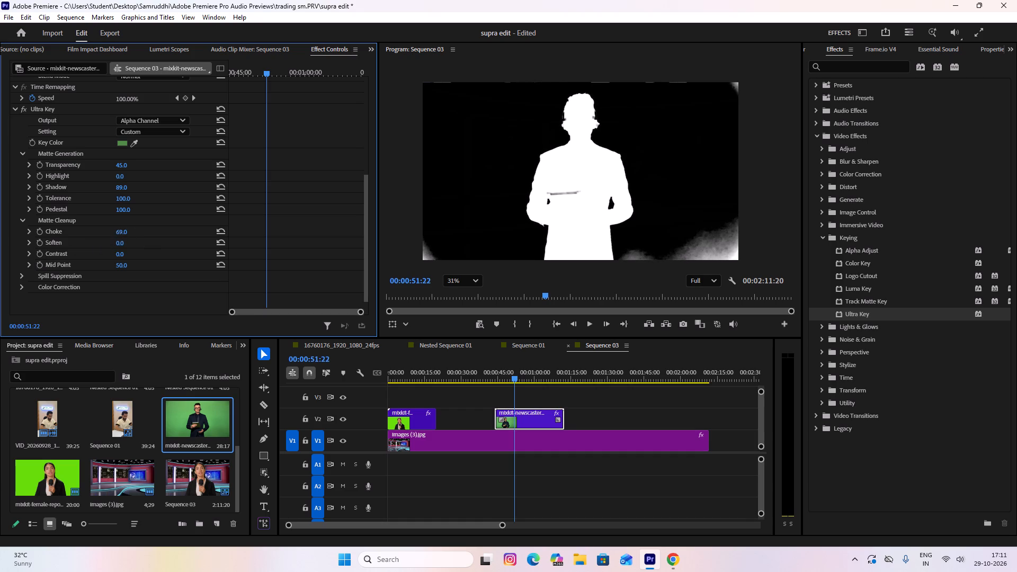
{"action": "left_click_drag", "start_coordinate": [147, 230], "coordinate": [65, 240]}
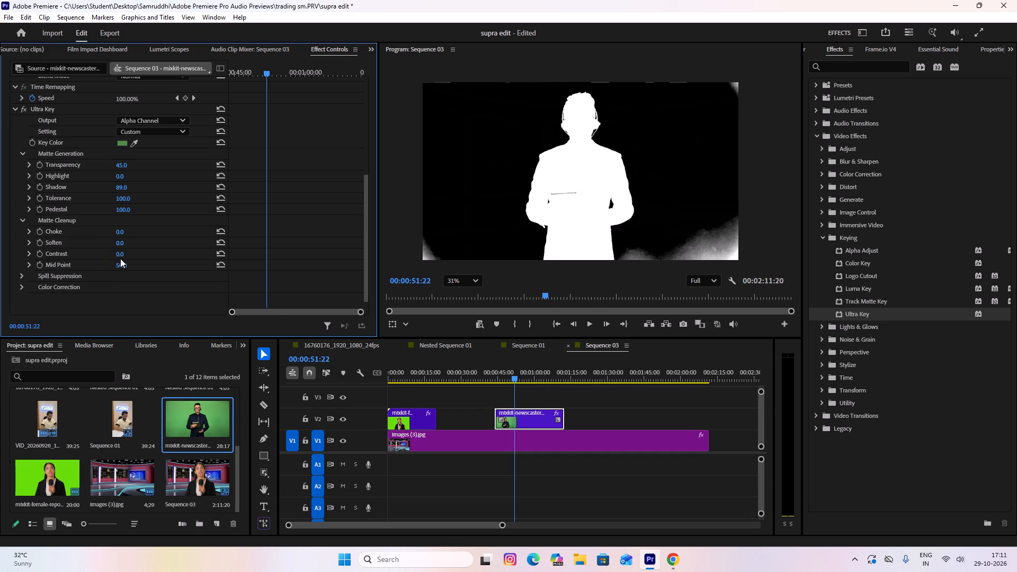
Raise both the Matte Cleanup Contrast and Mid Point to 100.
{"action": "left_click_drag", "start_coordinate": [119, 257], "coordinate": [204, 242]}
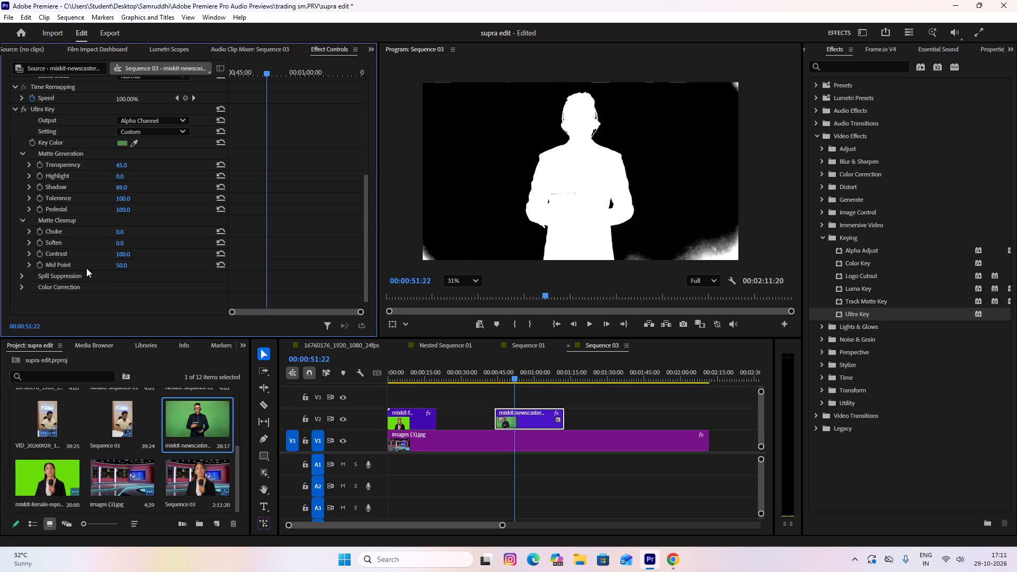
{"action": "left_click_drag", "start_coordinate": [120, 264], "coordinate": [148, 259]}
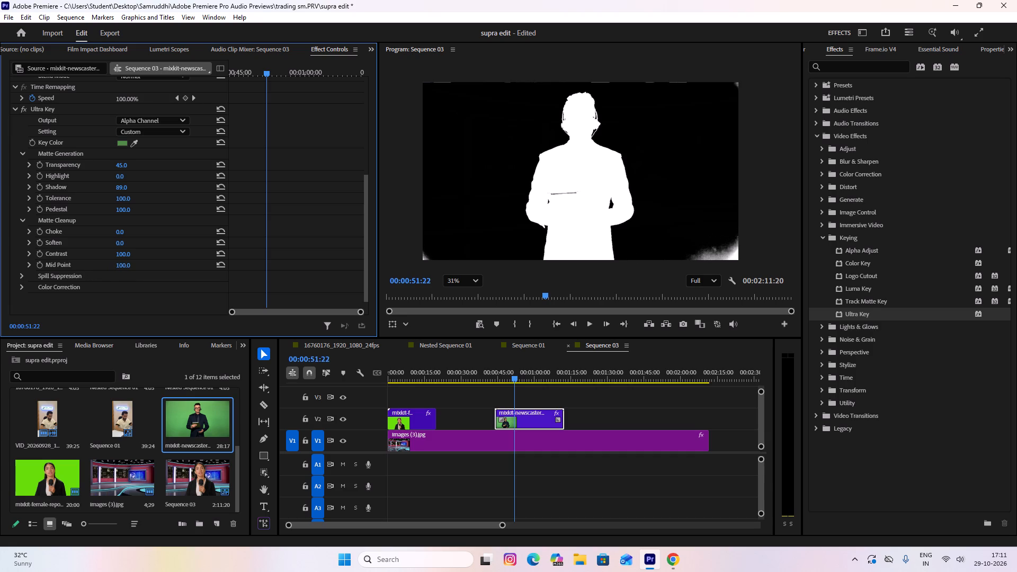
{"action": "left_click_drag", "start_coordinate": [148, 259], "coordinate": [208, 247]}
Set the Ultra Key's Spill Suppression Desaturate to 100.
{"action": "left_click", "coordinate": [22, 276]}
{"action": "scroll", "coordinate": [94, 283], "scroll_direction": "down", "scroll_amount": 5}
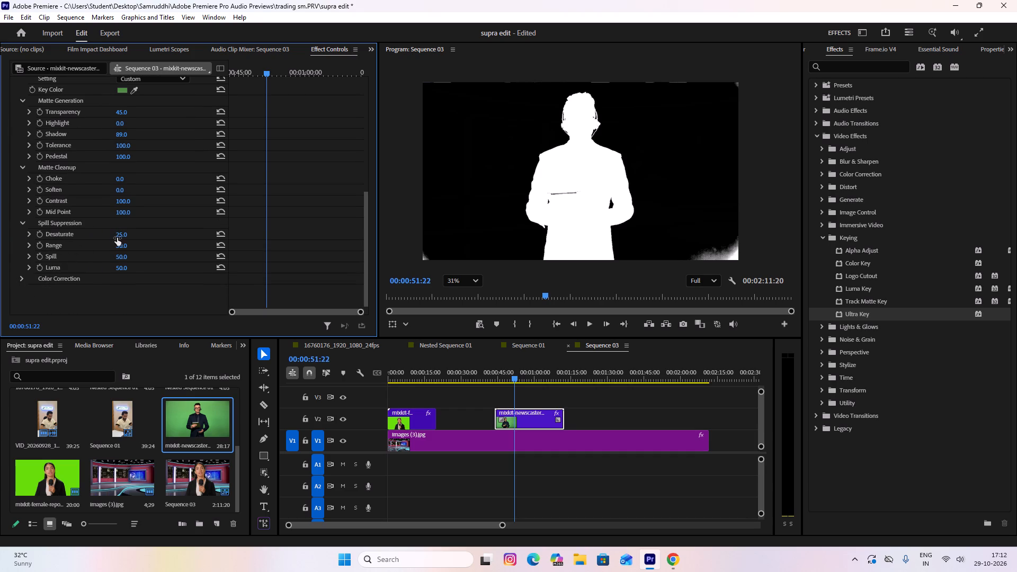
{"action": "left_click_drag", "start_coordinate": [118, 237], "coordinate": [91, 239]}
{"action": "left_click_drag", "start_coordinate": [91, 239], "coordinate": [281, 239]}
{"action": "left_click_drag", "start_coordinate": [119, 235], "coordinate": [117, 236]}
{"action": "left_click_drag", "start_coordinate": [117, 236], "coordinate": [18, 221]}
{"action": "left_click_drag", "start_coordinate": [18, 221], "coordinate": [315, 222]}
{"action": "left_click_drag", "start_coordinate": [315, 222], "coordinate": [318, 221]}
{"action": "left_click_drag", "start_coordinate": [123, 236], "coordinate": [145, 236]}
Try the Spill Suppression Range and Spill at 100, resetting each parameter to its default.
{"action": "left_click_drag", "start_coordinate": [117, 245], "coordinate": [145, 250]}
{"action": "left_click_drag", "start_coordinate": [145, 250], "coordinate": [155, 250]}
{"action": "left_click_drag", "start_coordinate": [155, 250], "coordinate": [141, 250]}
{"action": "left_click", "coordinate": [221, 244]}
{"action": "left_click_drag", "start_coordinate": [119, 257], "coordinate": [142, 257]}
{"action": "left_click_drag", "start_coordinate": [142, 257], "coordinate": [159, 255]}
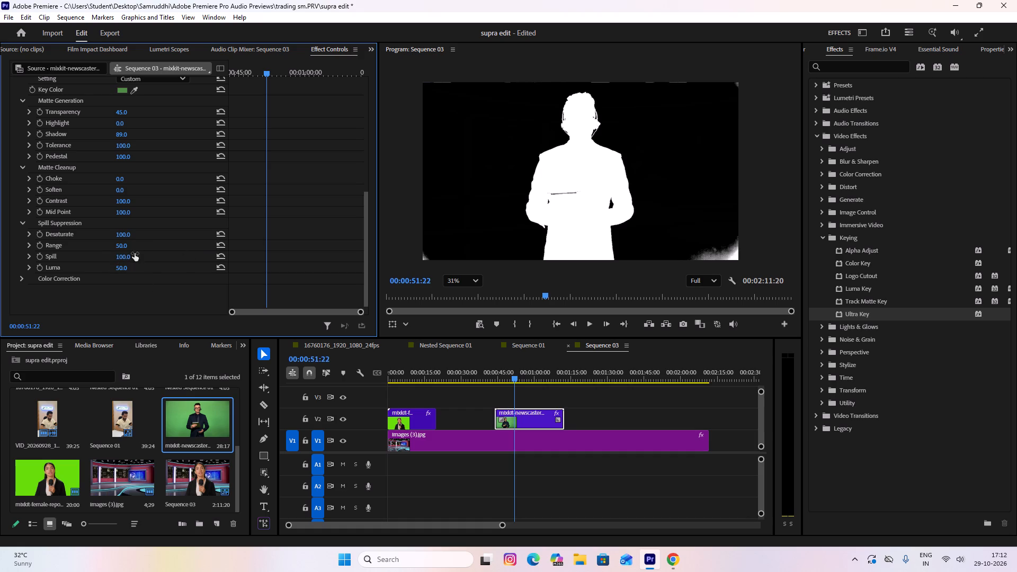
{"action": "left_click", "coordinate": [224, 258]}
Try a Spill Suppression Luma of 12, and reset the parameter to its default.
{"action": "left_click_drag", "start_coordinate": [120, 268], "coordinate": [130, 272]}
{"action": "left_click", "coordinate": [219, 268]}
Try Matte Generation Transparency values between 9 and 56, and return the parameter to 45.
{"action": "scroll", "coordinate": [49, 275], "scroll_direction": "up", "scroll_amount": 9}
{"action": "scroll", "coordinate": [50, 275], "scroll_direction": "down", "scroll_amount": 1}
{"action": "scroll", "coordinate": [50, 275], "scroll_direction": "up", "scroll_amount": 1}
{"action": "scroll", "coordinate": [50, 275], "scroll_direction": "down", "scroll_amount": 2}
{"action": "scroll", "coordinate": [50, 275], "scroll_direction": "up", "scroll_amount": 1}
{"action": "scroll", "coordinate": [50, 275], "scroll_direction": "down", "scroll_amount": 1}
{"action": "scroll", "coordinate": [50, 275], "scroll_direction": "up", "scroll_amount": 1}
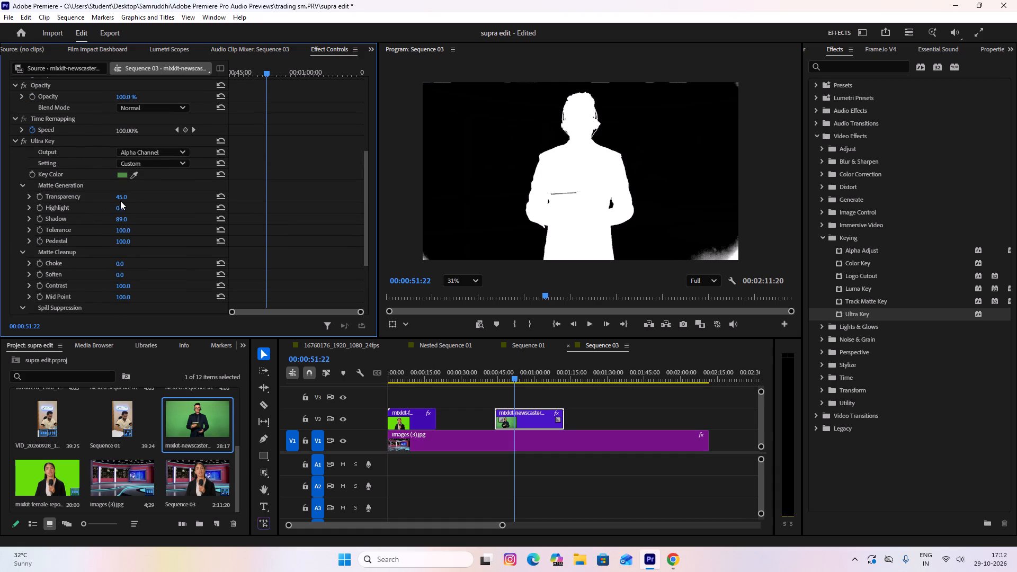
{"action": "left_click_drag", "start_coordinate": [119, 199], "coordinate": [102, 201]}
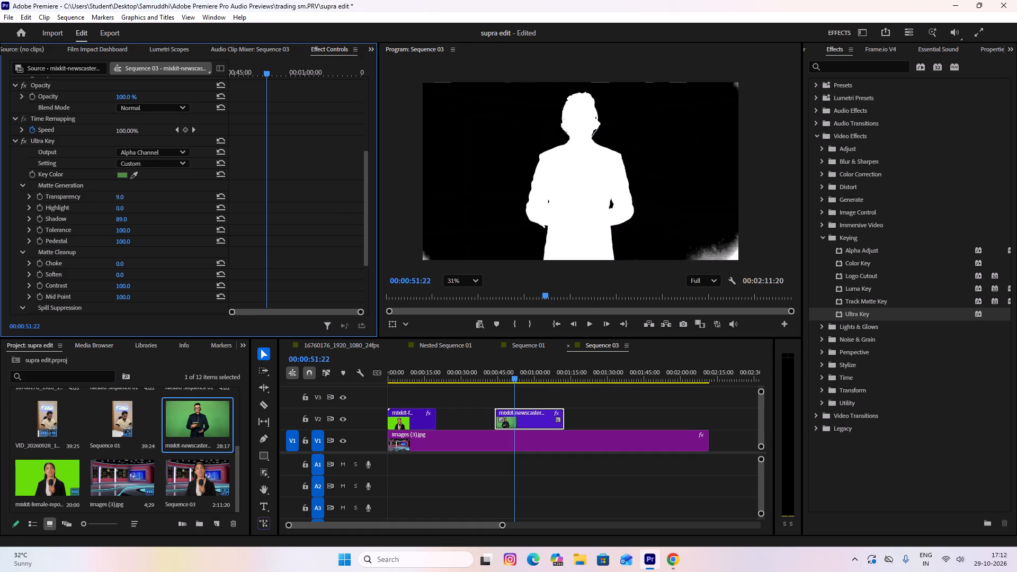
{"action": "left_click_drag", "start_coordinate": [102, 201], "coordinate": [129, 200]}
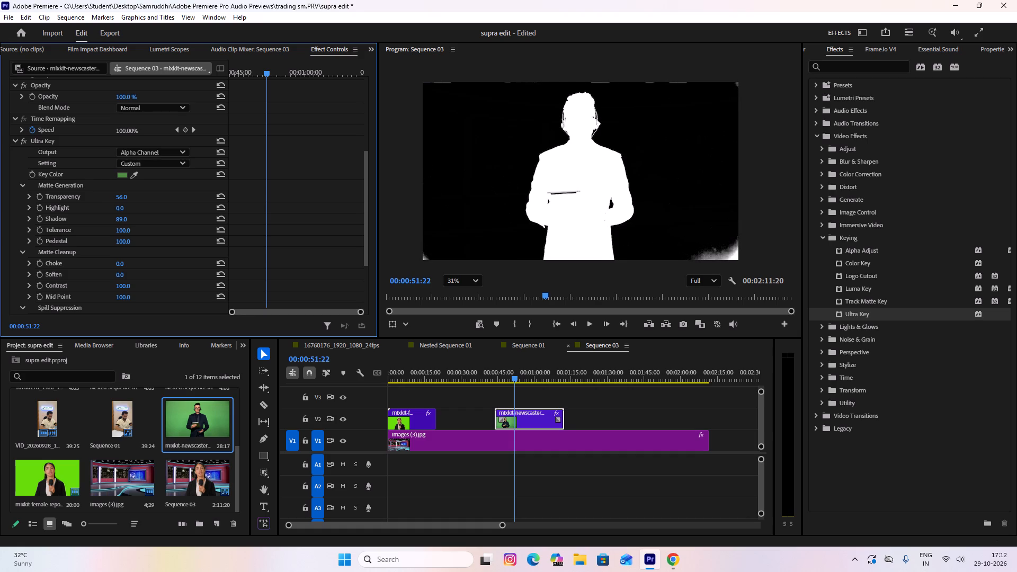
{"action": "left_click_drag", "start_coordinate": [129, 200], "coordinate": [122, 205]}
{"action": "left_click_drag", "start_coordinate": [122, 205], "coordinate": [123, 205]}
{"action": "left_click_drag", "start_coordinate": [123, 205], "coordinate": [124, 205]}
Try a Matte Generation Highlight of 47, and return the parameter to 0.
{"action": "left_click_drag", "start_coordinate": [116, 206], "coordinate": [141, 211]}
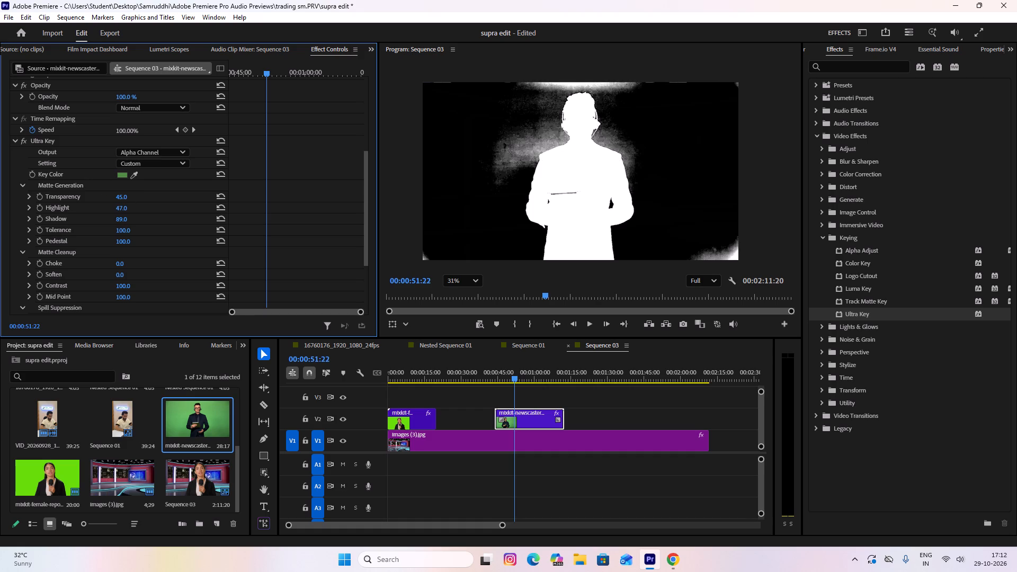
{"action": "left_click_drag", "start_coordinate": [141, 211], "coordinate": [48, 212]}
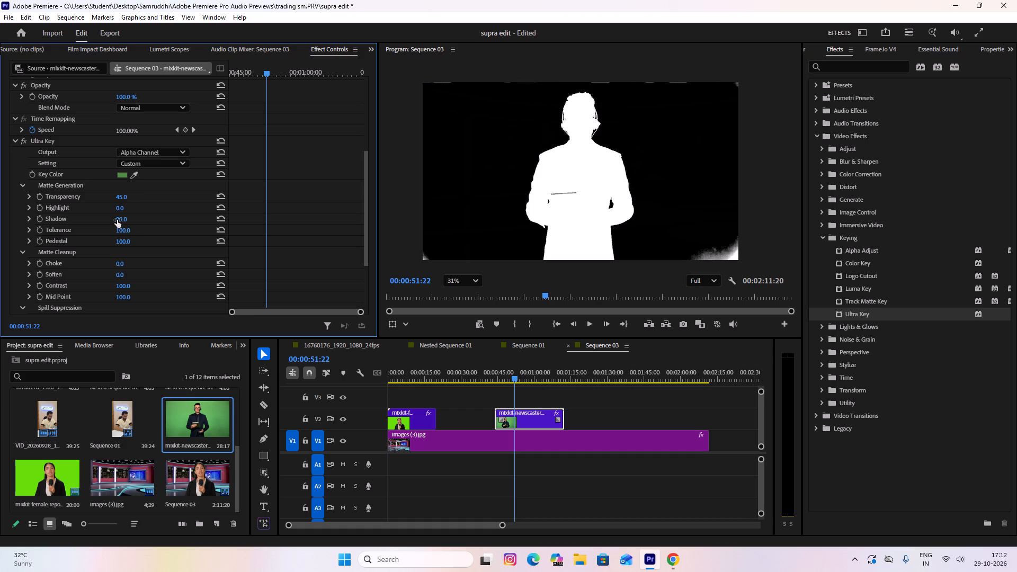
Set the Ultra Key Matte Generation Shadow to 54 on the newscaster clip.
{"action": "left_click_drag", "start_coordinate": [122, 221], "coordinate": [86, 220]}
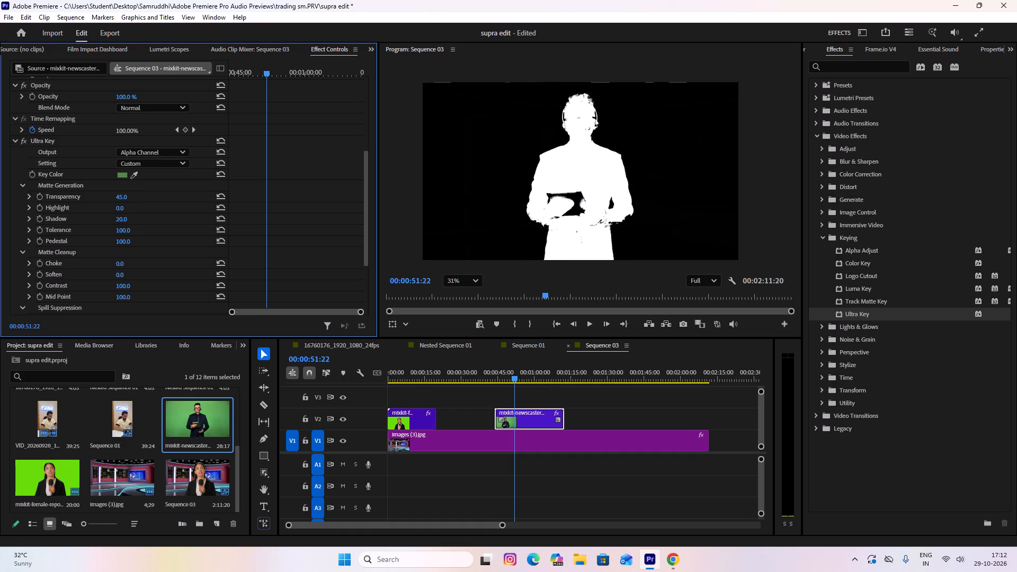
{"action": "left_click_drag", "start_coordinate": [86, 220], "coordinate": [109, 218]}
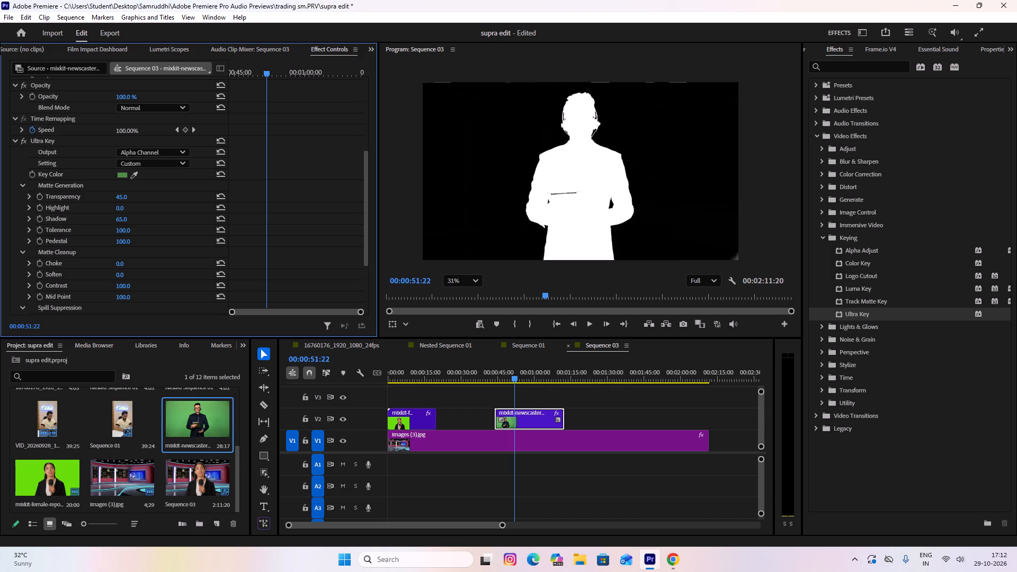
{"action": "left_click_drag", "start_coordinate": [109, 218], "coordinate": [101, 219]}
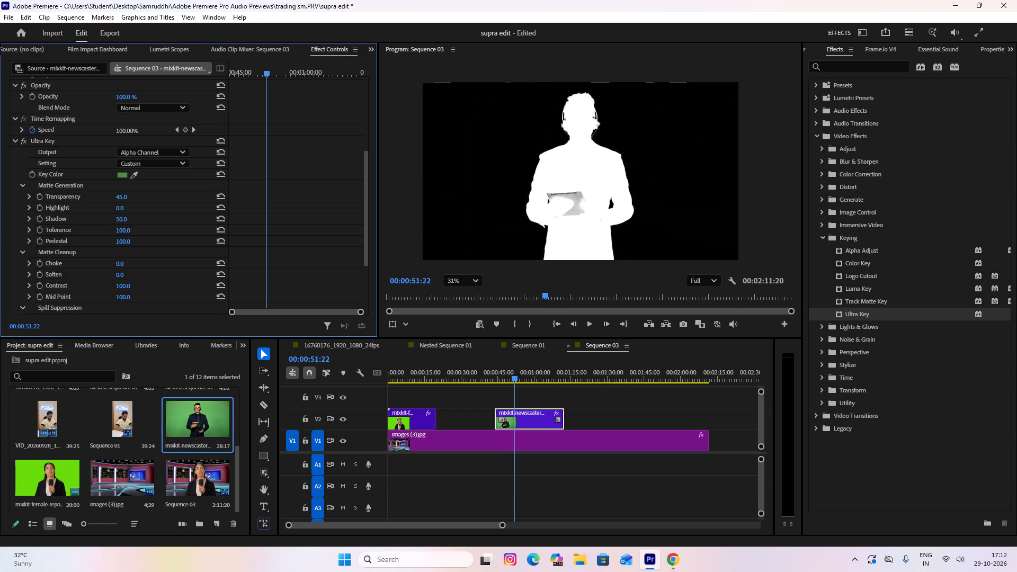
{"action": "left_click_drag", "start_coordinate": [101, 219], "coordinate": [103, 219]}
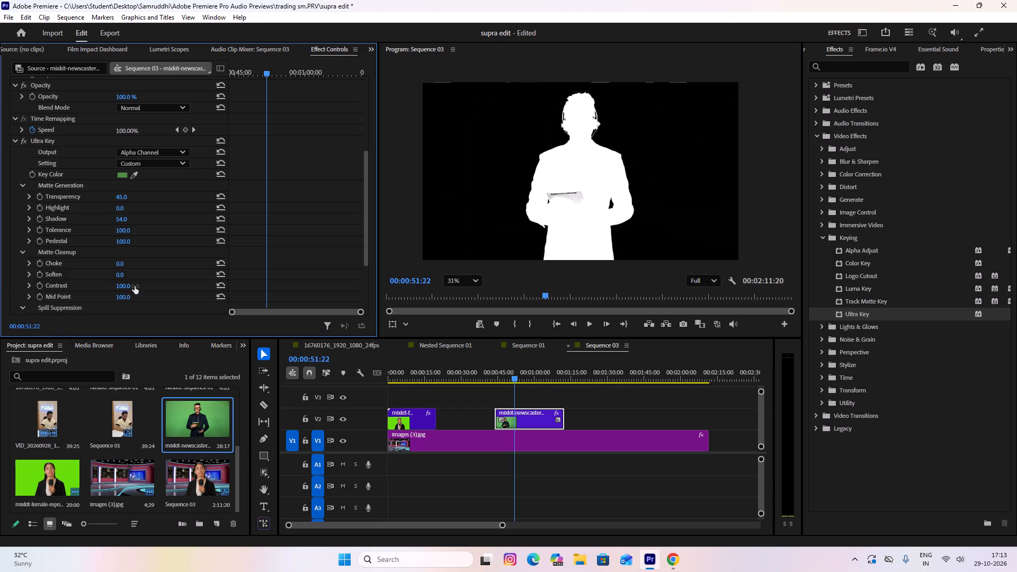
Switch the Ultra Key output from Alpha Channel to Composite.
{"action": "scroll", "coordinate": [188, 198], "scroll_direction": "down", "scroll_amount": 3}
{"action": "scroll", "coordinate": [186, 199], "scroll_direction": "up", "scroll_amount": 1}
{"action": "scroll", "coordinate": [186, 199], "scroll_direction": "down", "scroll_amount": 1}
{"action": "left_click", "coordinate": [182, 122]}
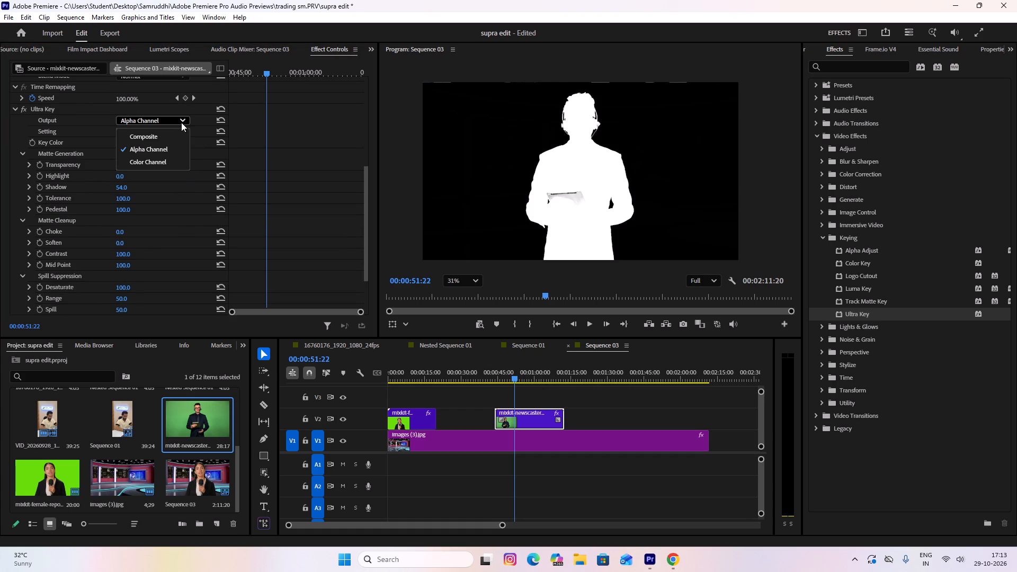
{"action": "left_click", "coordinate": [180, 135]}
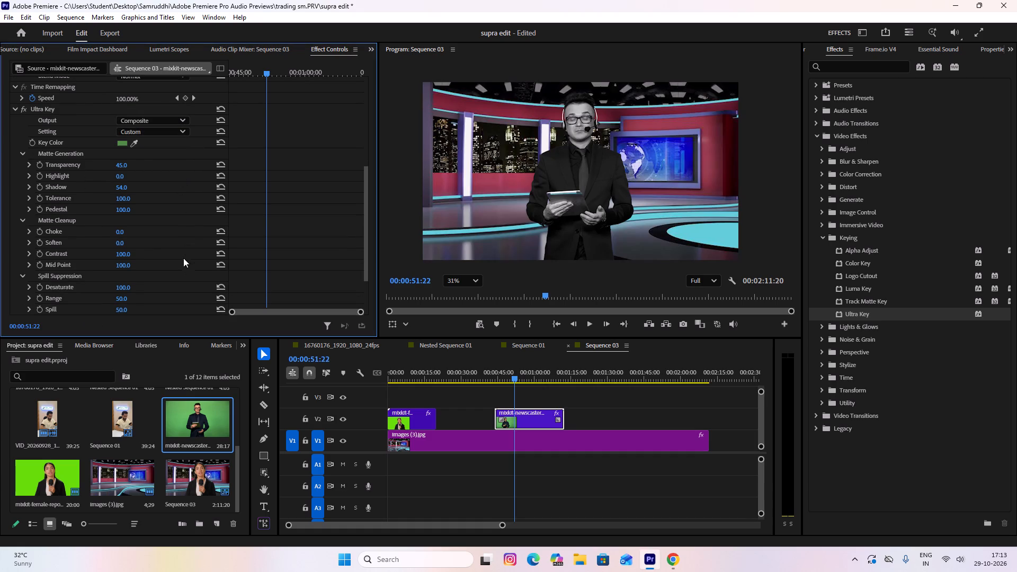
Lower the Ultra Key Spill Suppression Desaturate to 20 on the newscaster clip.
{"action": "scroll", "coordinate": [144, 164], "scroll_direction": "down", "scroll_amount": 3}
{"action": "scroll", "coordinate": [145, 167], "scroll_direction": "up", "scroll_amount": 1}
{"action": "scroll", "coordinate": [145, 168], "scroll_direction": "down", "scroll_amount": 2}
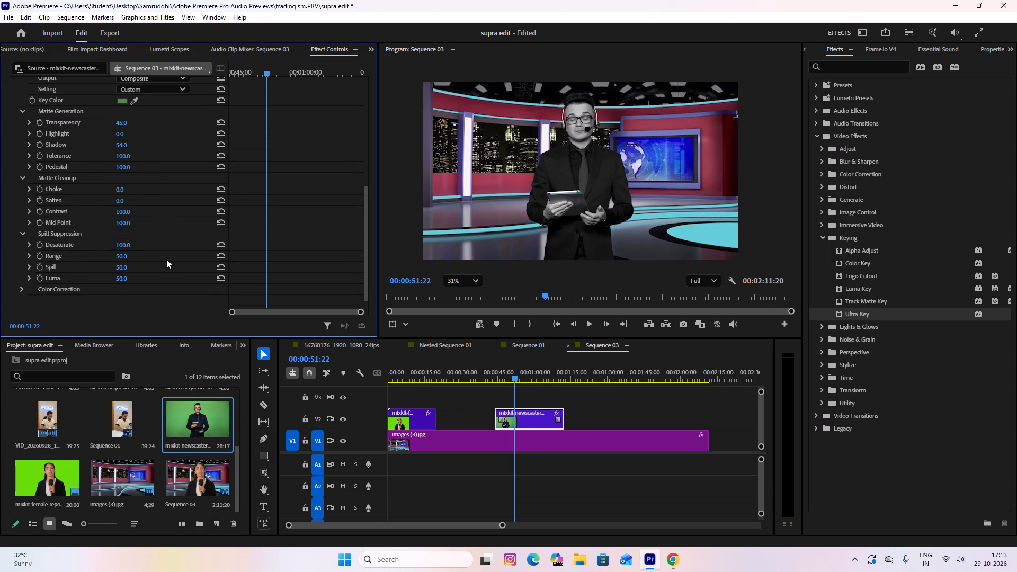
{"action": "left_click_drag", "start_coordinate": [124, 246], "coordinate": [124, 246]}
{"action": "left_click_drag", "start_coordinate": [124, 246], "coordinate": [83, 247]}
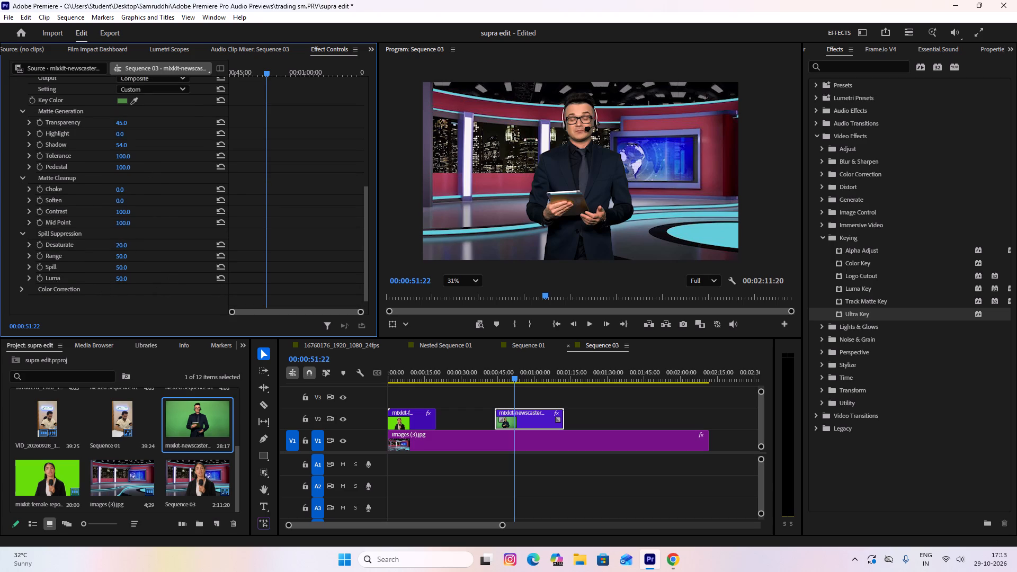
{"action": "left_click_drag", "start_coordinate": [83, 247], "coordinate": [65, 246]}
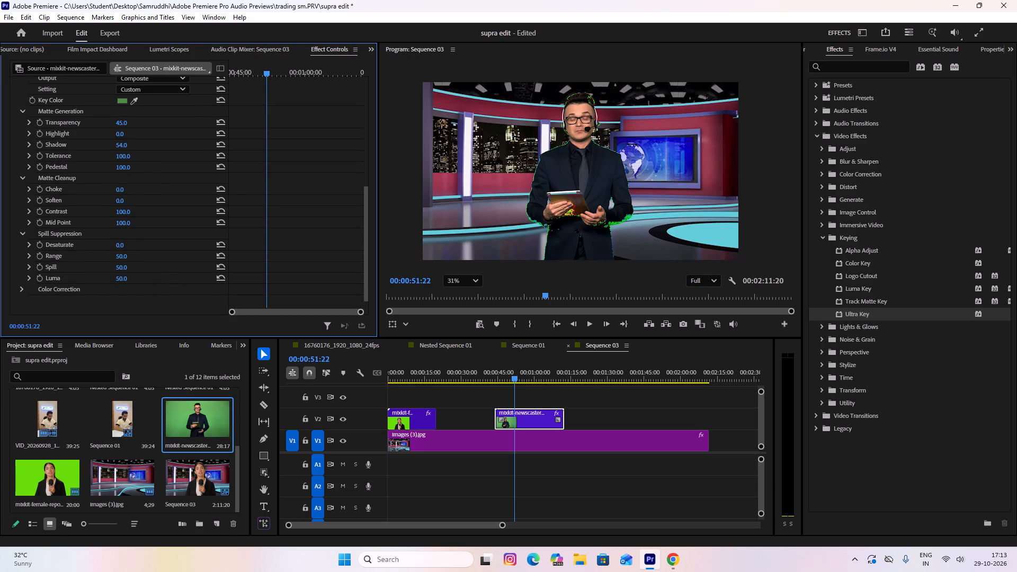
{"action": "left_click_drag", "start_coordinate": [65, 246], "coordinate": [78, 242]}
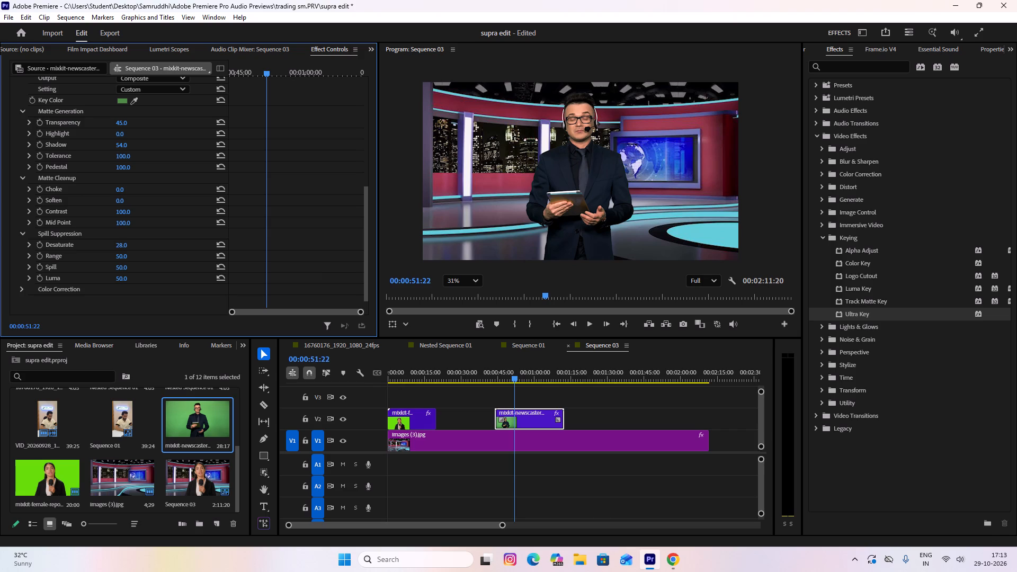
{"action": "left_click_drag", "start_coordinate": [78, 242], "coordinate": [22, 238]}
Examine the newscaster's suit, tie and shoulder edges up close in the keyed frame at 00:00:51:22.
{"action": "scroll", "coordinate": [547, 192], "scroll_direction": "down", "scroll_amount": 1, "text": "alt"}
{"action": "scroll", "coordinate": [547, 192], "scroll_direction": "up", "scroll_amount": 17, "text": "alt"}
{"action": "scroll", "coordinate": [551, 185], "scroll_direction": "up", "scroll_amount": 8, "text": "alt"}
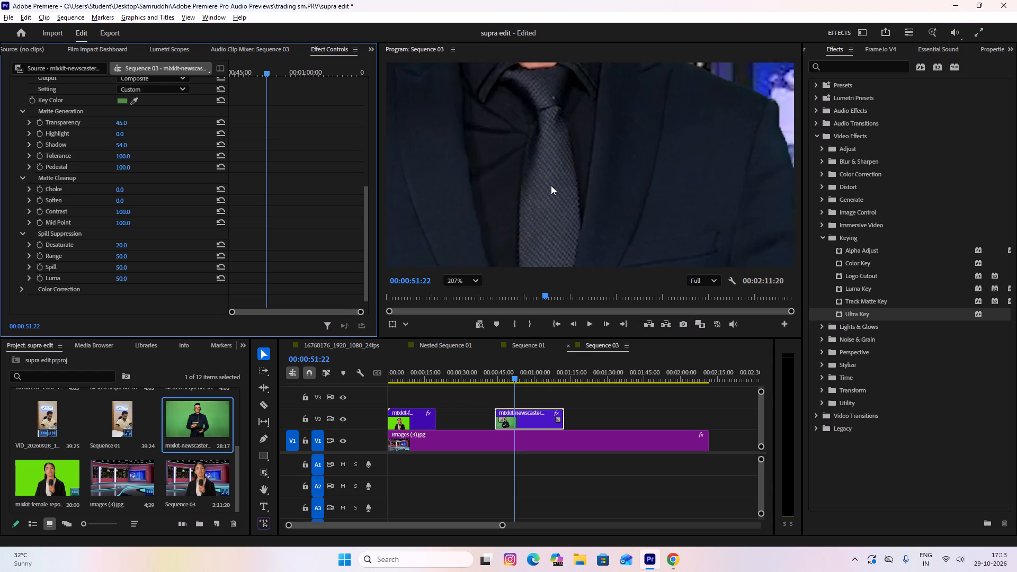
{"action": "scroll", "coordinate": [551, 185], "scroll_direction": "up", "scroll_amount": 8}
{"action": "scroll", "coordinate": [550, 188], "scroll_direction": "down", "scroll_amount": 2, "text": "alt"}
{"action": "scroll", "coordinate": [550, 188], "scroll_direction": "up", "scroll_amount": 3, "text": "alt"}
{"action": "scroll", "coordinate": [550, 188], "scroll_direction": "down", "scroll_amount": 2, "text": "alt"}
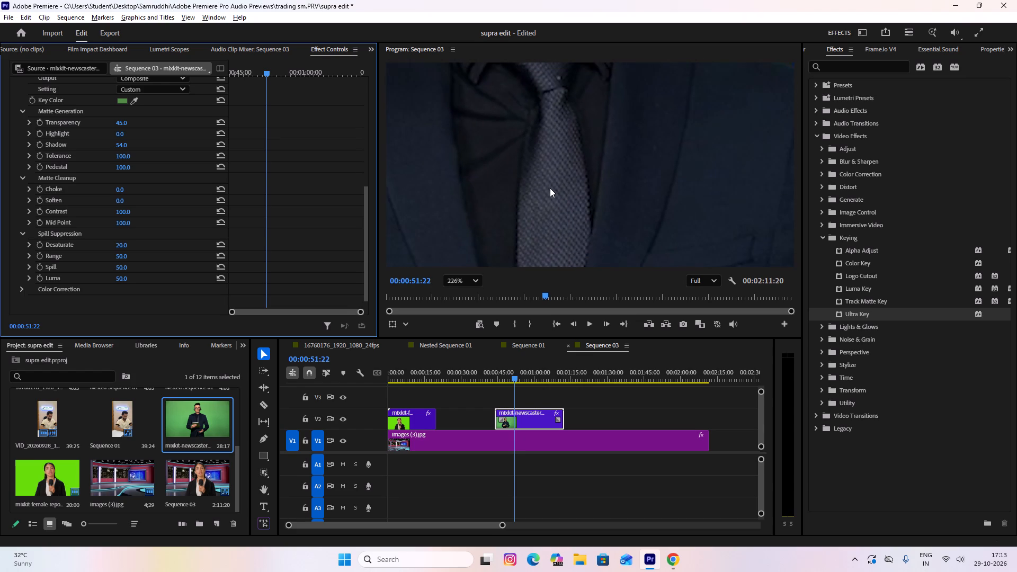
{"action": "scroll", "coordinate": [476, 196], "scroll_direction": "down", "scroll_amount": 5, "text": "alt"}
{"action": "scroll", "coordinate": [430, 165], "scroll_direction": "up", "scroll_amount": 5}
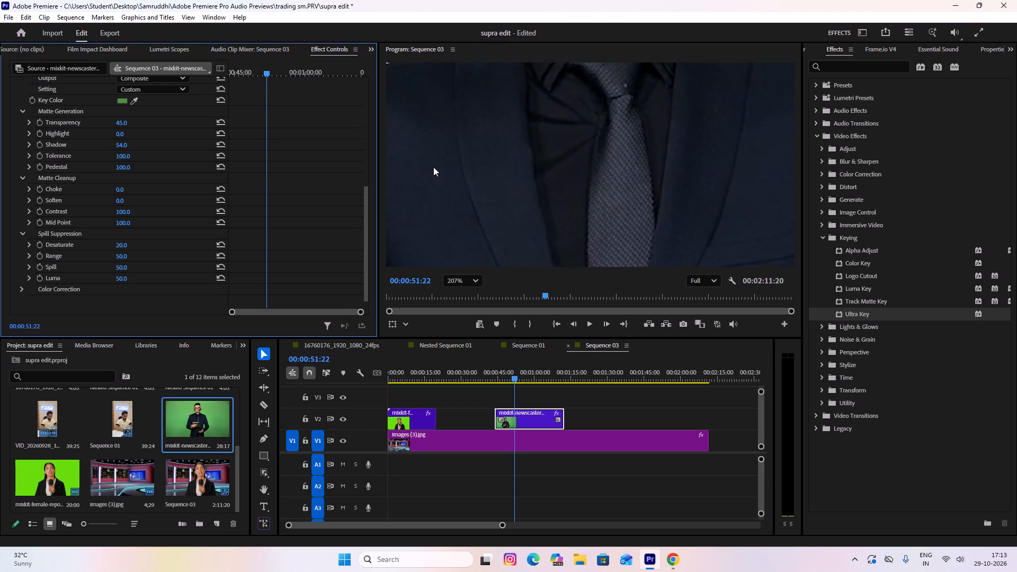
{"action": "scroll", "coordinate": [436, 176], "scroll_direction": "down", "scroll_amount": 3, "text": "alt"}
{"action": "scroll", "coordinate": [436, 176], "scroll_direction": "up", "scroll_amount": 6}
{"action": "scroll", "coordinate": [436, 175], "scroll_direction": "down", "scroll_amount": 6, "text": "alt"}
{"action": "scroll", "coordinate": [436, 175], "scroll_direction": "up", "scroll_amount": 2, "text": "alt"}
{"action": "scroll", "coordinate": [436, 175], "scroll_direction": "down", "scroll_amount": 1, "text": "alt"}
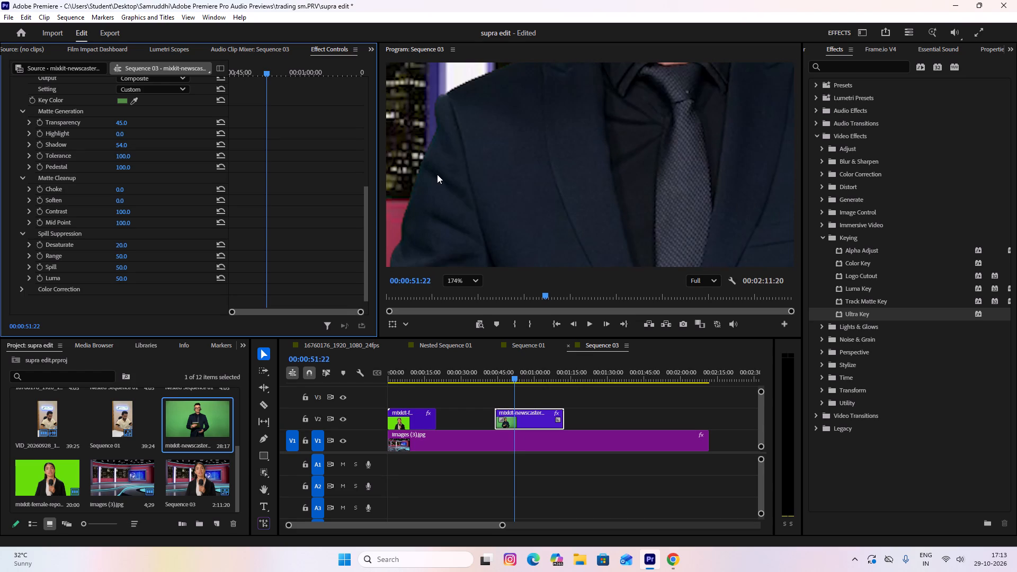
{"action": "scroll", "coordinate": [498, 77], "scroll_direction": "down", "scroll_amount": 5}
{"action": "scroll", "coordinate": [494, 94], "scroll_direction": "up", "scroll_amount": 2}
{"action": "scroll", "coordinate": [494, 94], "scroll_direction": "down", "scroll_amount": 1}
{"action": "scroll", "coordinate": [494, 94], "scroll_direction": "up", "scroll_amount": 1}
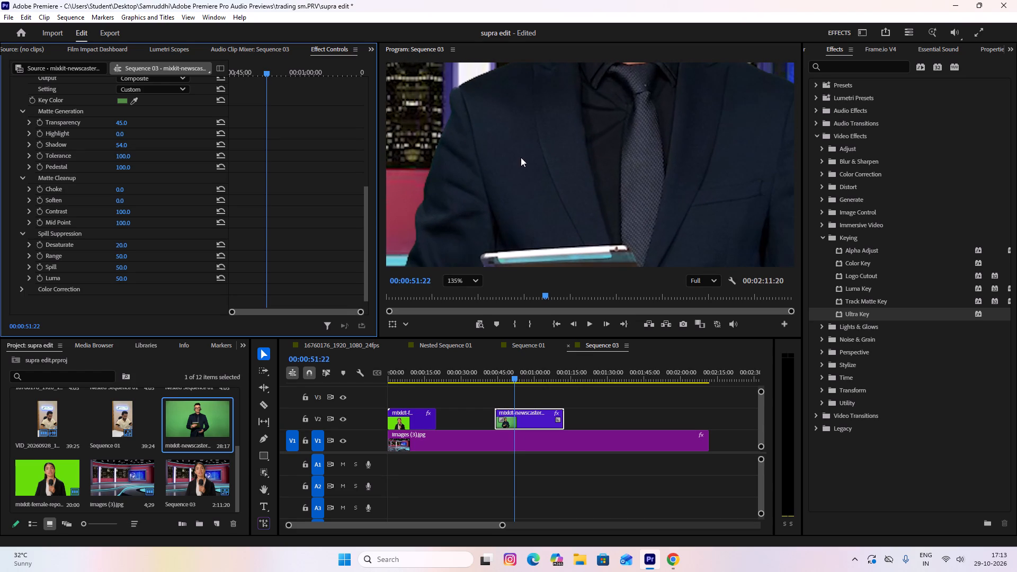
{"action": "left_click_drag", "start_coordinate": [519, 141], "coordinate": [517, 193]}
{"action": "left_click", "coordinate": [517, 210]}
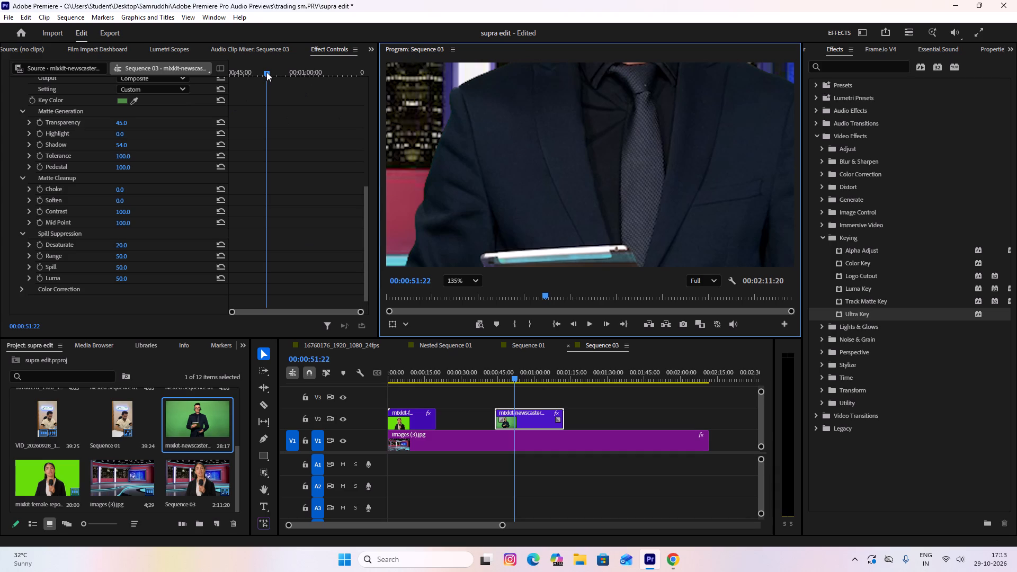
Go to the start of the newscaster clip at 00:00:43:21 and examine the key around the tablet, hands and sleeve.
{"action": "left_click_drag", "start_coordinate": [266, 72], "coordinate": [207, 77]}
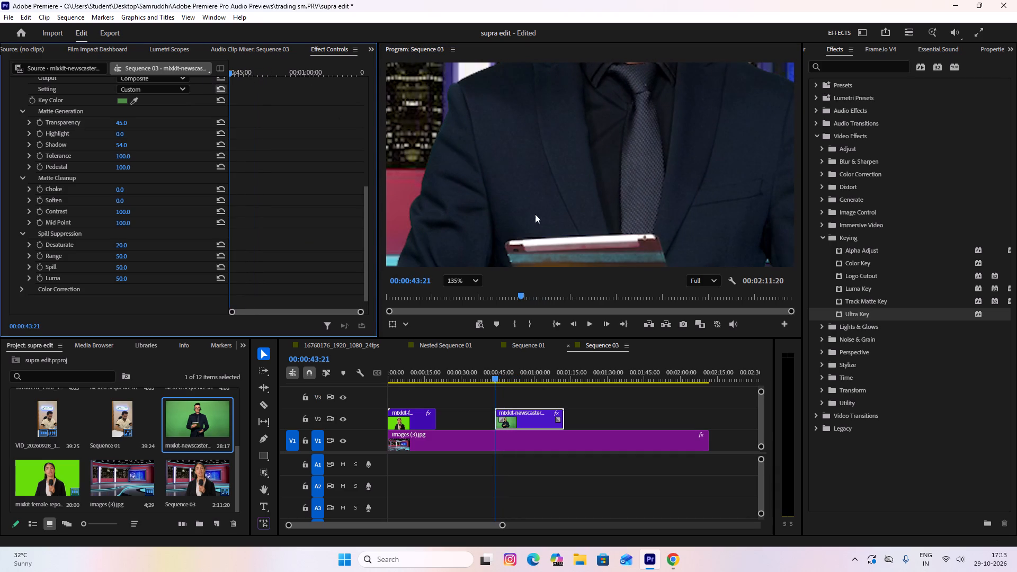
{"action": "scroll", "coordinate": [547, 211], "scroll_direction": "down", "scroll_amount": 13, "text": "alt"}
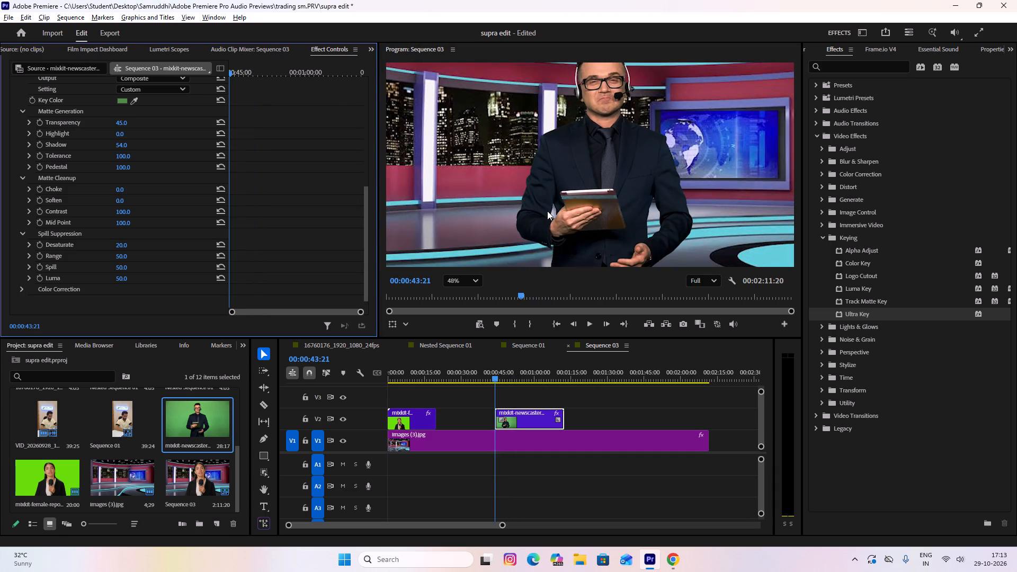
{"action": "scroll", "coordinate": [666, 225], "scroll_direction": "up", "scroll_amount": 12}
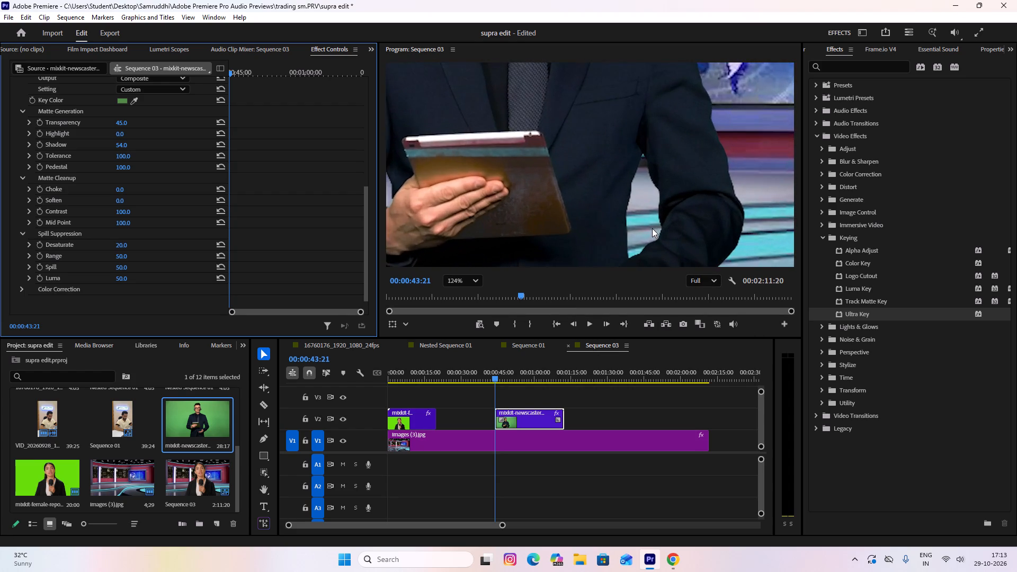
{"action": "scroll", "coordinate": [652, 228], "scroll_direction": "up", "scroll_amount": 6}
{"action": "scroll", "coordinate": [524, 182], "scroll_direction": "down", "scroll_amount": 14}
{"action": "scroll", "coordinate": [524, 182], "scroll_direction": "down", "scroll_amount": 16}
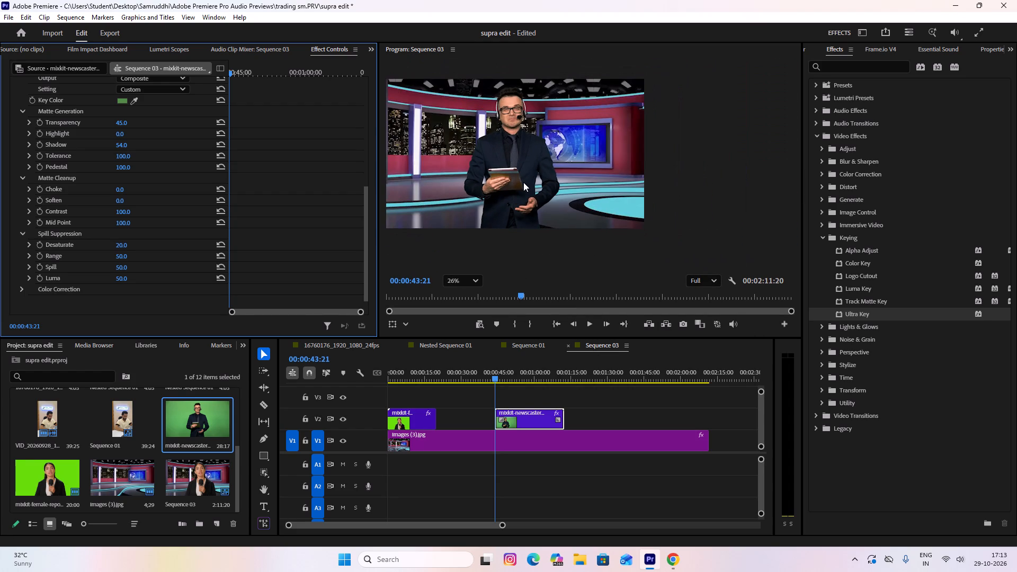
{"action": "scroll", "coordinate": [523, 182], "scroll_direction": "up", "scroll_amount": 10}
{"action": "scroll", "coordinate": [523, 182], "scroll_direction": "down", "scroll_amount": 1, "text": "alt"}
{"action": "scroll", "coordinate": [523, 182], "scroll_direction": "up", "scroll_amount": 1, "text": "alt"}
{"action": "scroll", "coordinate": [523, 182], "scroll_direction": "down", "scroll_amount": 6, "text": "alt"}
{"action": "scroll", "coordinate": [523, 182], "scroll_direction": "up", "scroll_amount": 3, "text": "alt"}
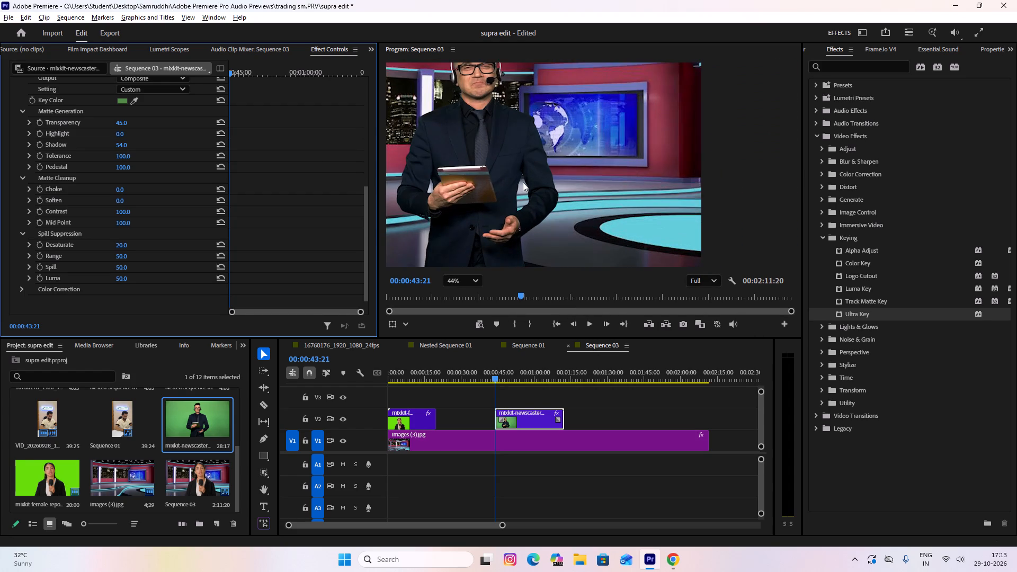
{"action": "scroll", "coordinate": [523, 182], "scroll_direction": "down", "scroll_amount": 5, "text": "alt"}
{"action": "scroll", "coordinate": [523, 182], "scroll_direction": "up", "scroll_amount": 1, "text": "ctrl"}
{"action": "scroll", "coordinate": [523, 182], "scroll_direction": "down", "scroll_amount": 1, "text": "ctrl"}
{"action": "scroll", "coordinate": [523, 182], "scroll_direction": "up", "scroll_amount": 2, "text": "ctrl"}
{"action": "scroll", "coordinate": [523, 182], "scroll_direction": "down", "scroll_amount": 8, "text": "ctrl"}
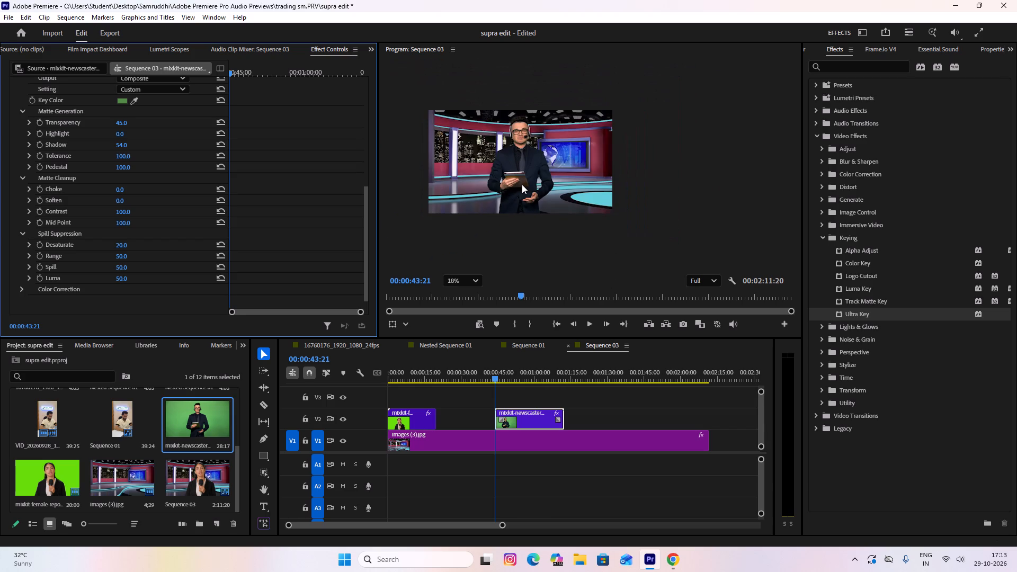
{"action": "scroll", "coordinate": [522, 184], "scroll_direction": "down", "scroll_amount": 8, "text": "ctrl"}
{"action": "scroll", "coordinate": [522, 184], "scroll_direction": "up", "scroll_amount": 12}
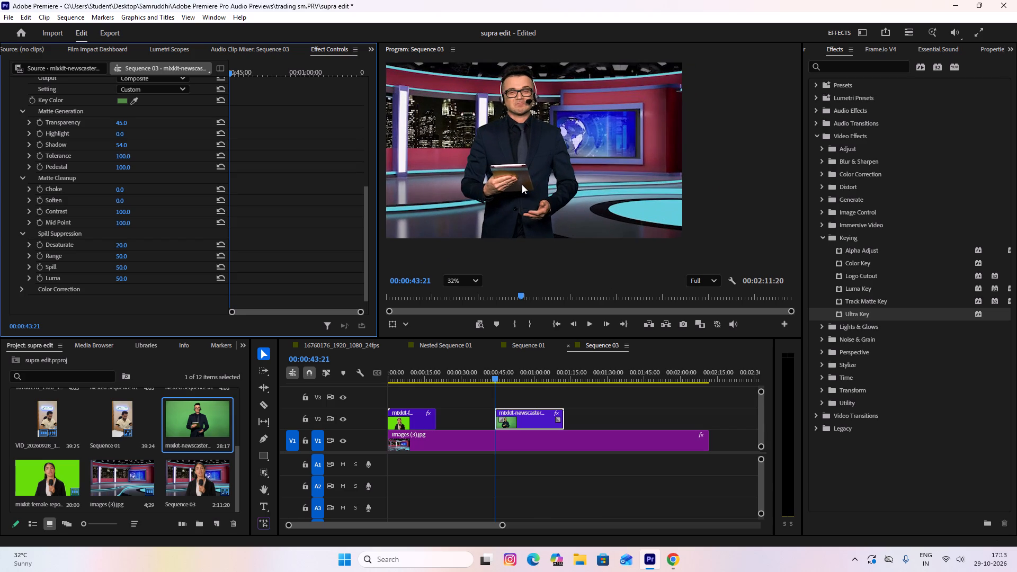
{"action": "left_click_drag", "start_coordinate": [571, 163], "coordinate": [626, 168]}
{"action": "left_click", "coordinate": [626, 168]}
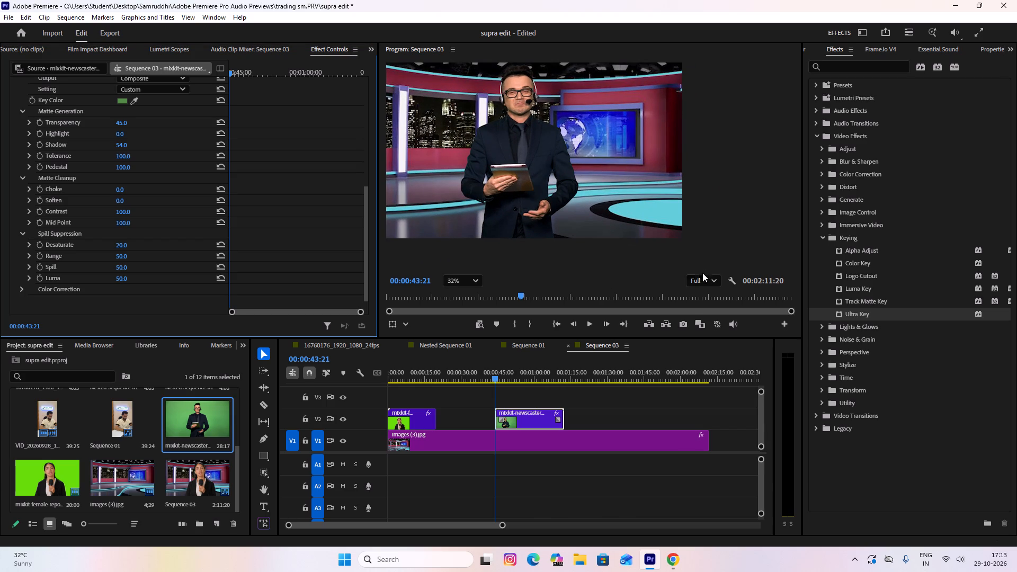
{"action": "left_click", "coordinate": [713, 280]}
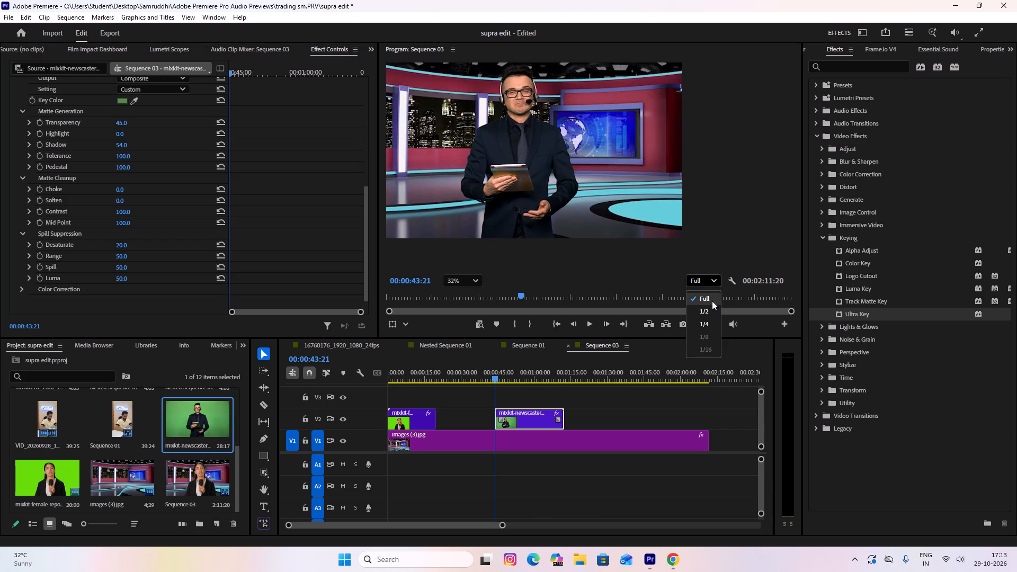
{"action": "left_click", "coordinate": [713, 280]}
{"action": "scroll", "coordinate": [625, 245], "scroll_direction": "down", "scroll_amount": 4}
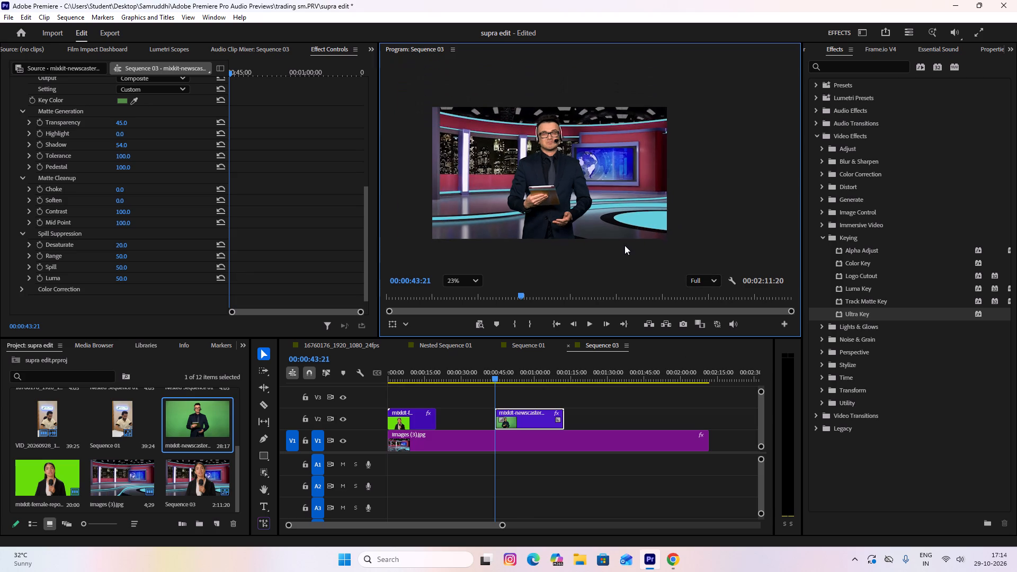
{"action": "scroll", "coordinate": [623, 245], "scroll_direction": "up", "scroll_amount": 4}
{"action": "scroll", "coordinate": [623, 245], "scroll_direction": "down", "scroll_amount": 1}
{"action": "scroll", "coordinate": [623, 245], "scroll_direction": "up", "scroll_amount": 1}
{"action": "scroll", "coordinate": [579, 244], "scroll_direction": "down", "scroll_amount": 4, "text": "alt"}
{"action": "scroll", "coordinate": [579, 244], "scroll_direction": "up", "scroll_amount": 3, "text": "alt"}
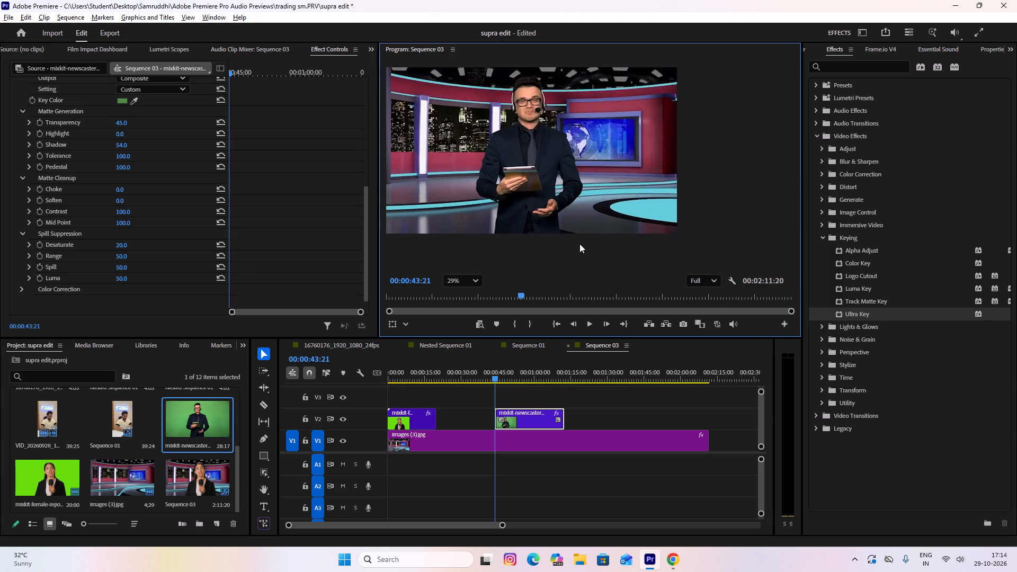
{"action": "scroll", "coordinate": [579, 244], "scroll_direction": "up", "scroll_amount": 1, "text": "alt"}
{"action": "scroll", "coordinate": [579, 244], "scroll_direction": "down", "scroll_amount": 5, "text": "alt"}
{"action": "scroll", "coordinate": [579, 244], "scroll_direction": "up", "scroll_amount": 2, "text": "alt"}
Play the keyed newscaster clip from 00:00:44:00 to about 00:01:02:09 to review the composite.
{"action": "left_click", "coordinate": [520, 292]}
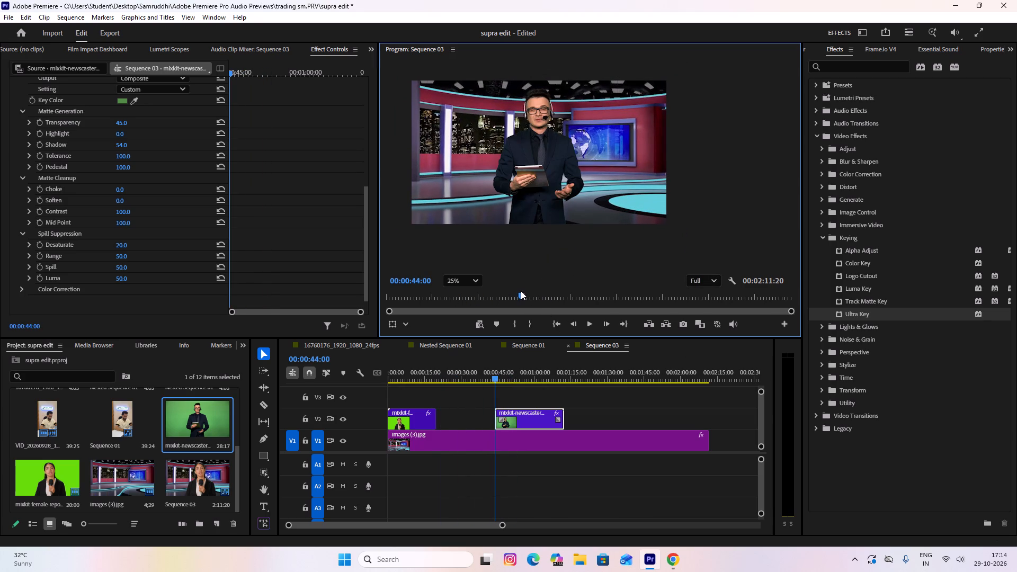
{"action": "left_click", "coordinate": [594, 326]}
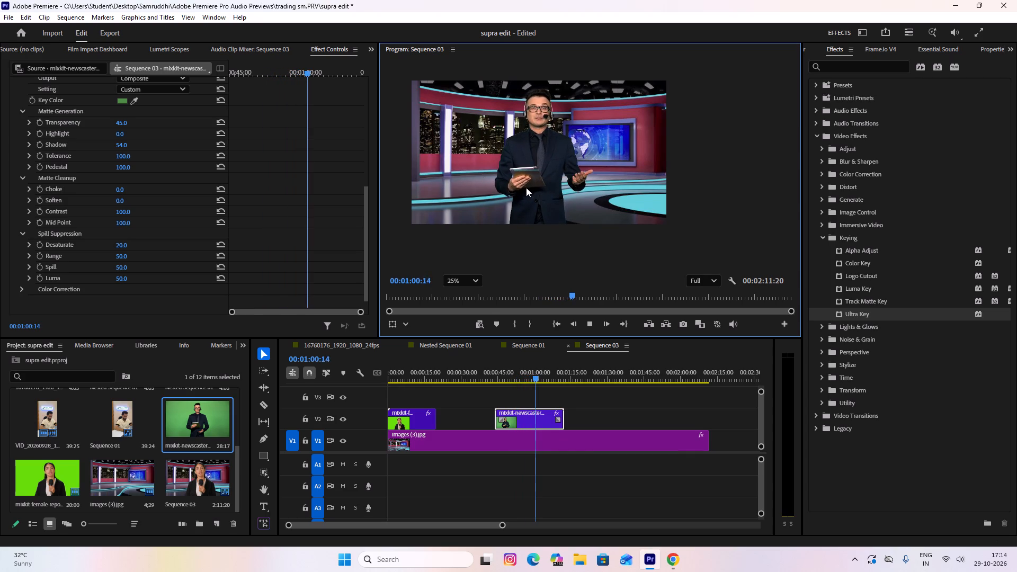
{"action": "key", "text": "space"}
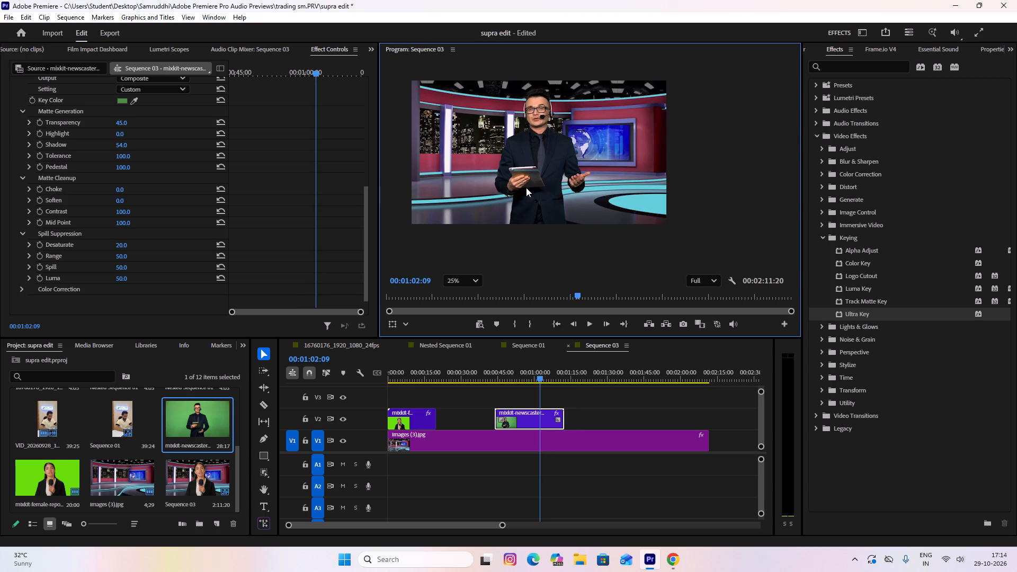
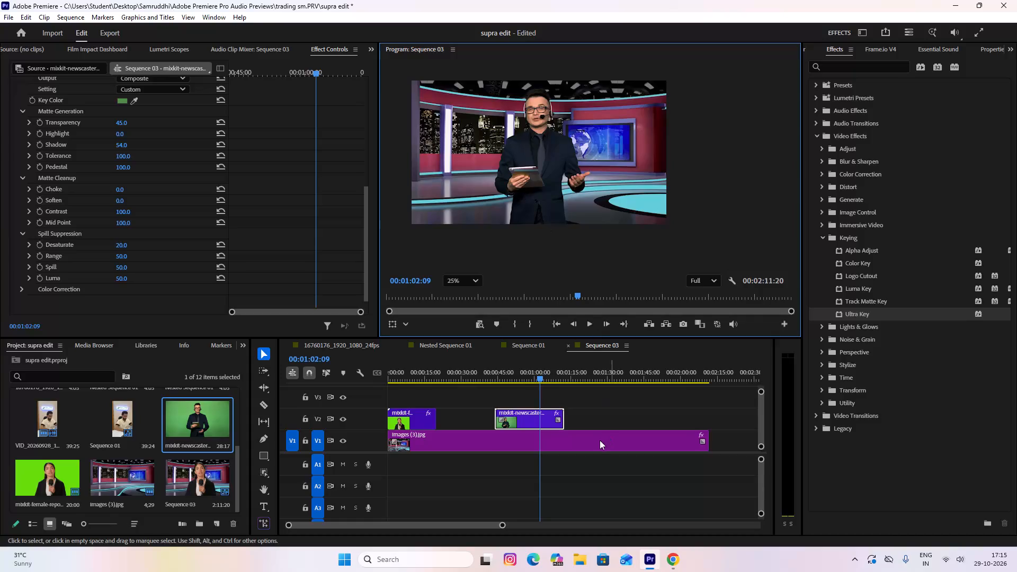
Review the newscaster composite with the preview zoom set to Fit, playing from 00:00:38:05 to about 00:01:05:16, and return the playhead to 00:00:39:18.
{"action": "left_click_drag", "start_coordinate": [541, 379], "coordinate": [482, 379]}
{"action": "left_click_drag", "start_coordinate": [547, 199], "coordinate": [559, 199]}
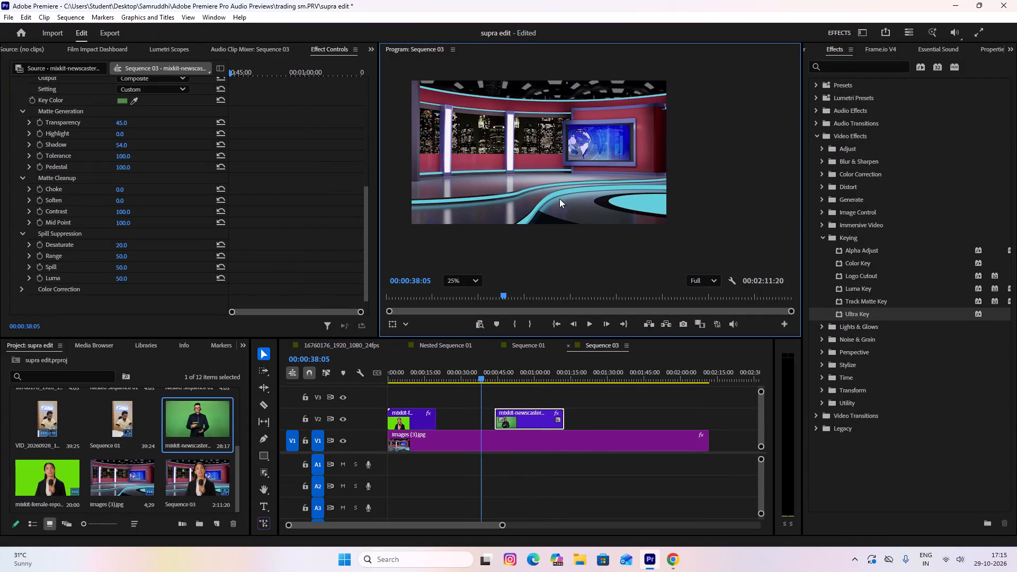
{"action": "left_click_drag", "start_coordinate": [559, 199], "coordinate": [594, 199]}
{"action": "left_click", "coordinate": [476, 284]}
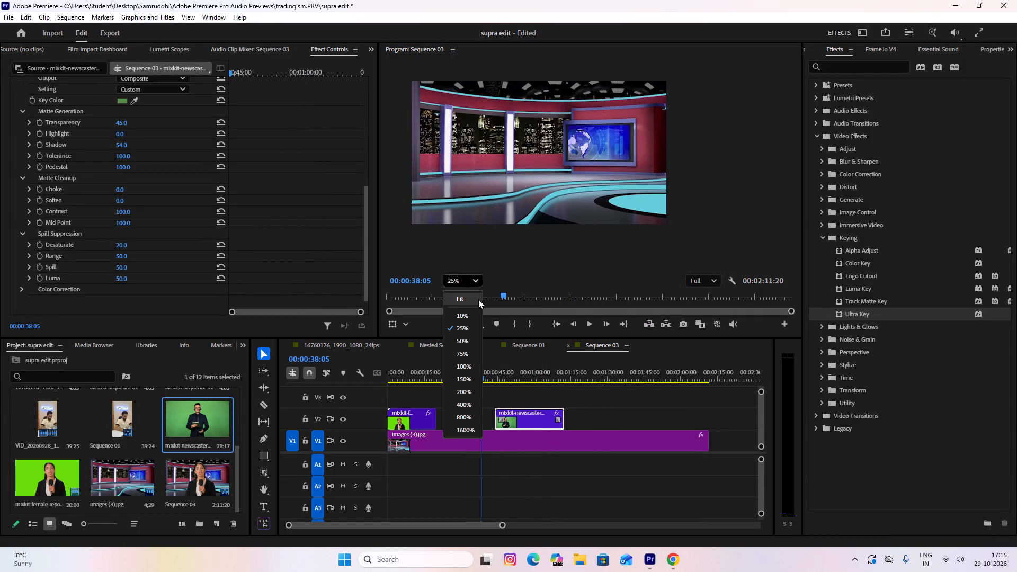
{"action": "left_click", "coordinate": [478, 299]}
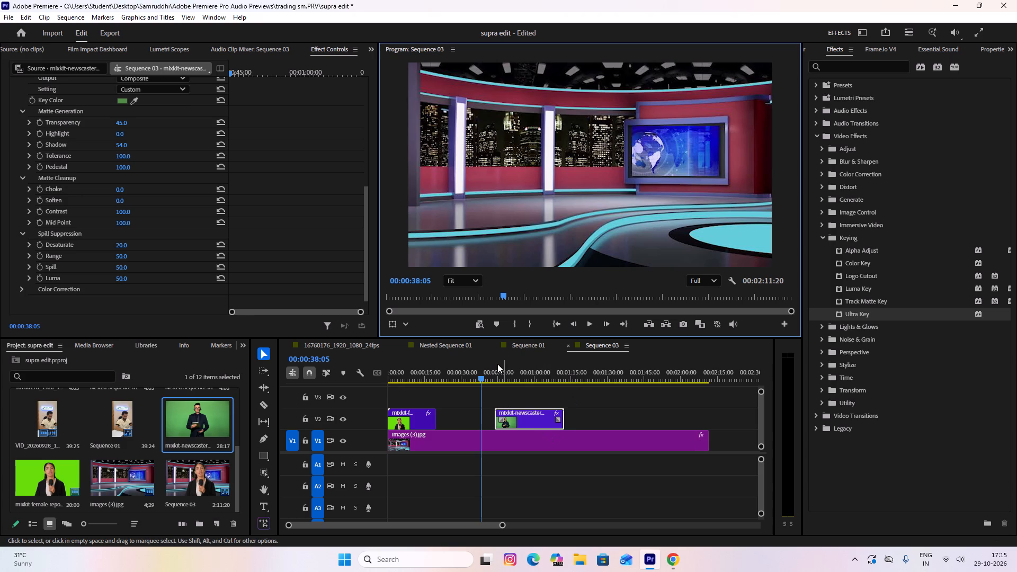
{"action": "key", "text": "space"}
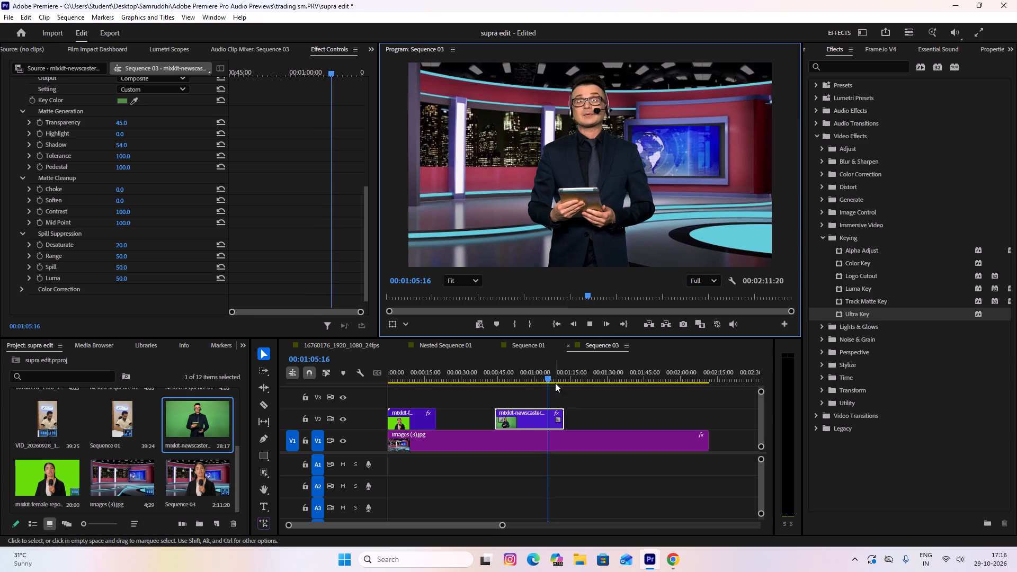
{"action": "left_click_drag", "start_coordinate": [549, 378], "coordinate": [485, 368]}
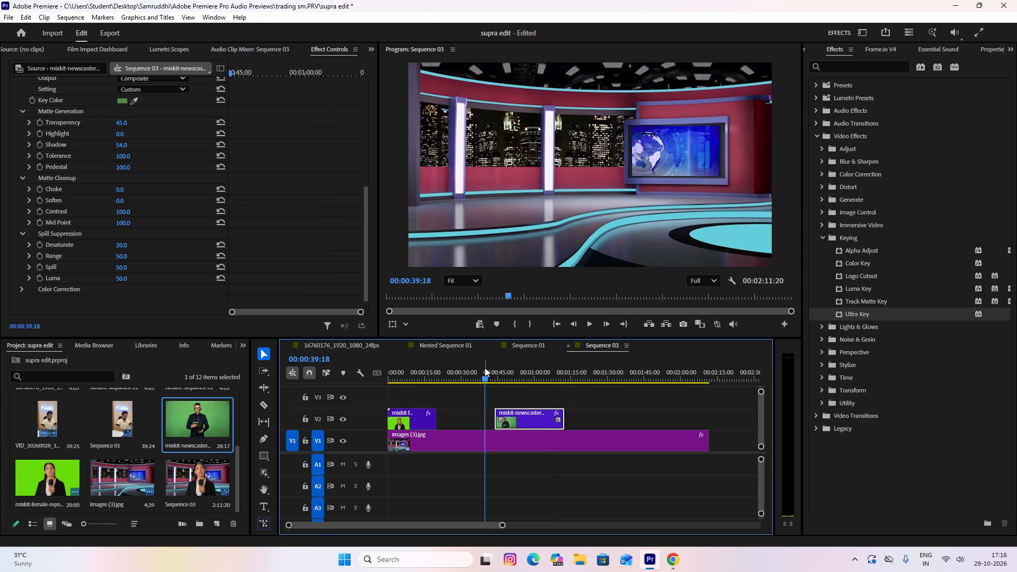
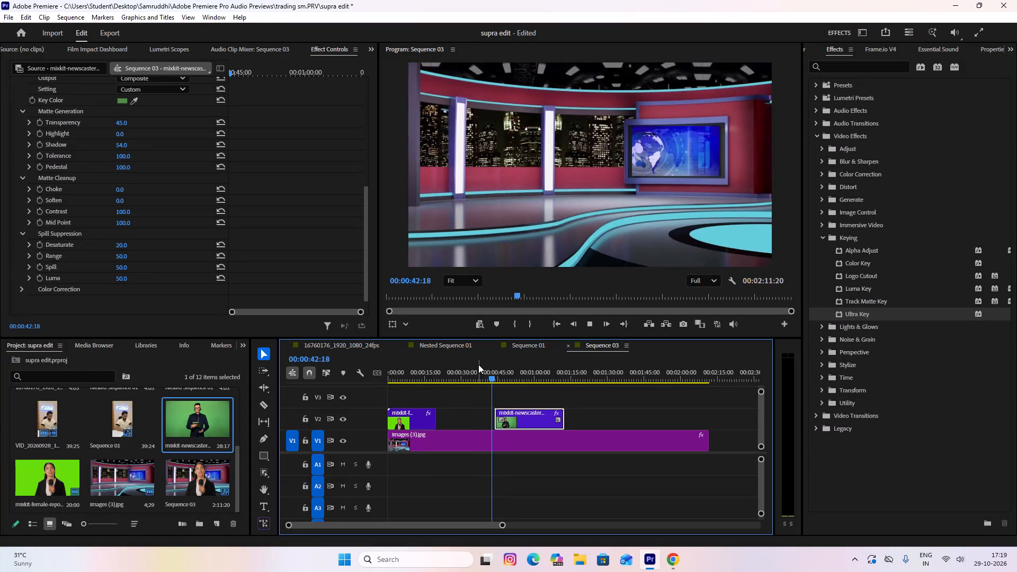
Stop the newscaster playback at 00:00:43:24.
{"action": "key", "text": "space"}
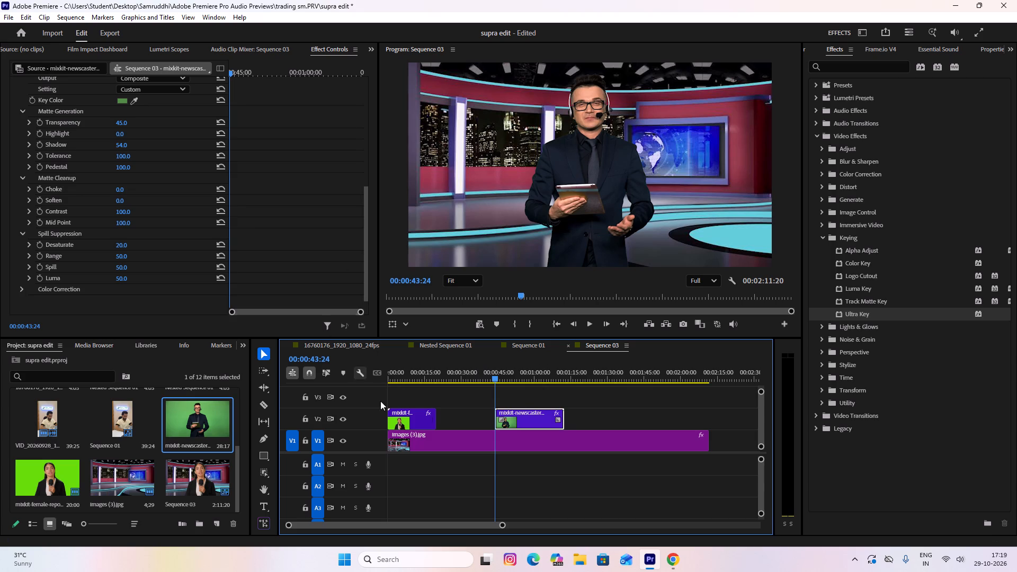
Replace the keyed female reporter clip on V2 with a fresh copy from the project, starting about 10 seconds into Sequence 03.
{"action": "left_click", "coordinate": [400, 425]}
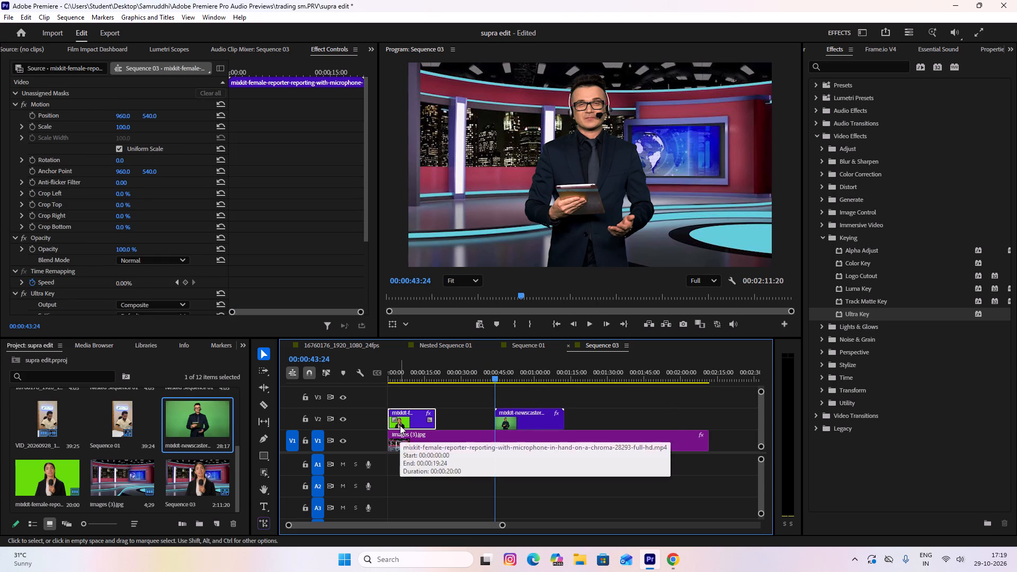
{"action": "key", "text": "Delete"}
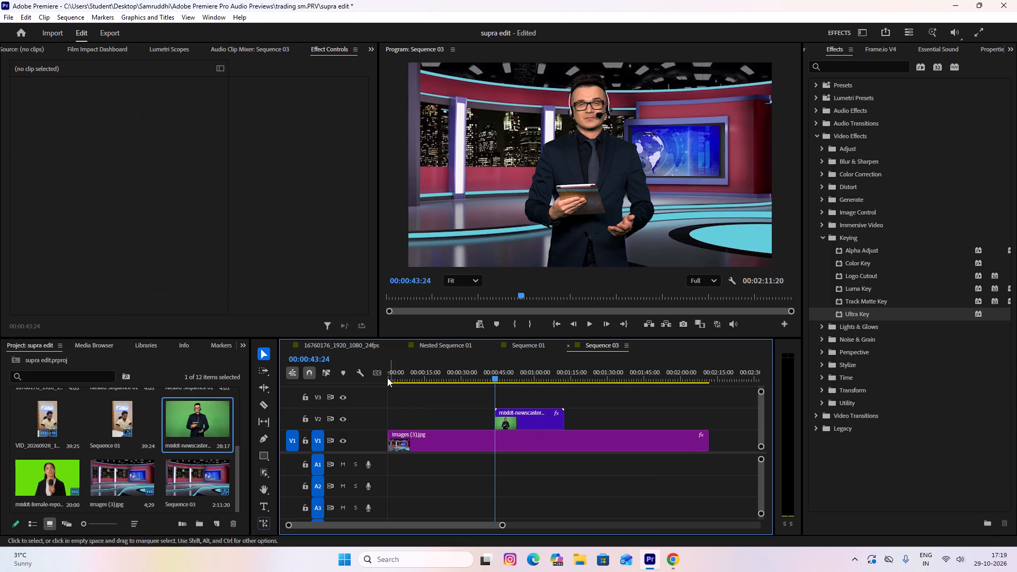
{"action": "left_click_drag", "start_coordinate": [57, 481], "coordinate": [402, 433]}
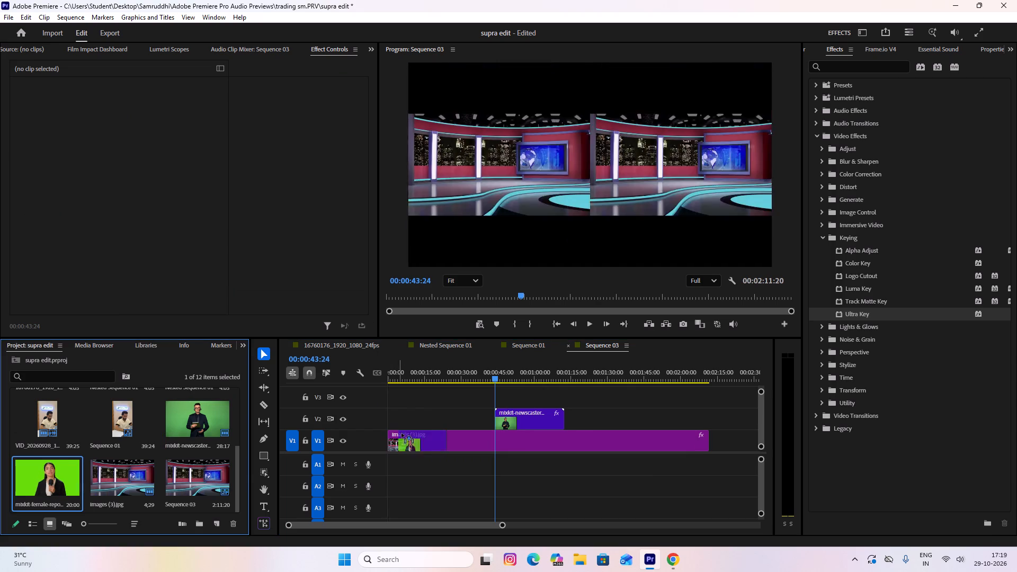
{"action": "left_click_drag", "start_coordinate": [402, 433], "coordinate": [413, 419]}
{"action": "left_click_drag", "start_coordinate": [413, 416], "coordinate": [374, 412]}
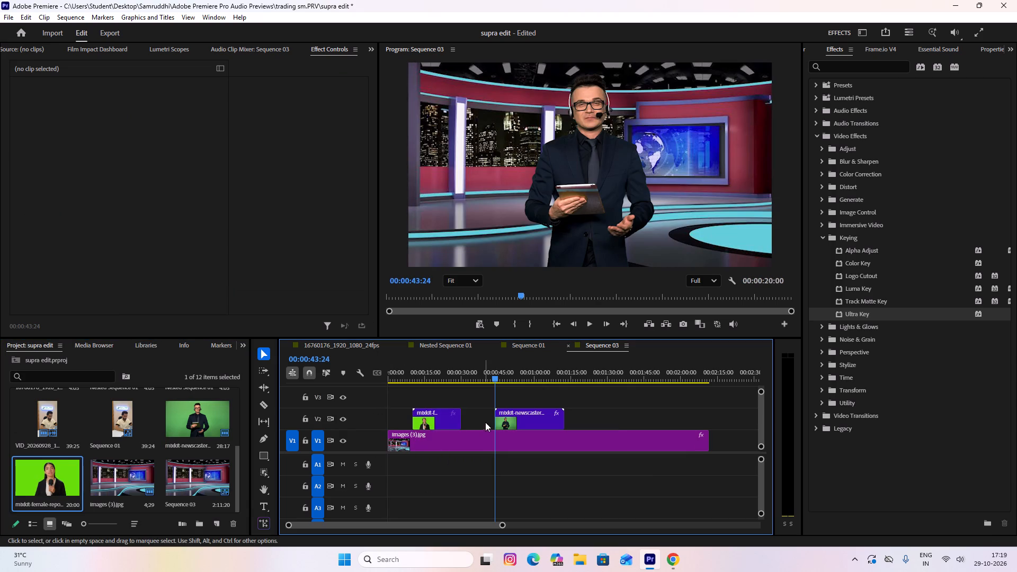
Apply the Ultra Key effect to the new female reporter clip on V2, with the playhead at 00:00:12:20 showing the reporter.
{"action": "left_click", "coordinate": [442, 428]}
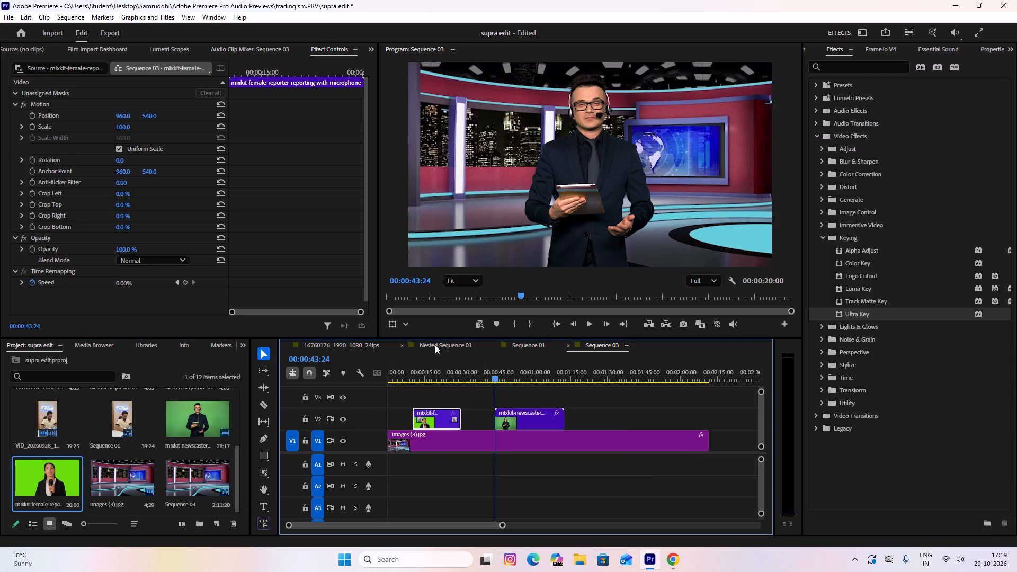
{"action": "left_click_drag", "start_coordinate": [495, 379], "coordinate": [396, 376]}
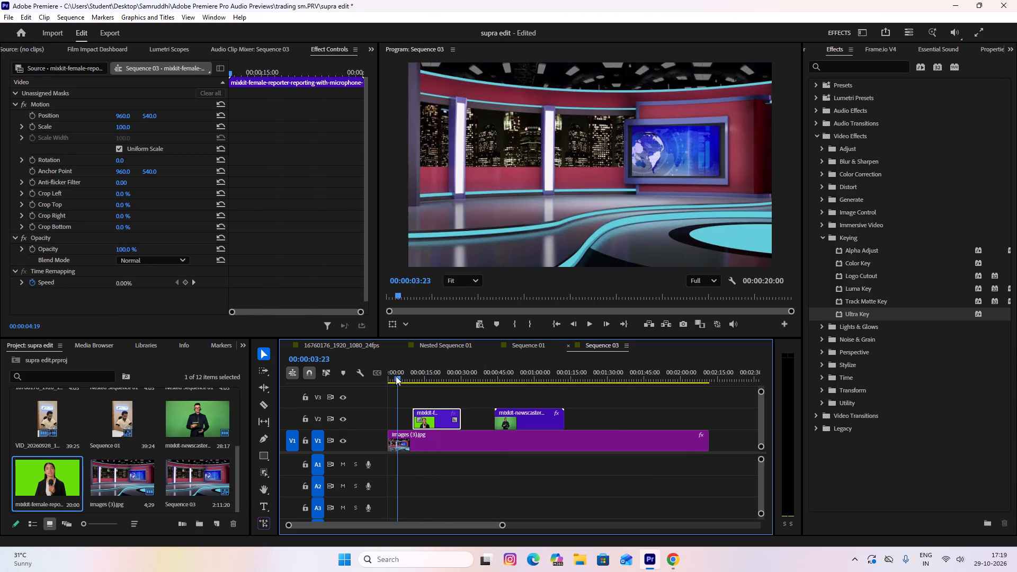
{"action": "left_click_drag", "start_coordinate": [396, 376], "coordinate": [420, 375]}
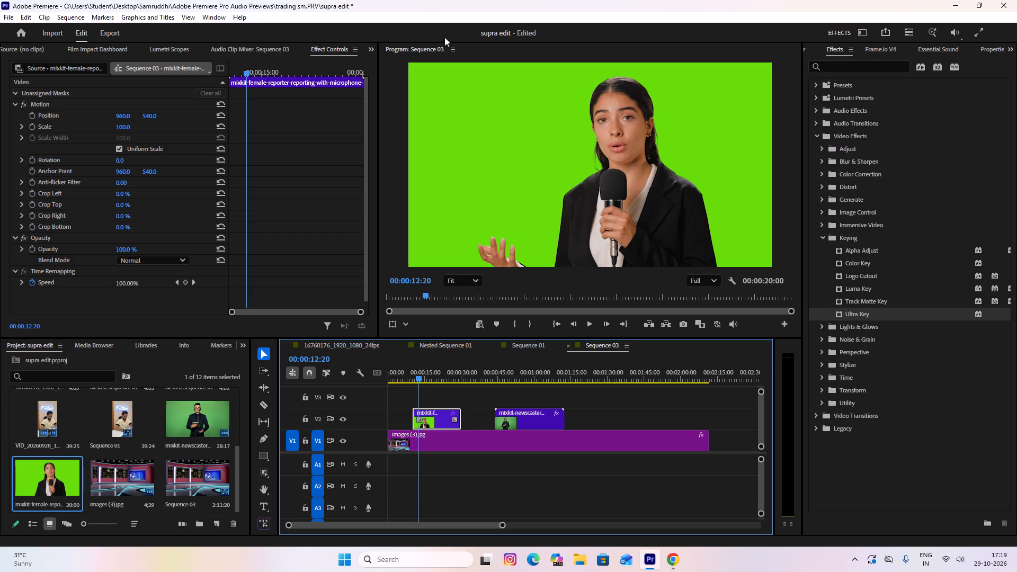
{"action": "left_click", "coordinate": [834, 51]}
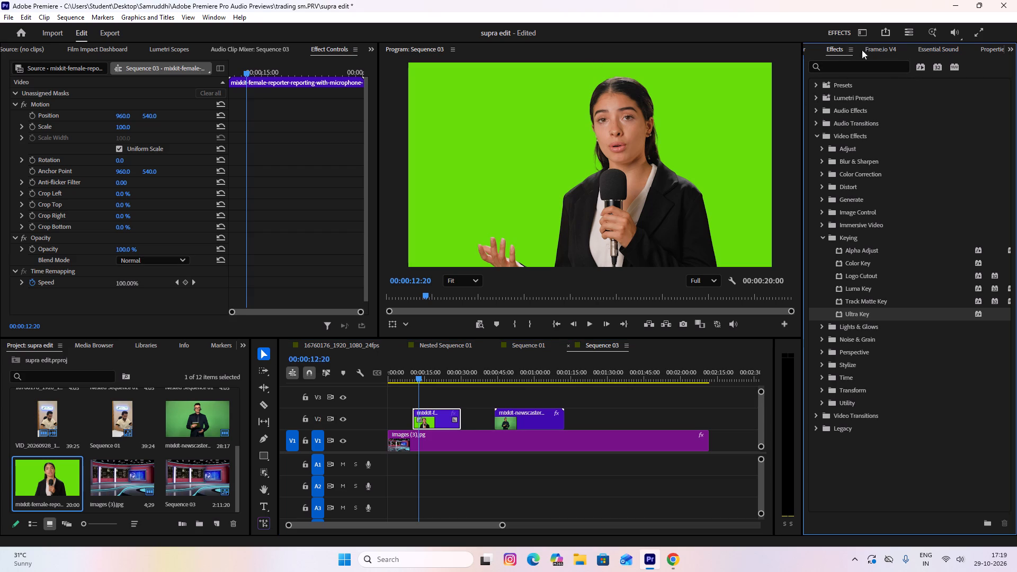
{"action": "left_click", "coordinate": [876, 49]}
{"action": "left_click", "coordinate": [840, 47]}
{"action": "left_click", "coordinate": [855, 314]}
{"action": "left_click_drag", "start_coordinate": [938, 314], "coordinate": [488, 407]}
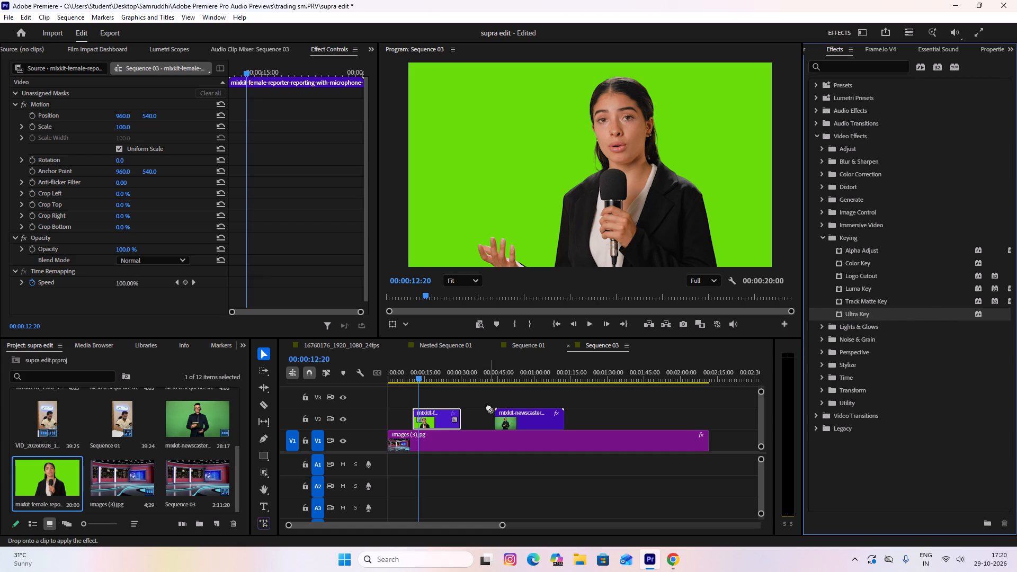
{"action": "left_click_drag", "start_coordinate": [488, 407], "coordinate": [433, 422]}
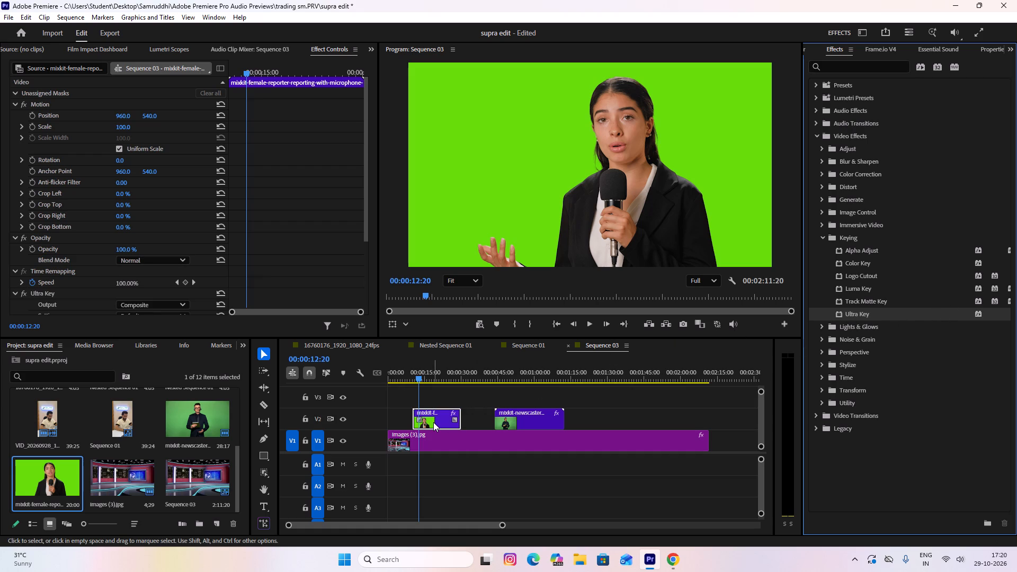
Set the reporter clip's Ultra Key colour by sampling the green background beside her in the preview.
{"action": "scroll", "coordinate": [194, 211], "scroll_direction": "up", "scroll_amount": 1}
{"action": "scroll", "coordinate": [194, 211], "scroll_direction": "down", "scroll_amount": 3}
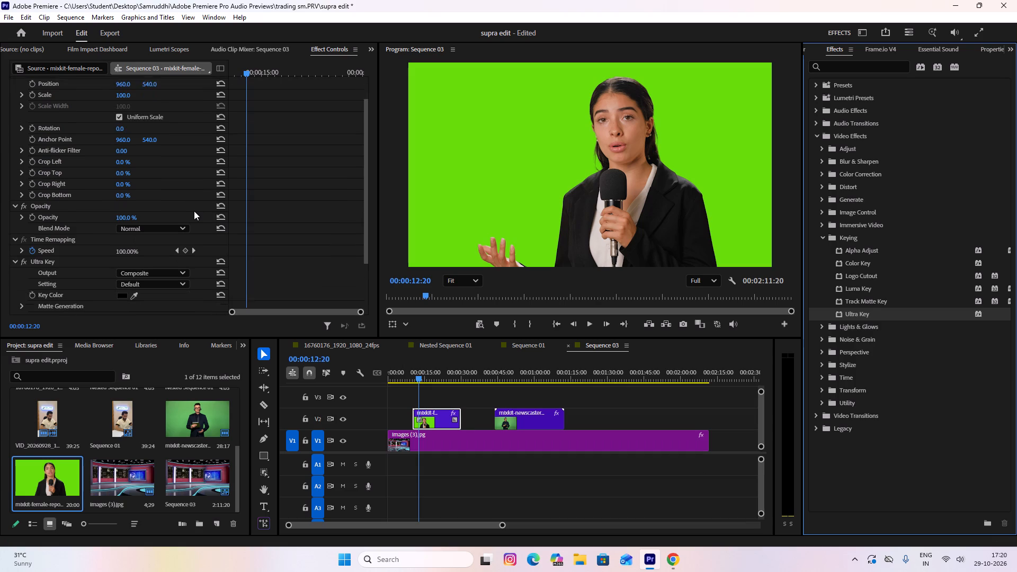
{"action": "scroll", "coordinate": [194, 211], "scroll_direction": "down", "scroll_amount": 8}
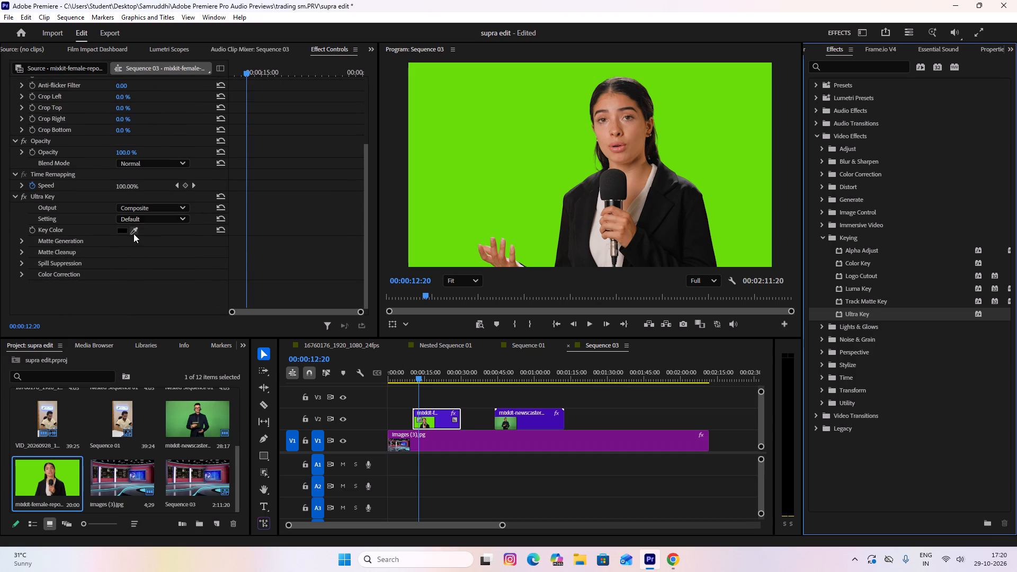
{"action": "left_click", "coordinate": [135, 230]}
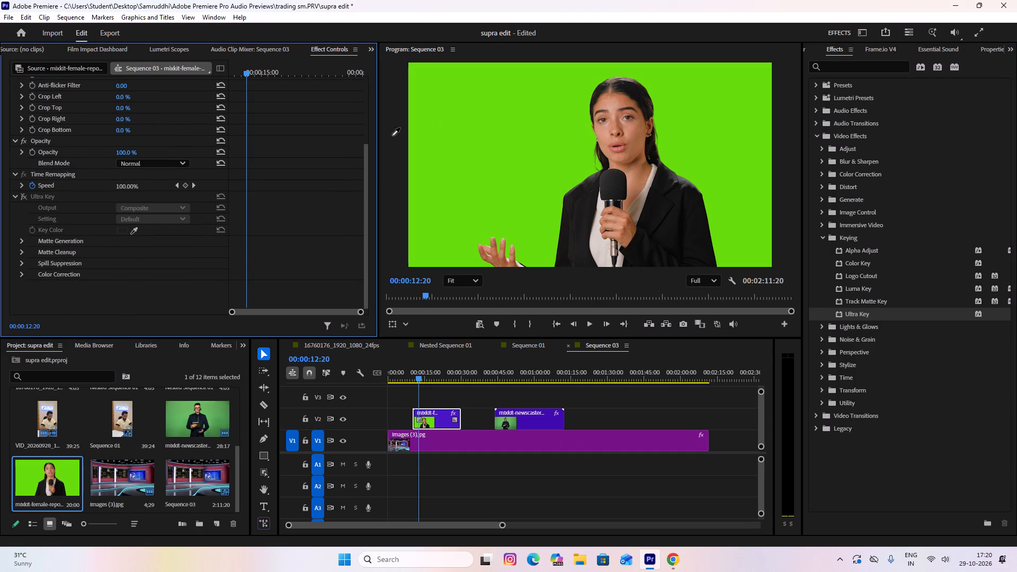
{"action": "left_click", "coordinate": [525, 142]}
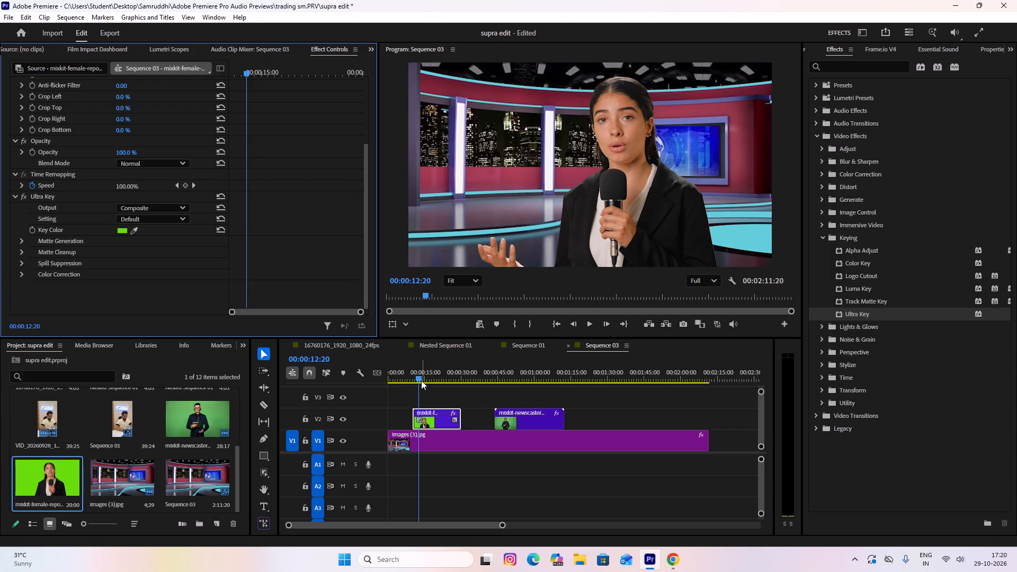
Play Sequence 03 from 00:00:03:12 through the reporter clip and into the newscaster clip to review both composites.
{"action": "left_click_drag", "start_coordinate": [421, 378], "coordinate": [398, 378]}
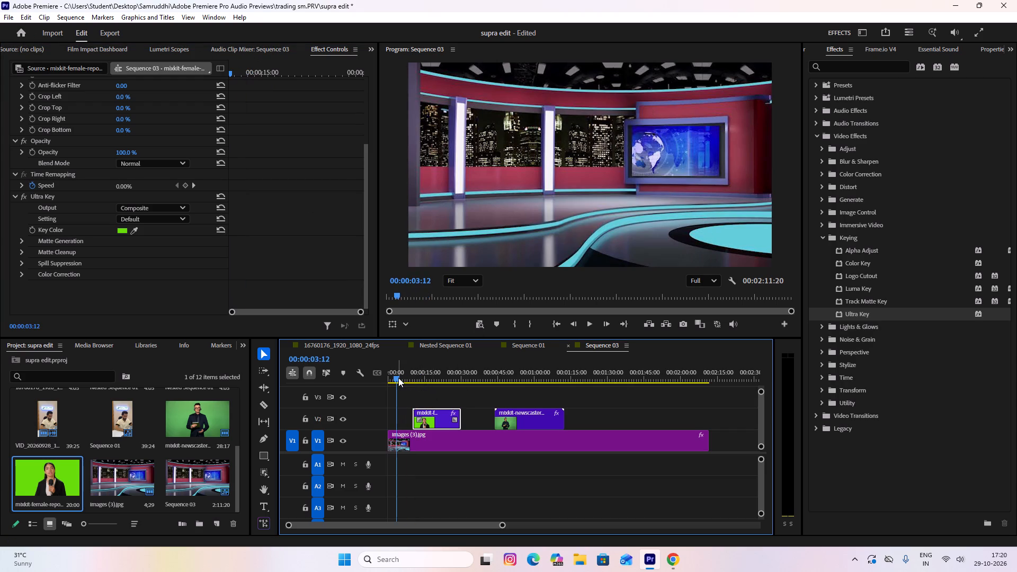
{"action": "key", "text": "space"}
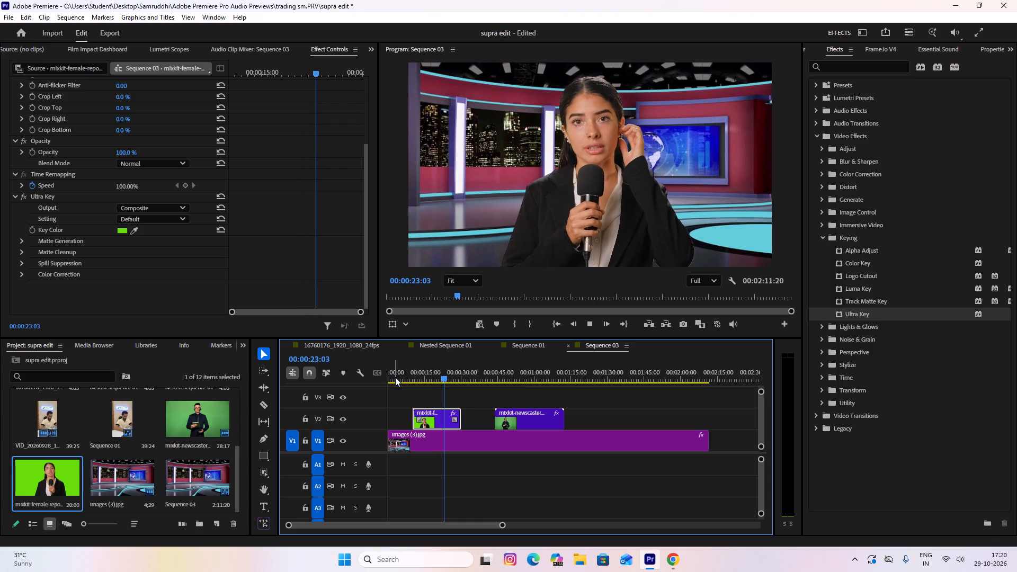
Raise the Windows system volume to roughly two-thirds of its range while Sequence 03 keeps playing.
{"action": "left_click", "coordinate": [954, 565]}
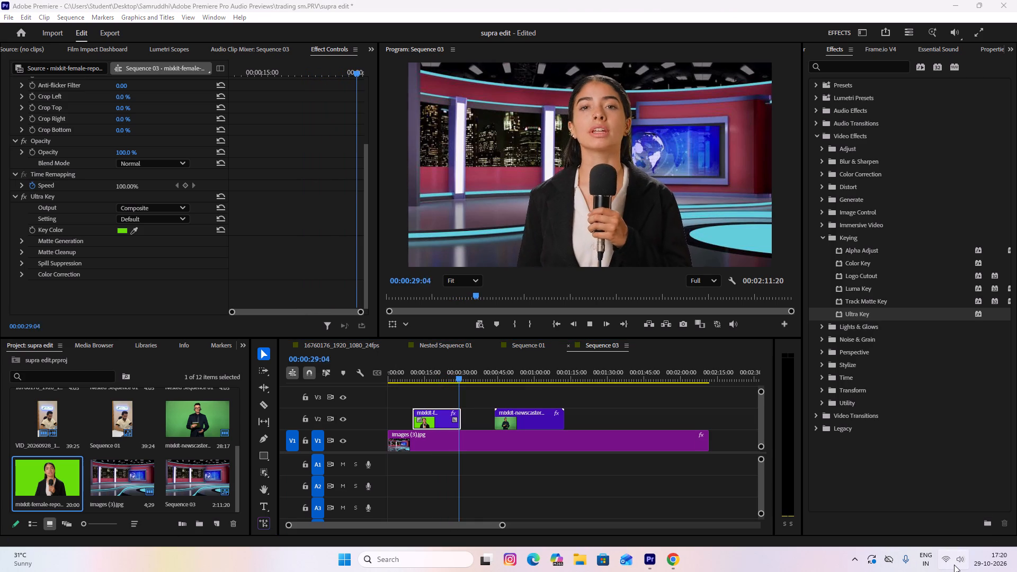
{"action": "left_click", "coordinate": [954, 565]}
{"action": "left_click", "coordinate": [948, 549]}
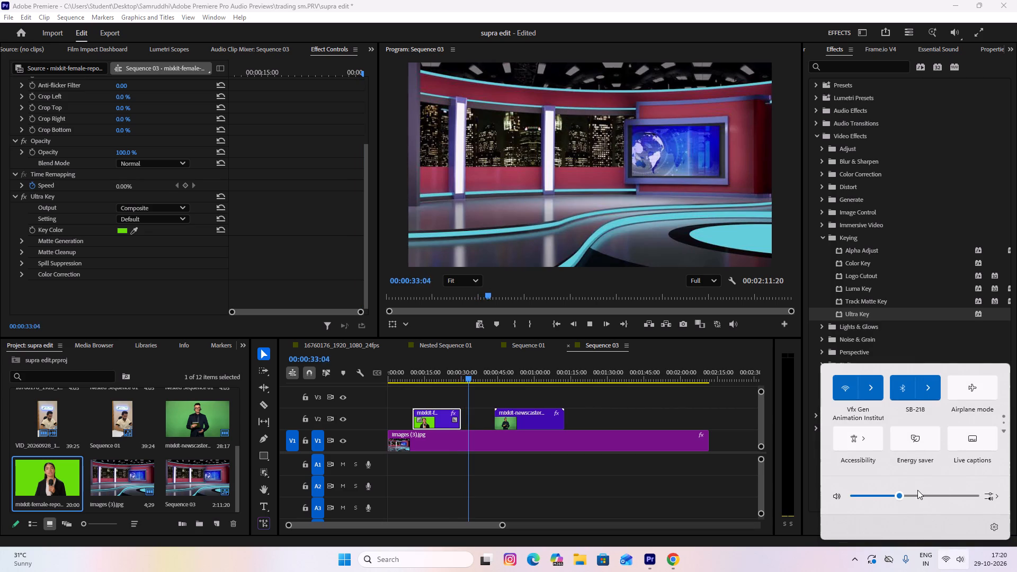
{"action": "left_click_drag", "start_coordinate": [903, 497], "coordinate": [979, 502]}
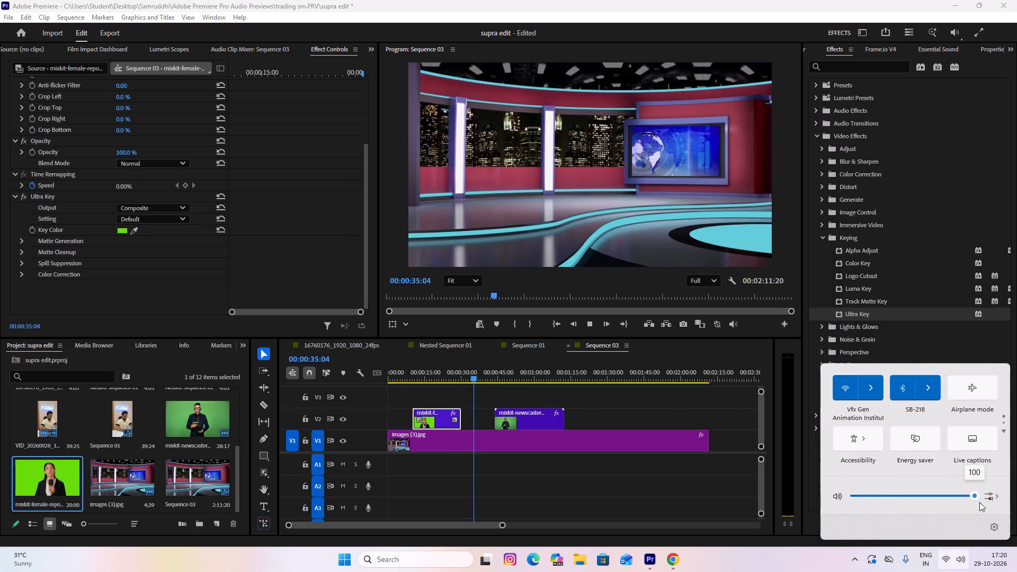
{"action": "left_click_drag", "start_coordinate": [979, 502], "coordinate": [930, 493]}
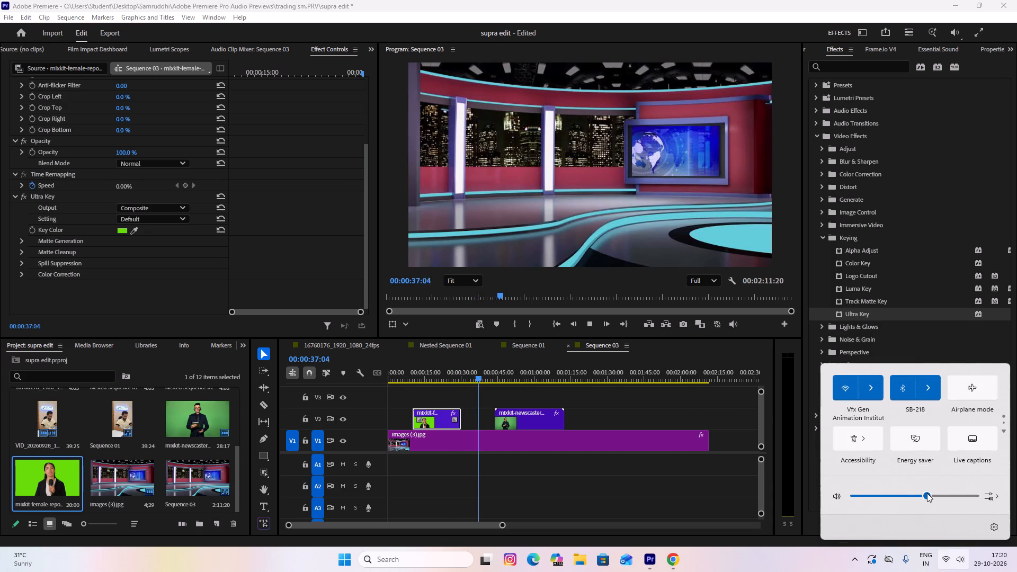
{"action": "left_click", "coordinate": [933, 493]}
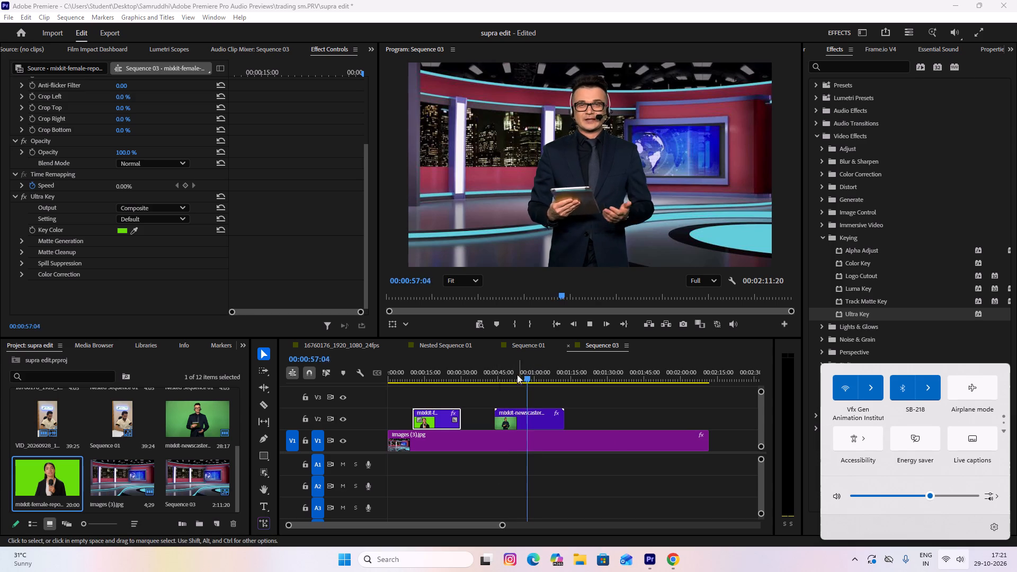
Try to pause Sequence 03 playback at about 00:00:59, during the newscaster clip.
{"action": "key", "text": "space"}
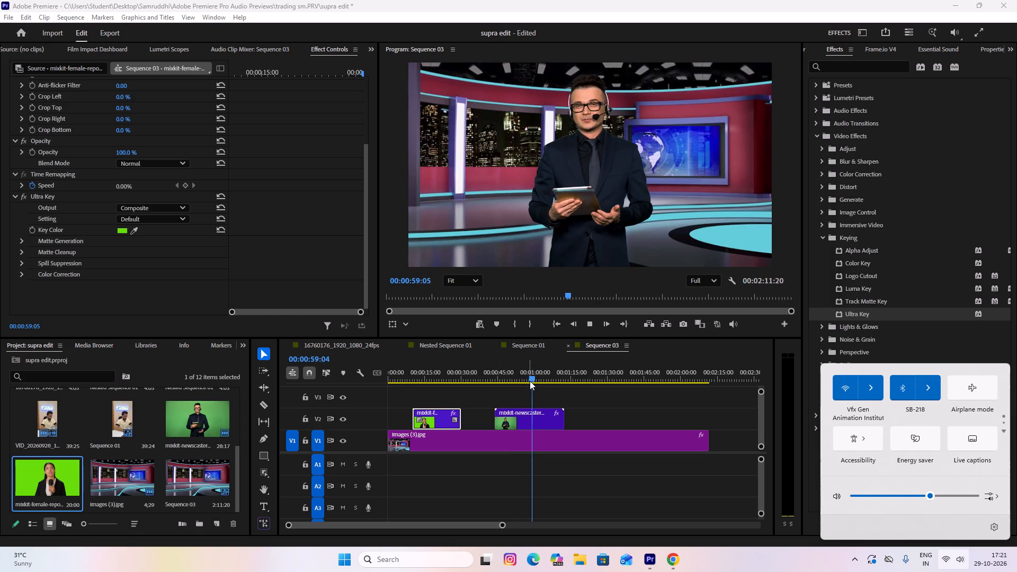
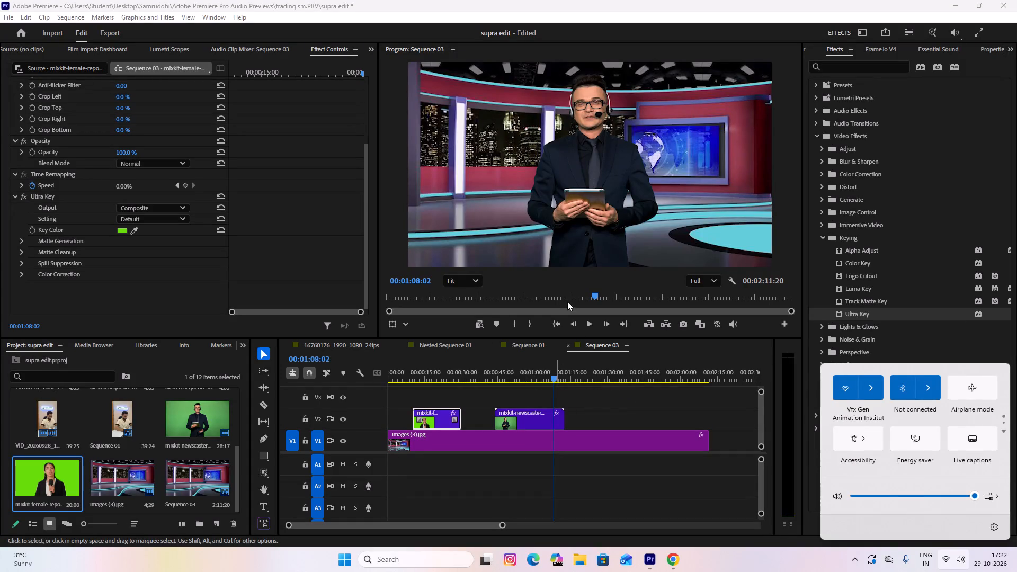
Review the keyed newscaster clip in Sequence 03 by scrubbing back through it and playing from 00:00:49:17.
{"action": "left_click_drag", "start_coordinate": [554, 380], "coordinate": [546, 381]}
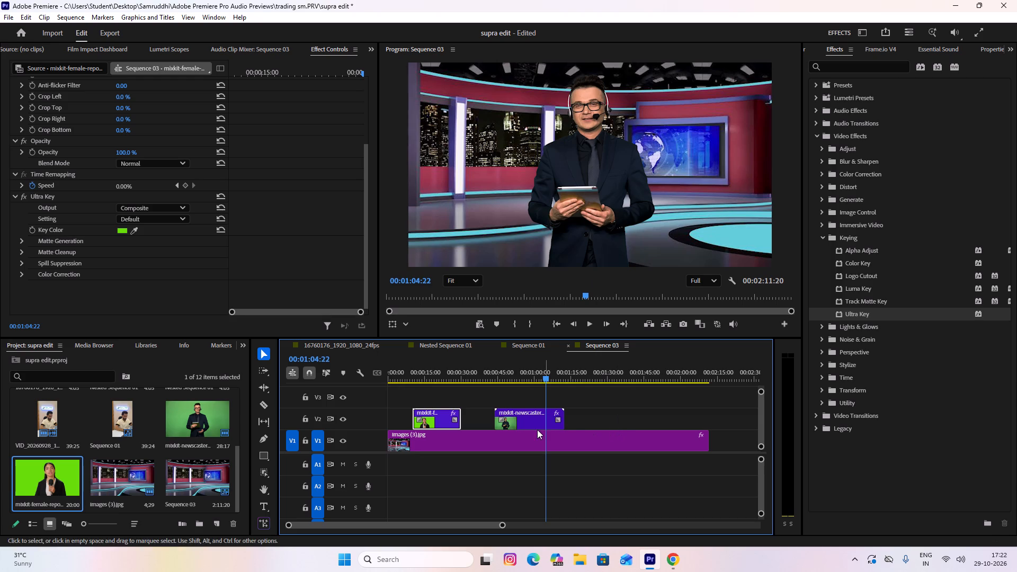
{"action": "left_click_drag", "start_coordinate": [548, 378], "coordinate": [512, 378]}
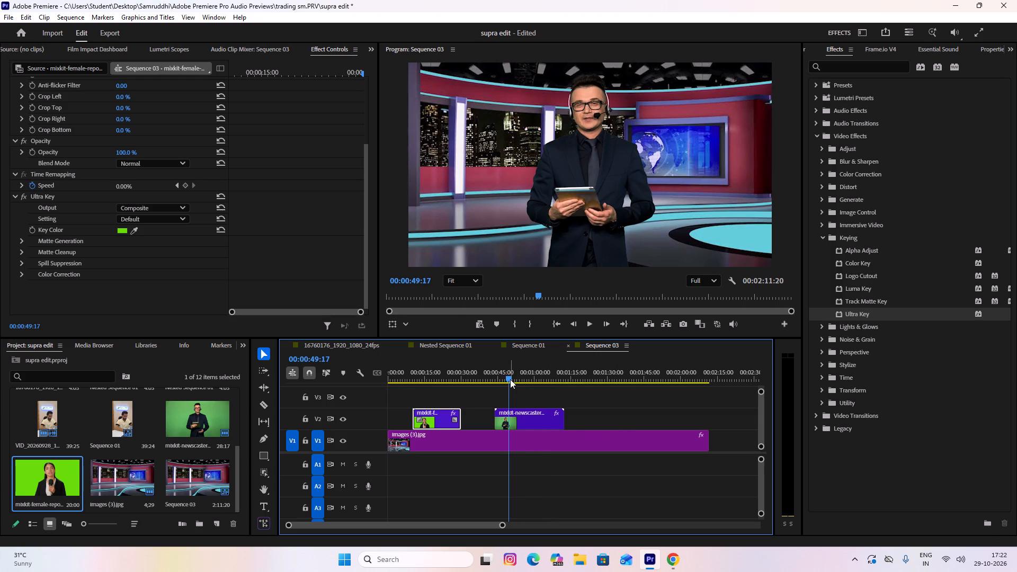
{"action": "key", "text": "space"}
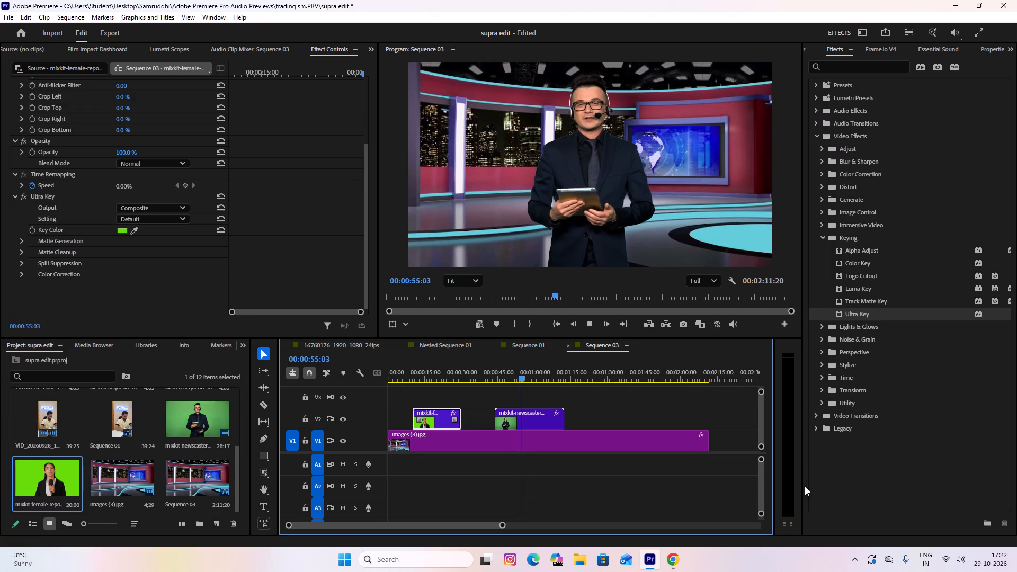
Switch the newscaster clip's Ultra Key output to Alpha Channel, with the playhead at 00:00:44:18 near the clip's start.
{"action": "left_click_drag", "start_coordinate": [523, 374], "coordinate": [499, 370]}
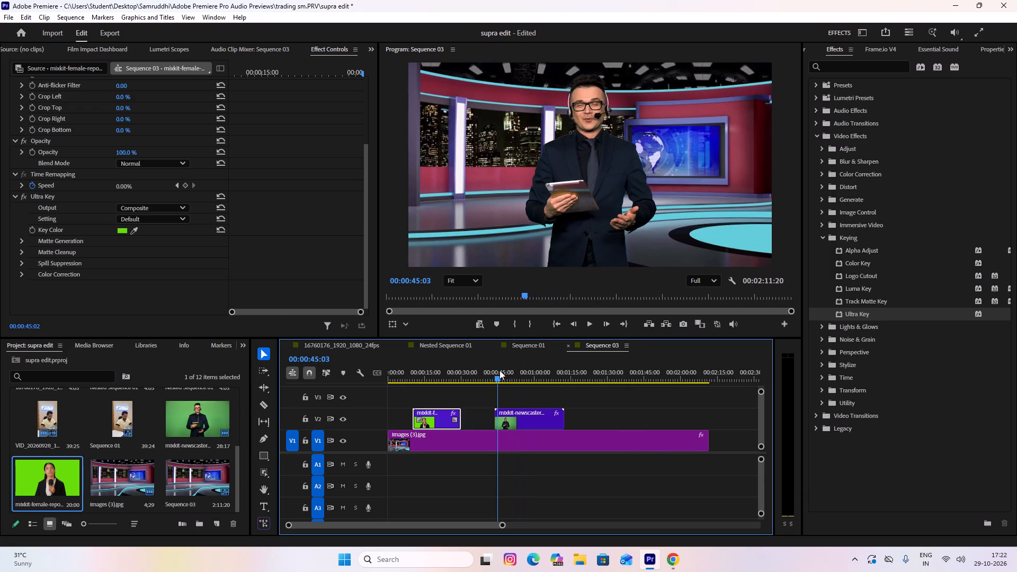
{"action": "left_click_drag", "start_coordinate": [499, 370], "coordinate": [498, 370]}
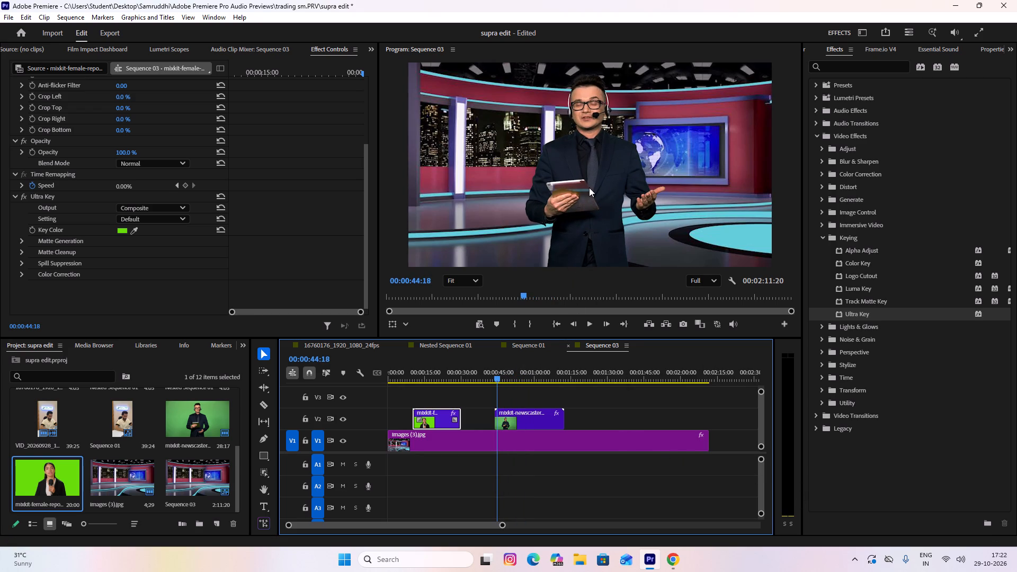
{"action": "left_click", "coordinate": [529, 420]}
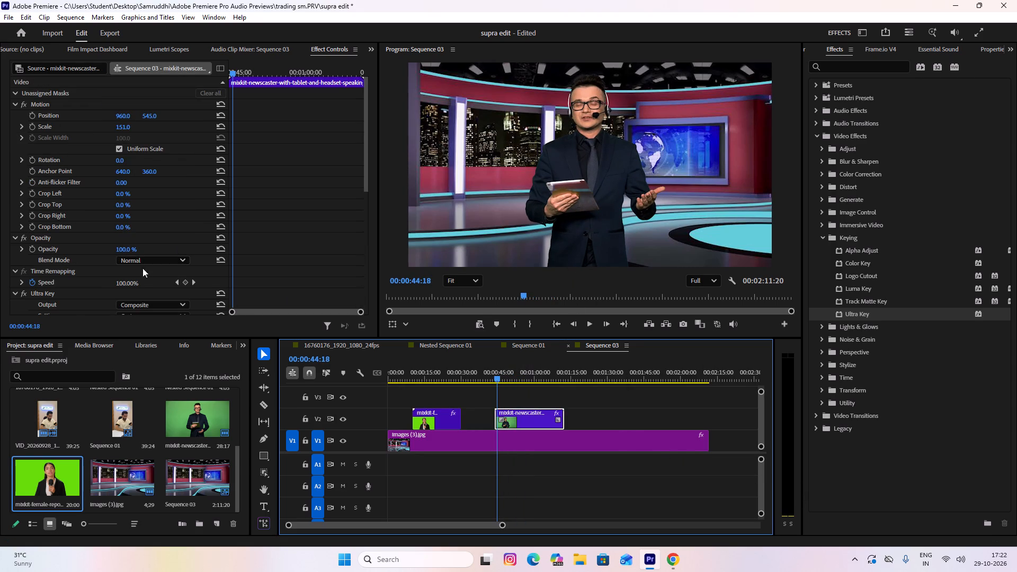
{"action": "scroll", "coordinate": [138, 285], "scroll_direction": "down", "scroll_amount": 6}
{"action": "left_click", "coordinate": [137, 237]}
{"action": "left_click", "coordinate": [145, 269]}
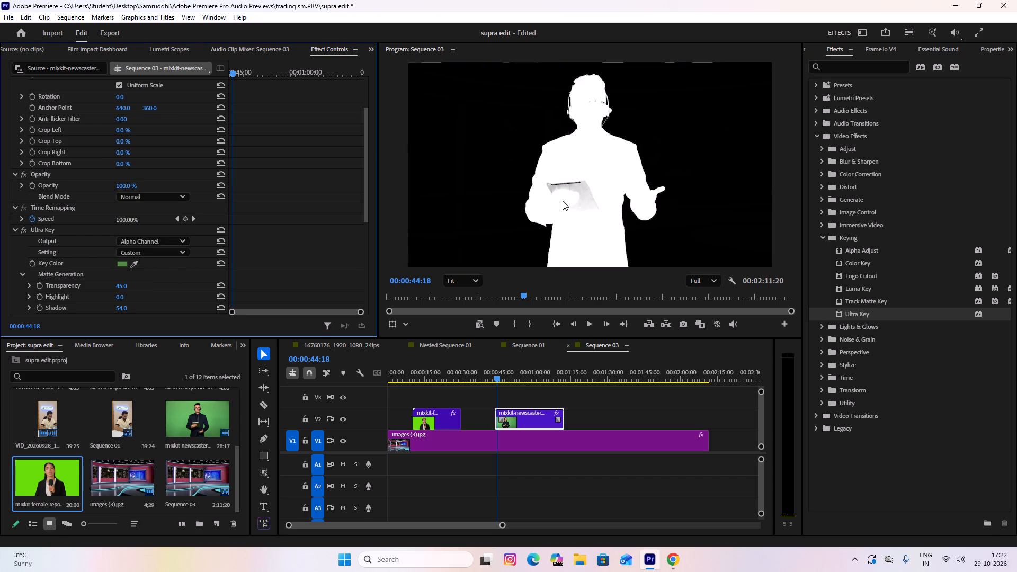
Set the newscaster clip's Ultra Key Shadow to 63 and switch its Output back to Composite.
{"action": "scroll", "coordinate": [166, 289], "scroll_direction": "down", "scroll_amount": 7}
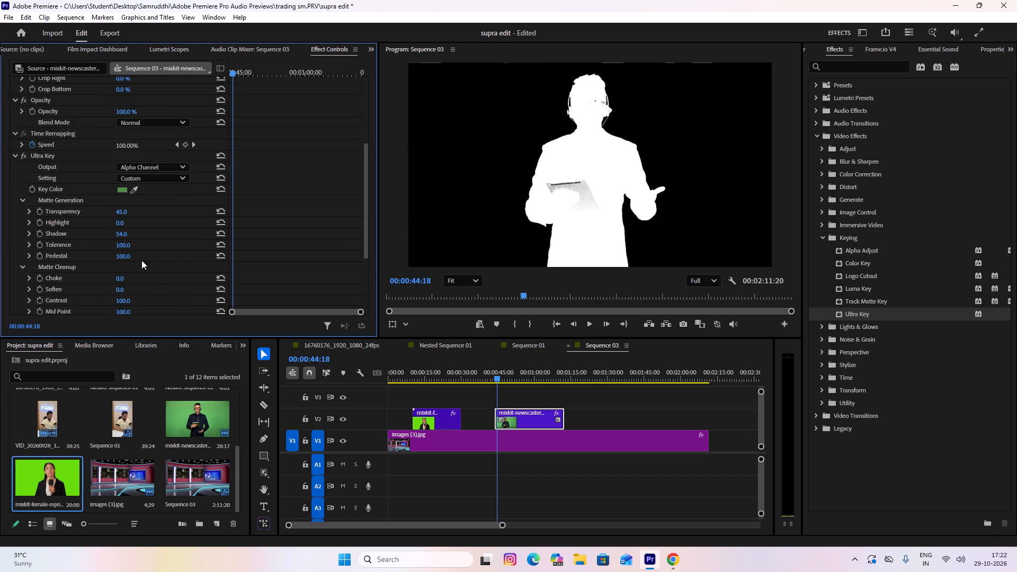
{"action": "left_click", "coordinate": [123, 234]}
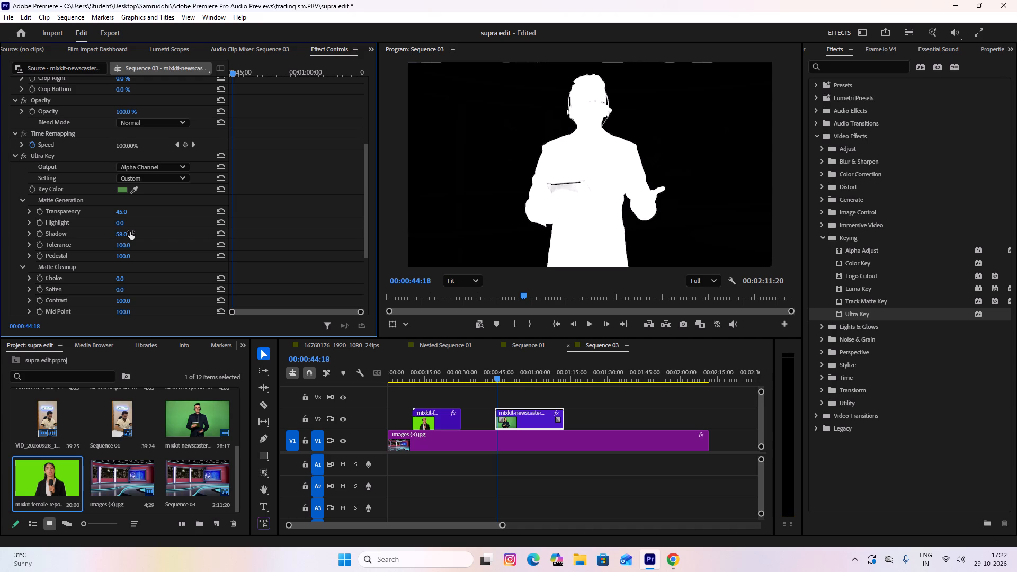
{"action": "left_click", "coordinate": [128, 232]}
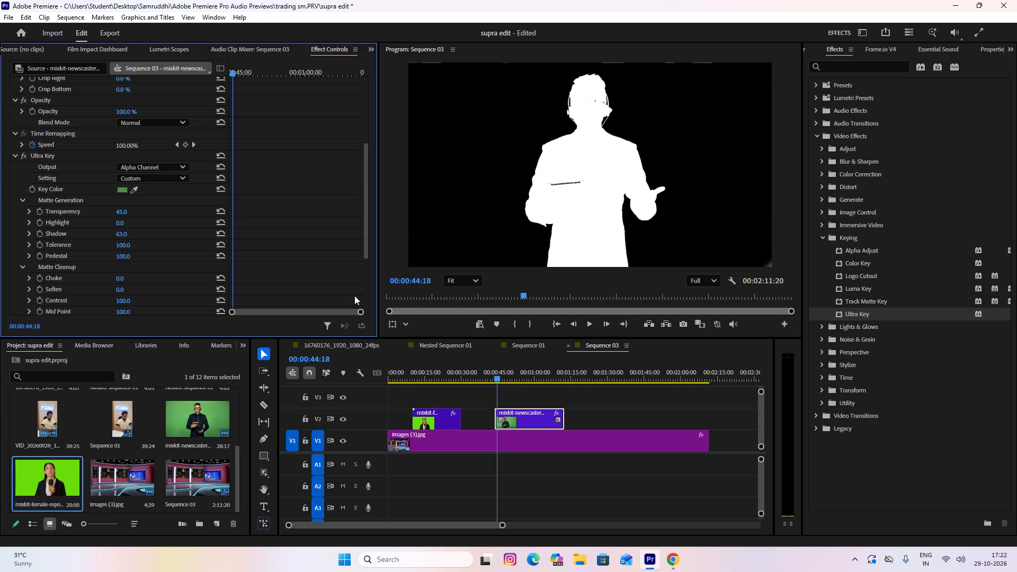
{"action": "left_click", "coordinate": [151, 165]}
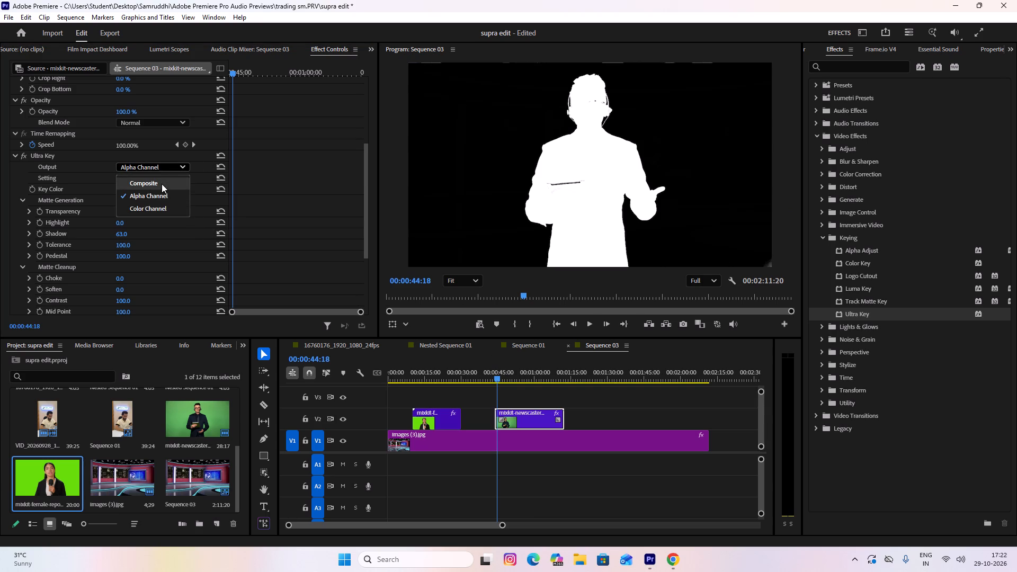
{"action": "left_click", "coordinate": [162, 184]}
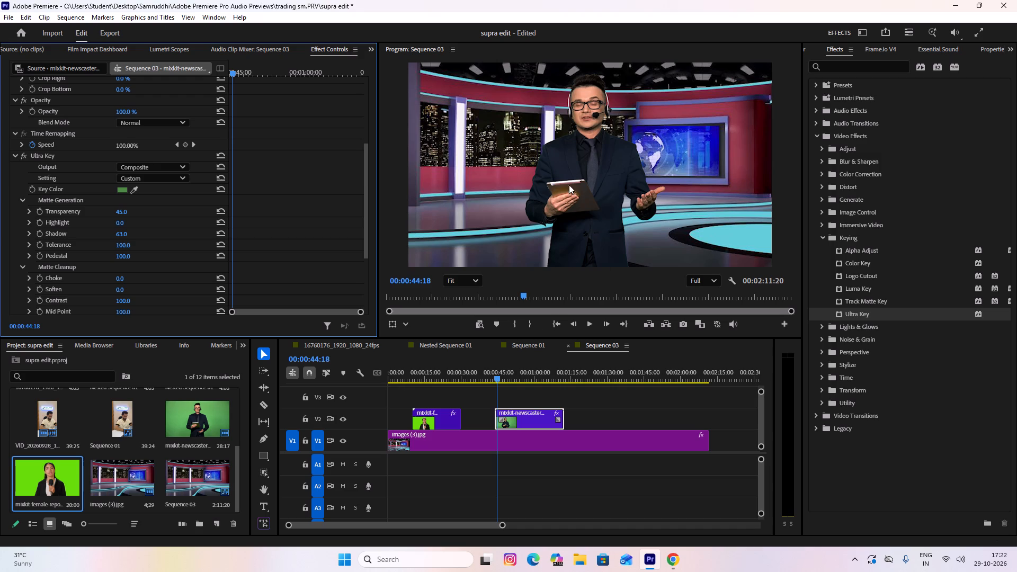
Play Sequence 03 from 00:00:44:18 to about 00:00:58 to review the newscaster's key over the studio background.
{"action": "key", "text": "space"}
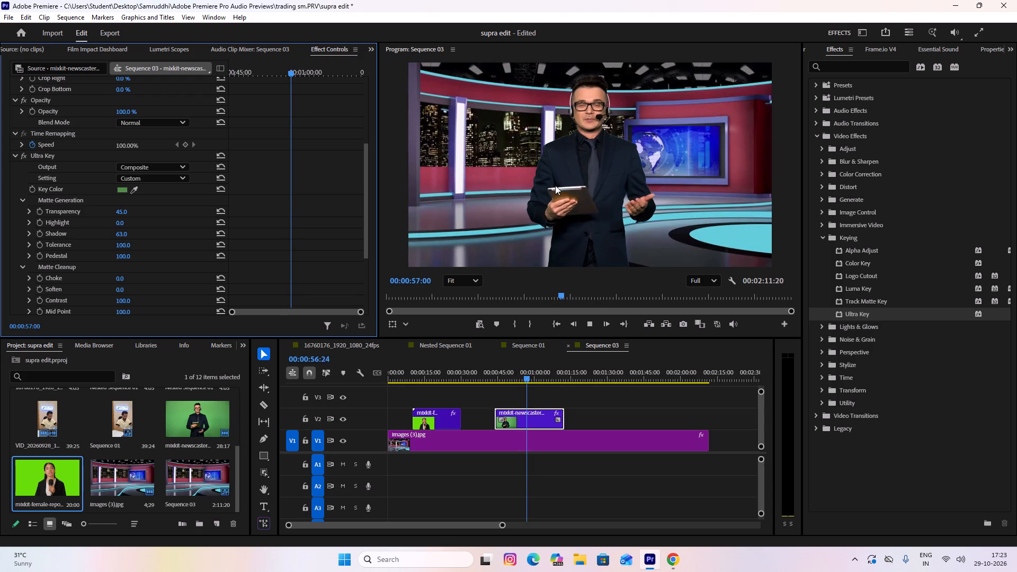
{"action": "key", "text": "space"}
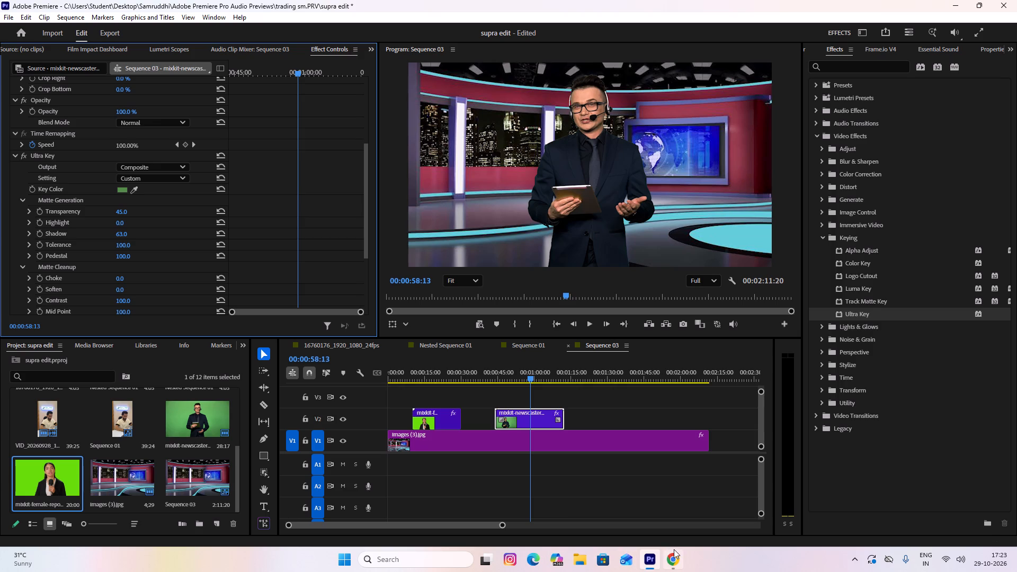
Switch to Chrome, return to Mixkit's Green Screen video listing and look through its first page for another clip.
{"action": "left_click", "coordinate": [671, 568]}
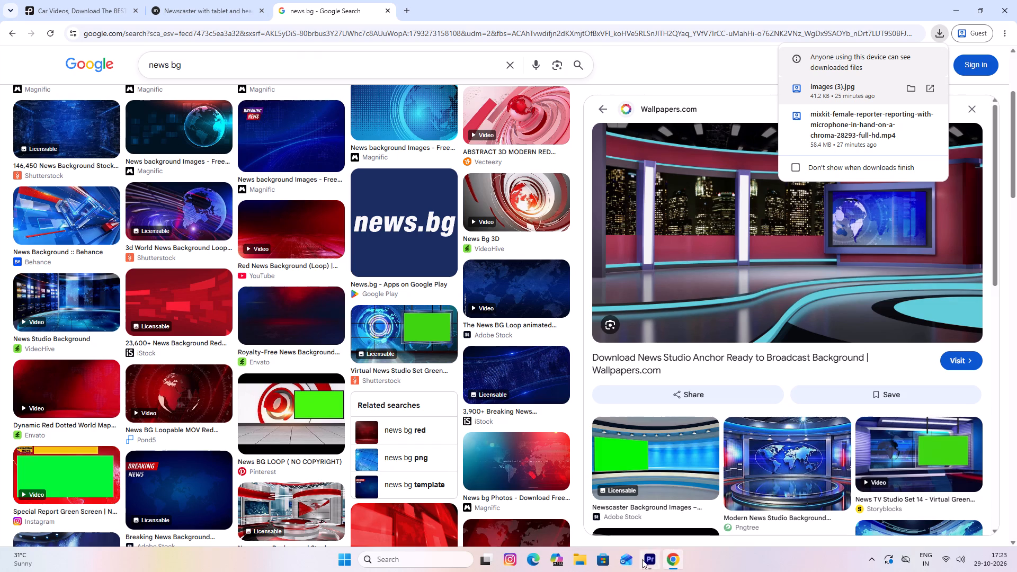
{"action": "left_click", "coordinate": [202, 13]}
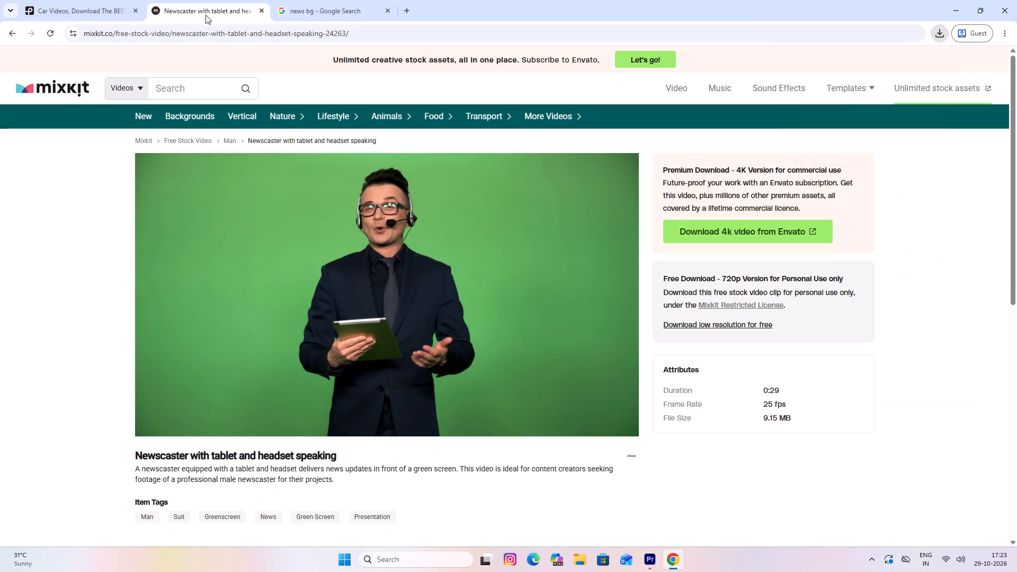
{"action": "left_click", "coordinate": [19, 33]}
{"action": "scroll", "coordinate": [482, 274], "scroll_direction": "down", "scroll_amount": 5}
{"action": "scroll", "coordinate": [490, 294], "scroll_direction": "up", "scroll_amount": 3}
{"action": "scroll", "coordinate": [490, 294], "scroll_direction": "down", "scroll_amount": 2}
{"action": "scroll", "coordinate": [491, 295], "scroll_direction": "up", "scroll_amount": 1}
{"action": "scroll", "coordinate": [491, 295], "scroll_direction": "down", "scroll_amount": 1}
{"action": "scroll", "coordinate": [492, 296], "scroll_direction": "up", "scroll_amount": 1}
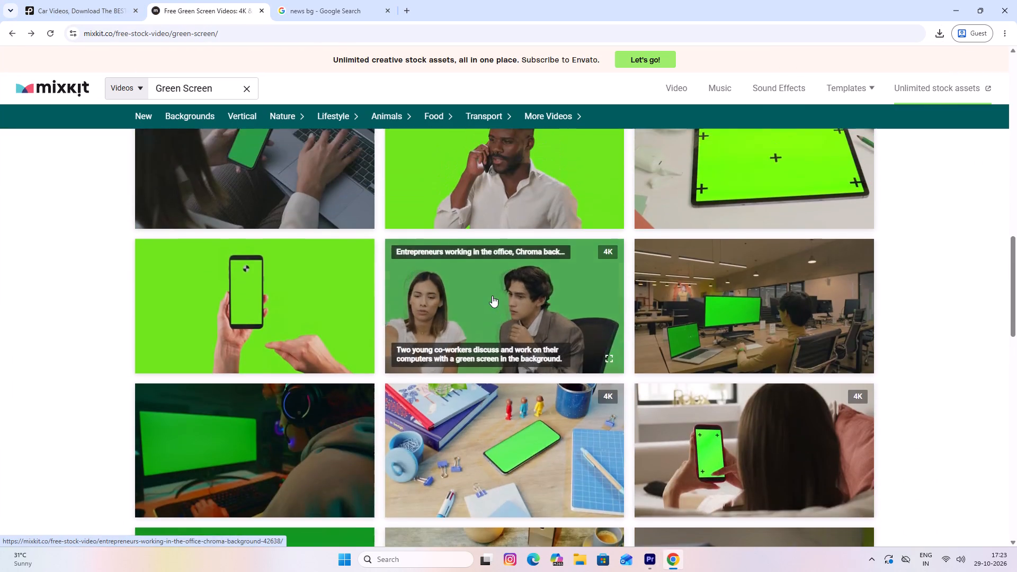
{"action": "scroll", "coordinate": [496, 299], "scroll_direction": "up", "scroll_amount": 5}
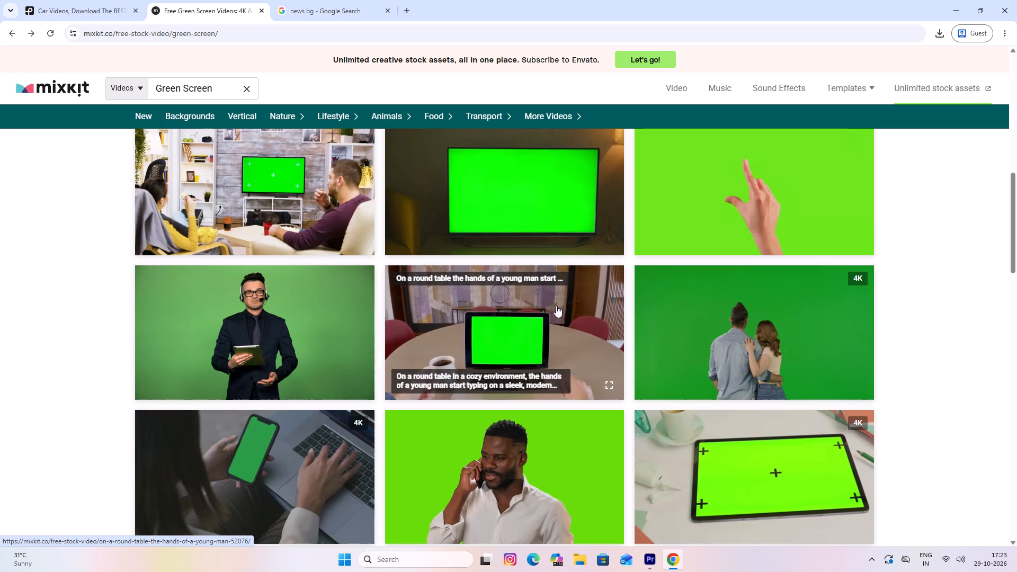
{"action": "scroll", "coordinate": [540, 502], "scroll_direction": "down", "scroll_amount": 2}
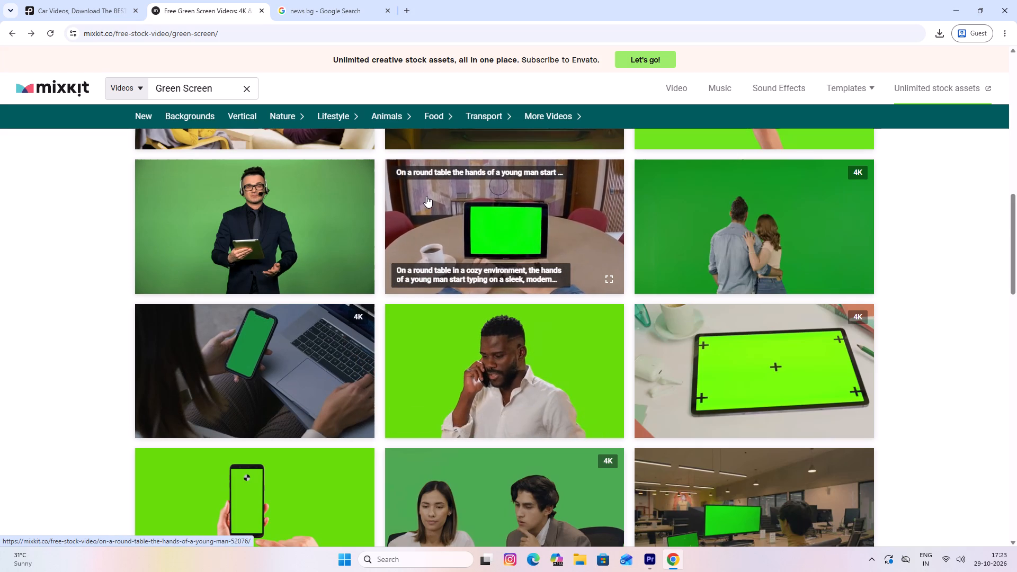
{"action": "scroll", "coordinate": [675, 487], "scroll_direction": "down", "scroll_amount": 7}
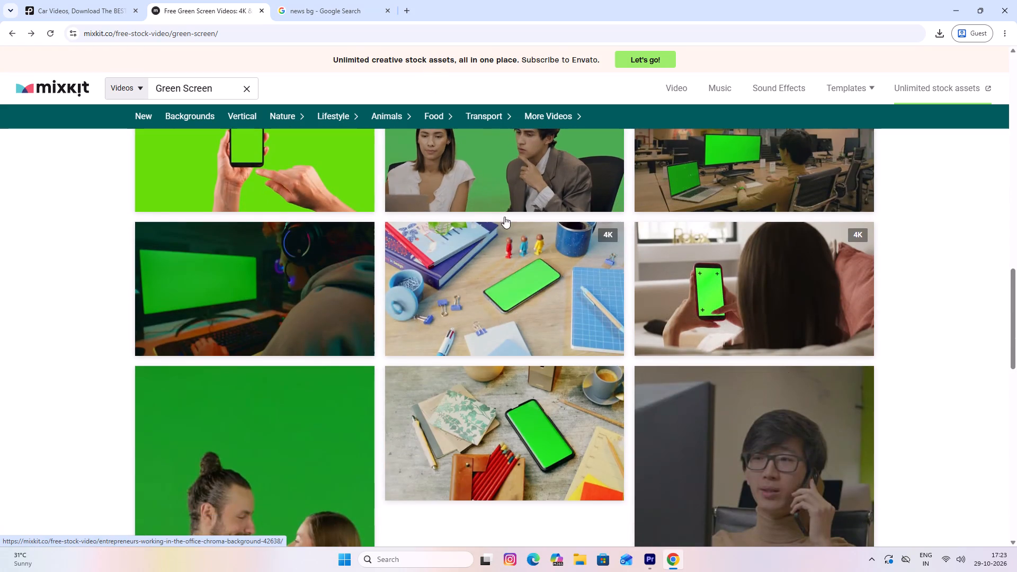
{"action": "scroll", "coordinate": [459, 184], "scroll_direction": "up", "scroll_amount": 2}
{"action": "scroll", "coordinate": [459, 184], "scroll_direction": "down", "scroll_amount": 1}
{"action": "scroll", "coordinate": [459, 184], "scroll_direction": "up", "scroll_amount": 2}
{"action": "scroll", "coordinate": [459, 184], "scroll_direction": "down", "scroll_amount": 1}
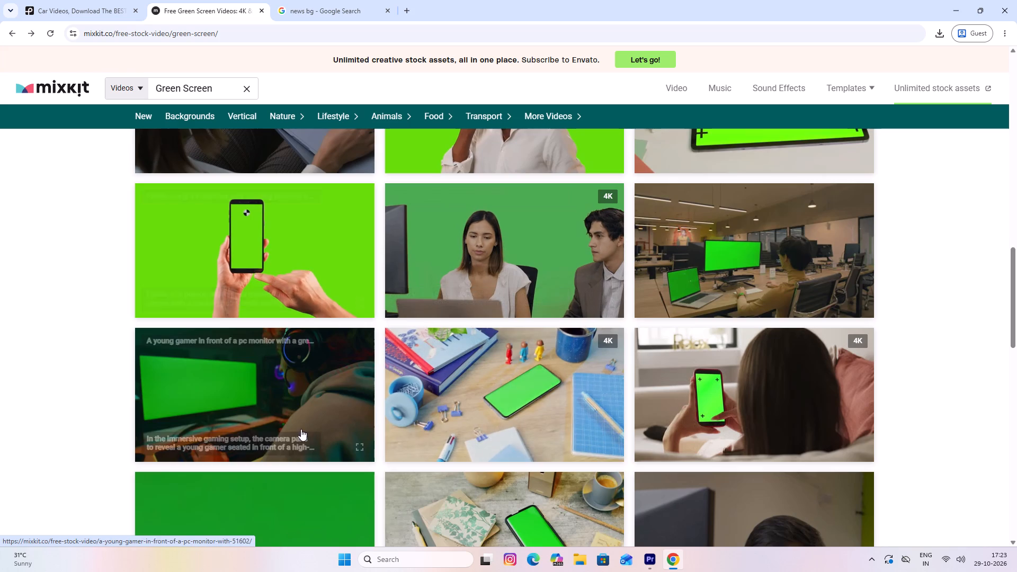
{"action": "scroll", "coordinate": [246, 394], "scroll_direction": "down", "scroll_amount": 4}
{"action": "scroll", "coordinate": [246, 394], "scroll_direction": "up", "scroll_amount": 1}
{"action": "scroll", "coordinate": [246, 394], "scroll_direction": "down", "scroll_amount": 4}
{"action": "scroll", "coordinate": [243, 371], "scroll_direction": "up", "scroll_amount": 1}
{"action": "scroll", "coordinate": [243, 371], "scroll_direction": "down", "scroll_amount": 1}
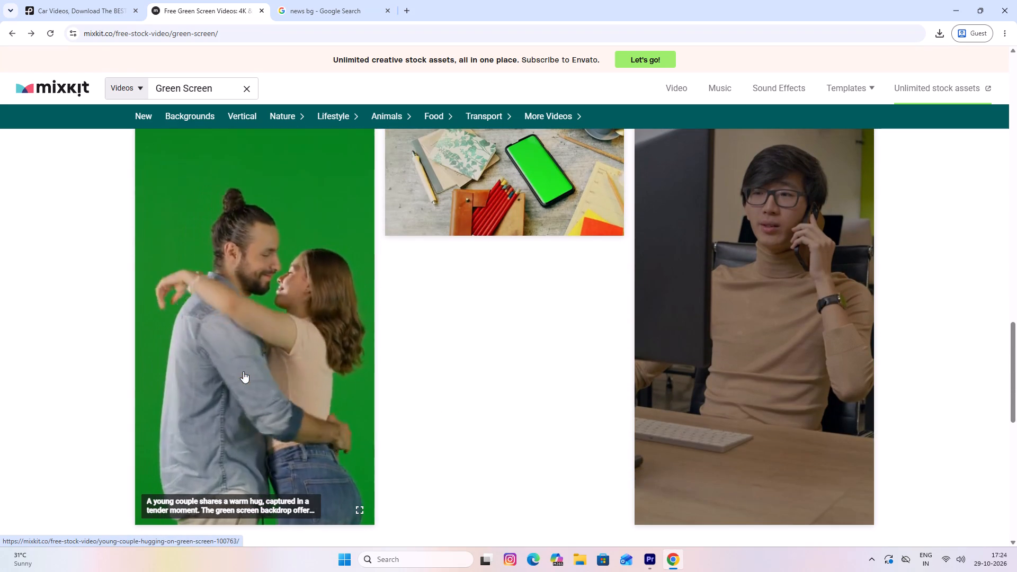
{"action": "scroll", "coordinate": [270, 240], "scroll_direction": "down", "scroll_amount": 3}
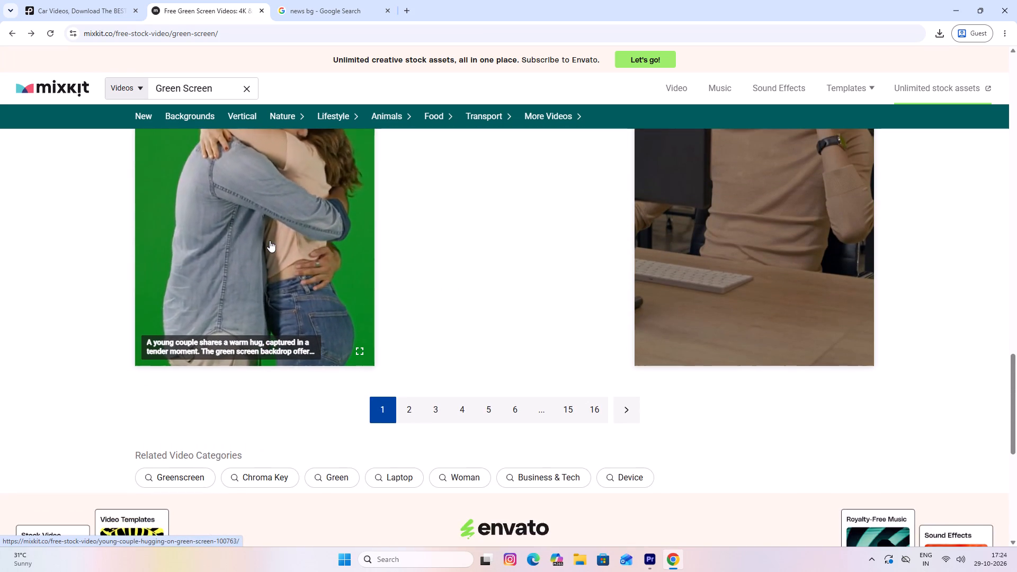
{"action": "scroll", "coordinate": [270, 240], "scroll_direction": "up", "scroll_amount": 6}
{"action": "scroll", "coordinate": [270, 240], "scroll_direction": "down", "scroll_amount": 3}
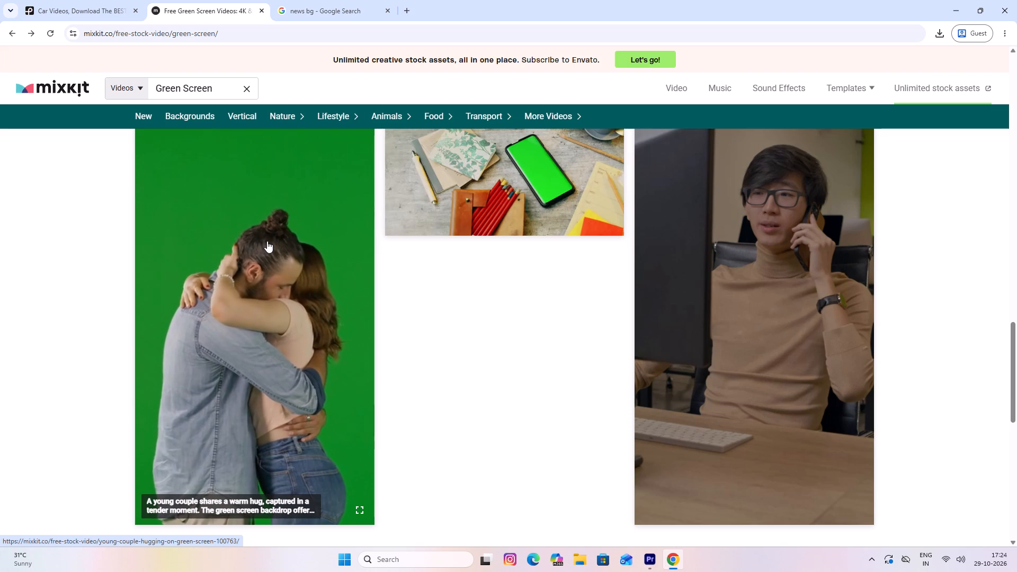
{"action": "scroll", "coordinate": [721, 294], "scroll_direction": "down", "scroll_amount": 5}
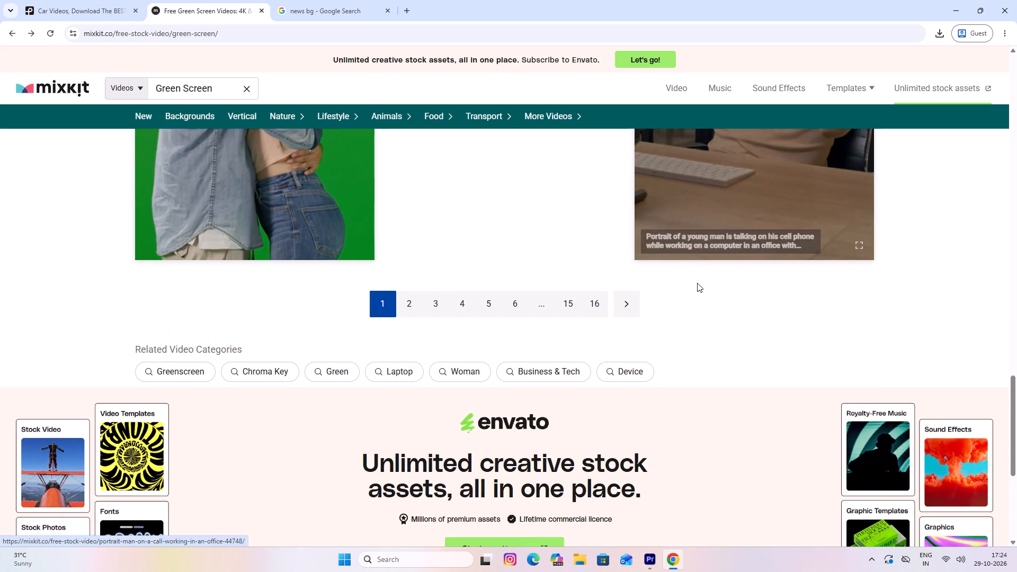
{"action": "scroll", "coordinate": [697, 283], "scroll_direction": "down", "scroll_amount": 2}
Open page 2 of Mixkit's Green Screen videos and look through it for a suitable clip of people.
{"action": "left_click", "coordinate": [407, 197]}
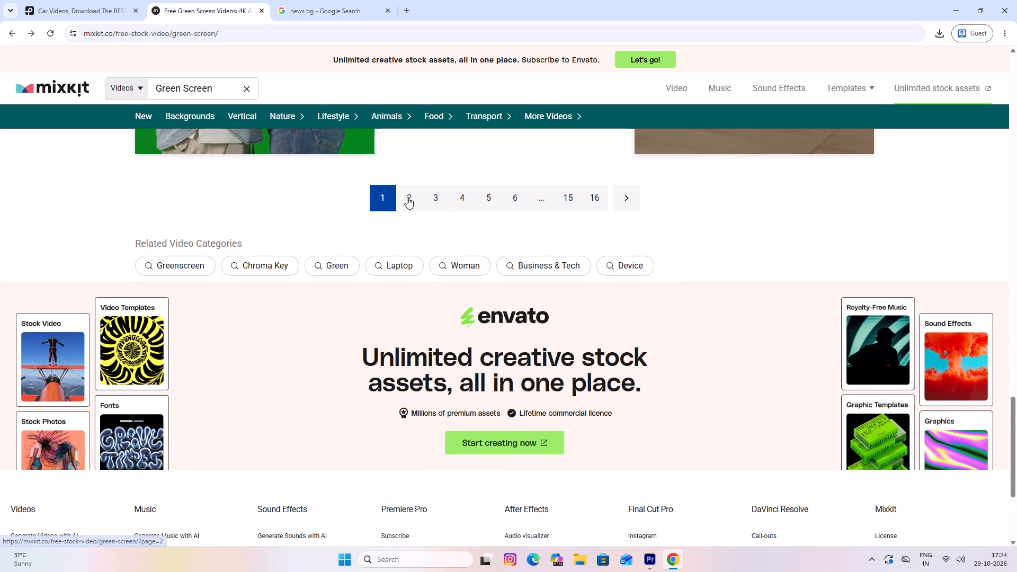
{"action": "scroll", "coordinate": [503, 266], "scroll_direction": "down", "scroll_amount": 3}
{"action": "scroll", "coordinate": [503, 267], "scroll_direction": "up", "scroll_amount": 1}
{"action": "scroll", "coordinate": [503, 267], "scroll_direction": "down", "scroll_amount": 2}
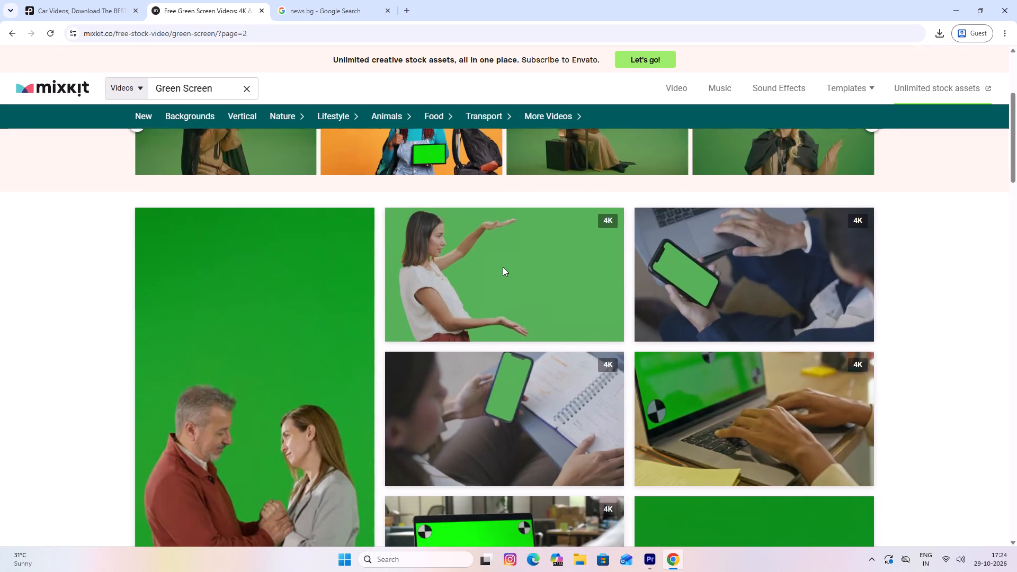
{"action": "scroll", "coordinate": [503, 267], "scroll_direction": "up", "scroll_amount": 4}
{"action": "scroll", "coordinate": [503, 267], "scroll_direction": "down", "scroll_amount": 2}
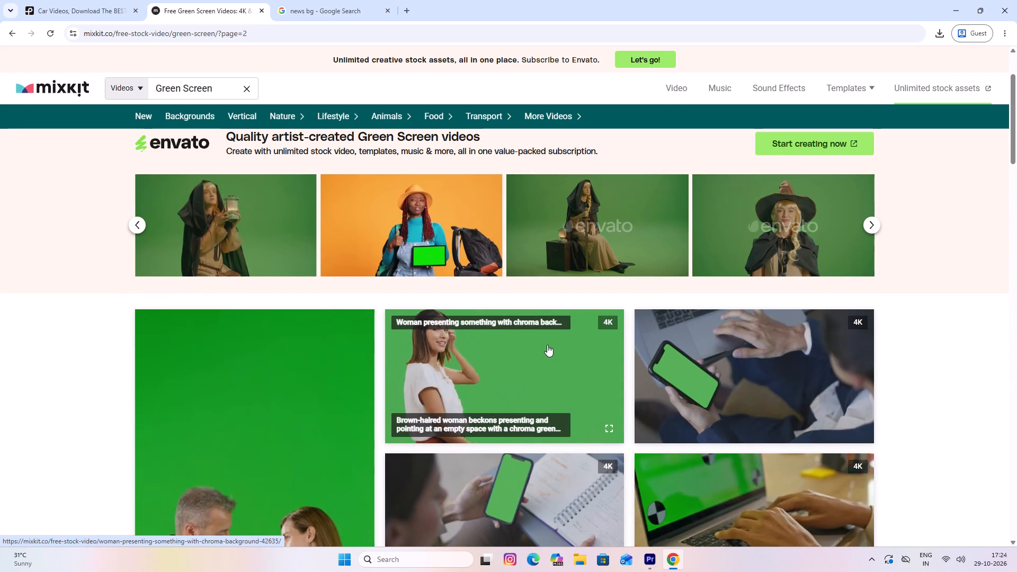
{"action": "scroll", "coordinate": [547, 344], "scroll_direction": "down", "scroll_amount": 2}
{"action": "scroll", "coordinate": [546, 345], "scroll_direction": "up", "scroll_amount": 1}
{"action": "scroll", "coordinate": [546, 345], "scroll_direction": "down", "scroll_amount": 2}
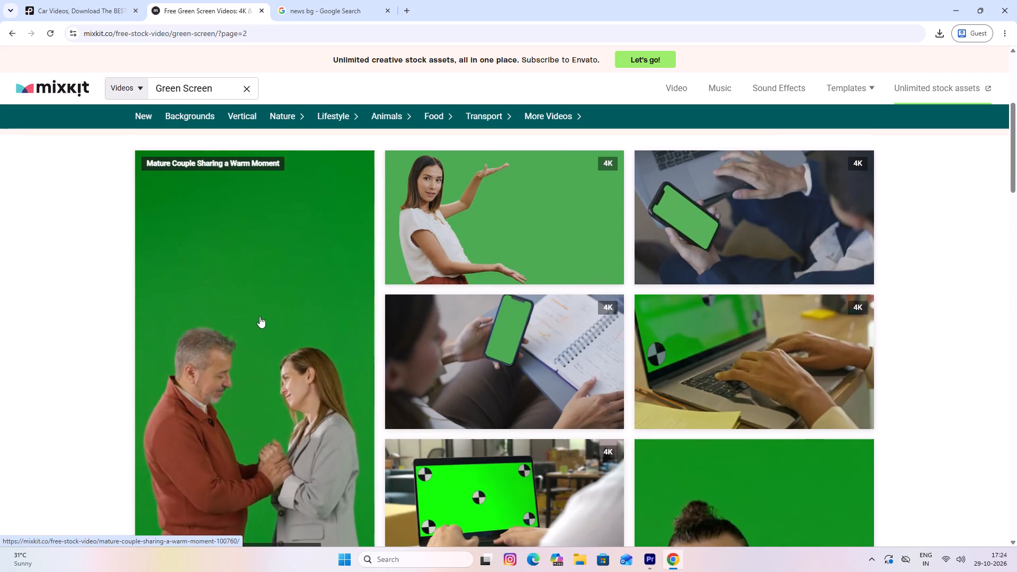
{"action": "scroll", "coordinate": [260, 316], "scroll_direction": "down", "scroll_amount": 4}
{"action": "scroll", "coordinate": [260, 316], "scroll_direction": "up", "scroll_amount": 1}
{"action": "scroll", "coordinate": [260, 316], "scroll_direction": "down", "scroll_amount": 2}
{"action": "scroll", "coordinate": [244, 190], "scroll_direction": "up", "scroll_amount": 2}
{"action": "scroll", "coordinate": [244, 189], "scroll_direction": "down", "scroll_amount": 1}
{"action": "scroll", "coordinate": [244, 189], "scroll_direction": "up", "scroll_amount": 2}
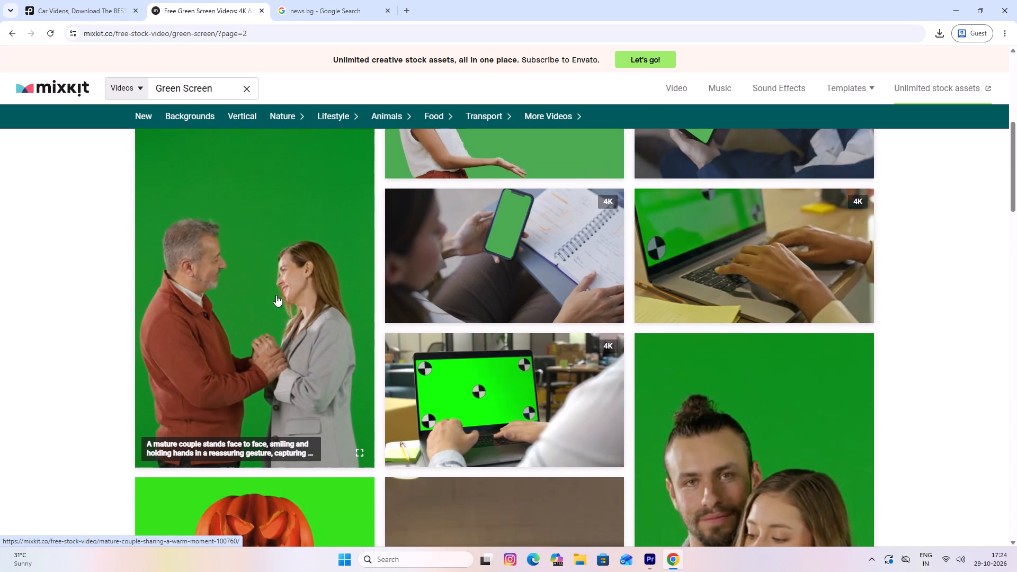
{"action": "scroll", "coordinate": [286, 358], "scroll_direction": "up", "scroll_amount": 1}
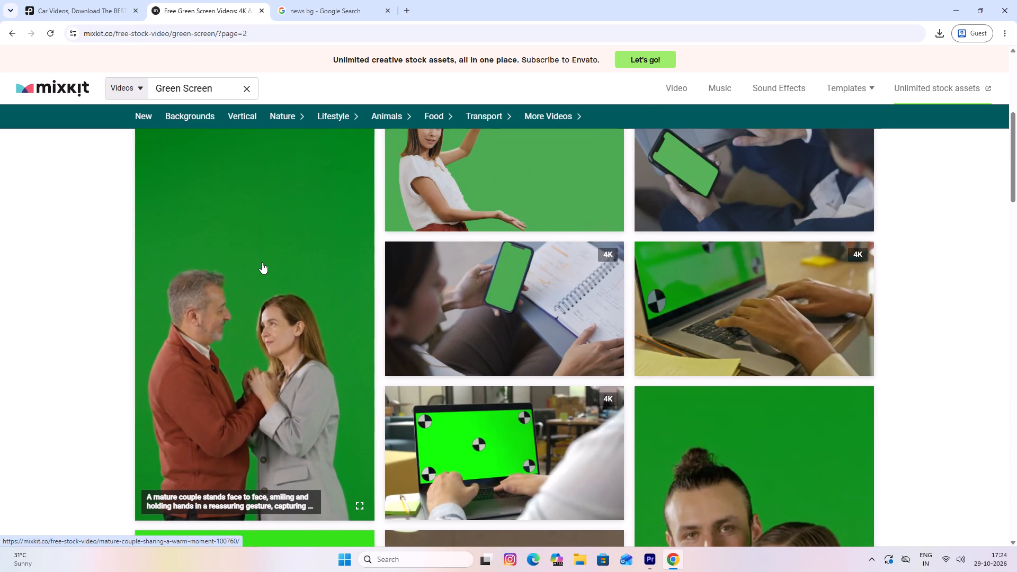
{"action": "scroll", "coordinate": [262, 262], "scroll_direction": "down", "scroll_amount": 5}
{"action": "scroll", "coordinate": [262, 262], "scroll_direction": "up", "scroll_amount": 2}
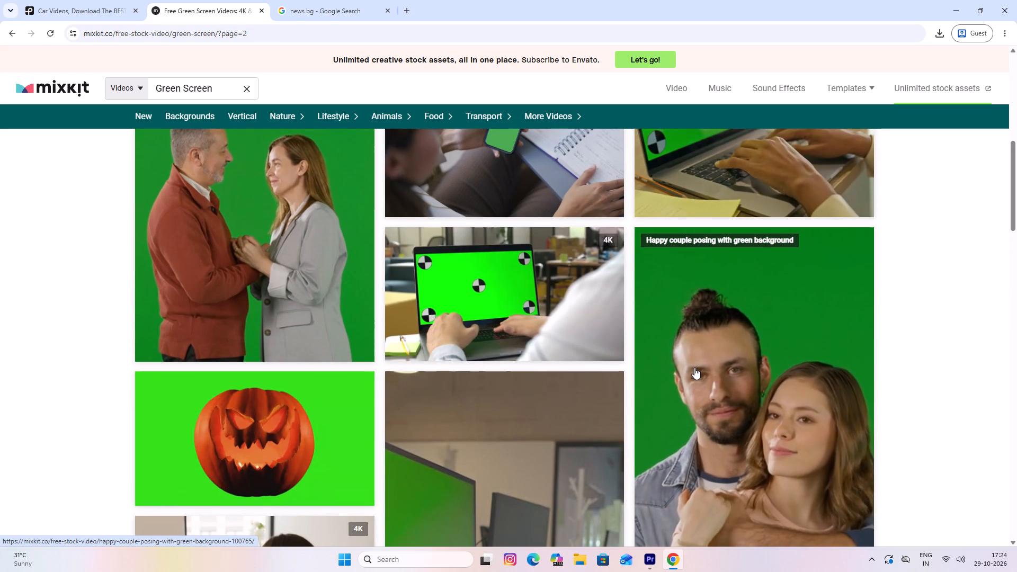
{"action": "scroll", "coordinate": [376, 316], "scroll_direction": "down", "scroll_amount": 6}
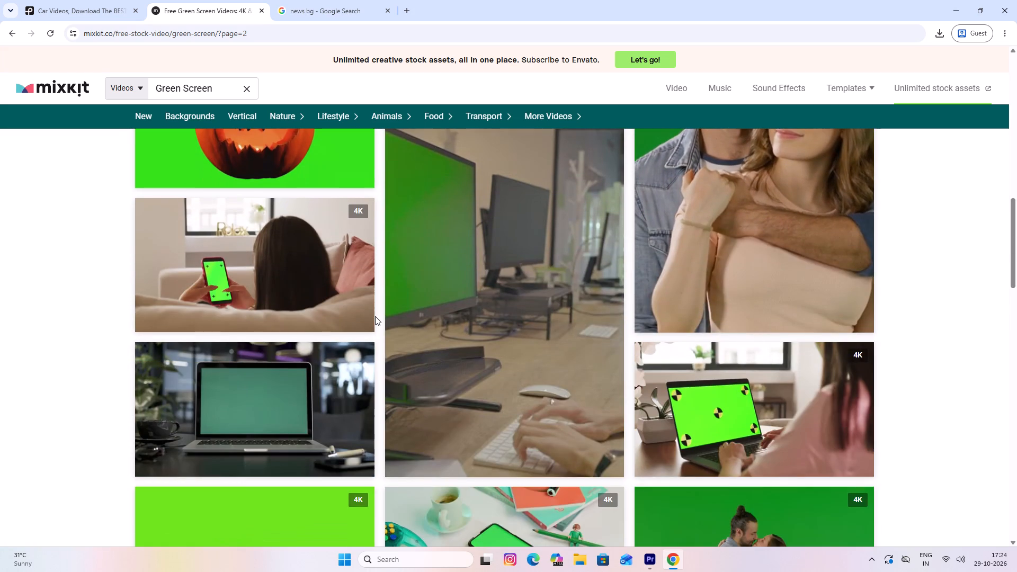
{"action": "scroll", "coordinate": [332, 283], "scroll_direction": "down", "scroll_amount": 5}
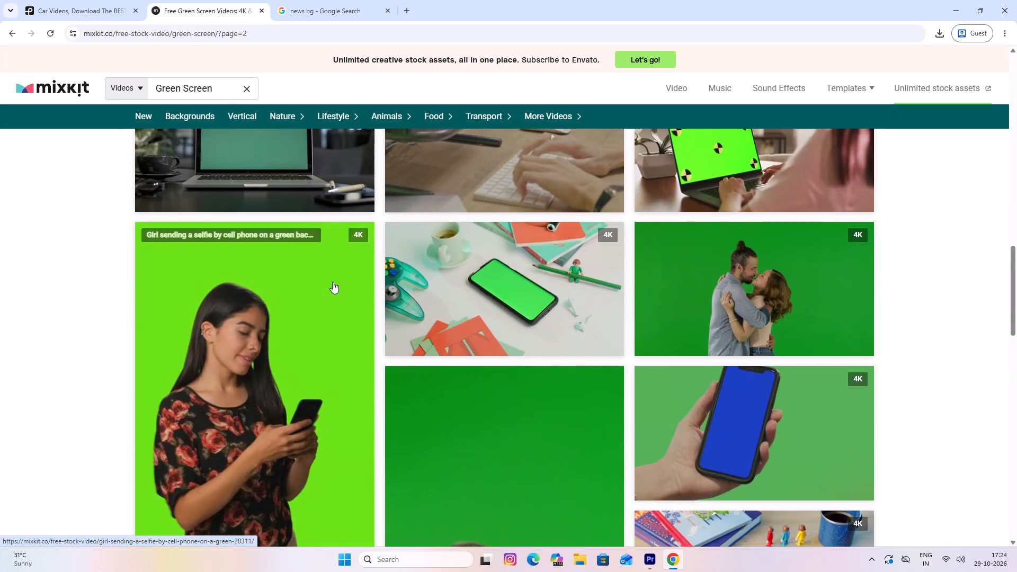
{"action": "scroll", "coordinate": [333, 282], "scroll_direction": "down", "scroll_amount": 4}
{"action": "scroll", "coordinate": [333, 282], "scroll_direction": "up", "scroll_amount": 2}
{"action": "scroll", "coordinate": [333, 282], "scroll_direction": "down", "scroll_amount": 1}
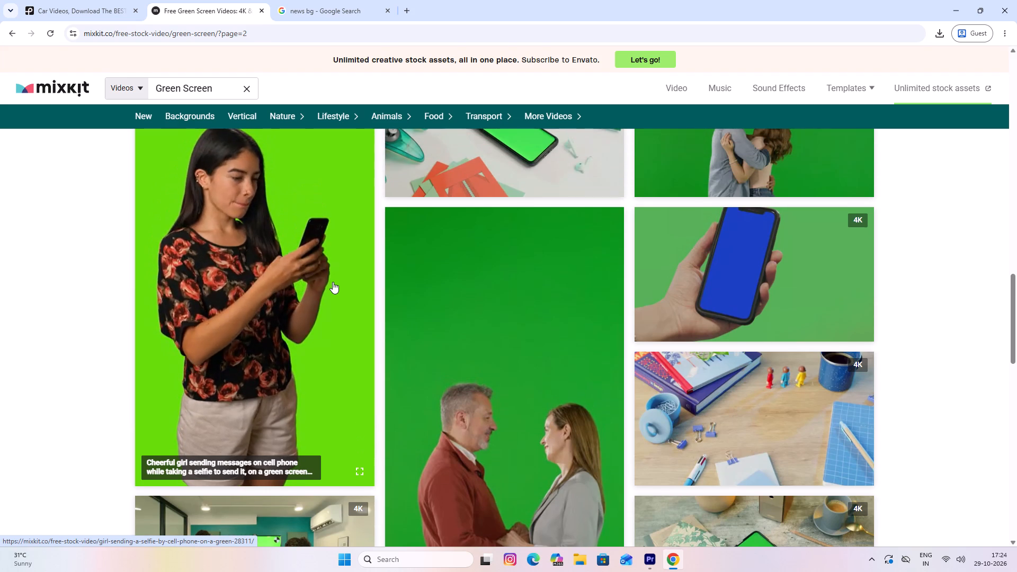
{"action": "scroll", "coordinate": [333, 282], "scroll_direction": "up", "scroll_amount": 6}
{"action": "scroll", "coordinate": [168, 213], "scroll_direction": "up", "scroll_amount": 8}
{"action": "scroll", "coordinate": [169, 212], "scroll_direction": "down", "scroll_amount": 1}
{"action": "scroll", "coordinate": [169, 212], "scroll_direction": "up", "scroll_amount": 2}
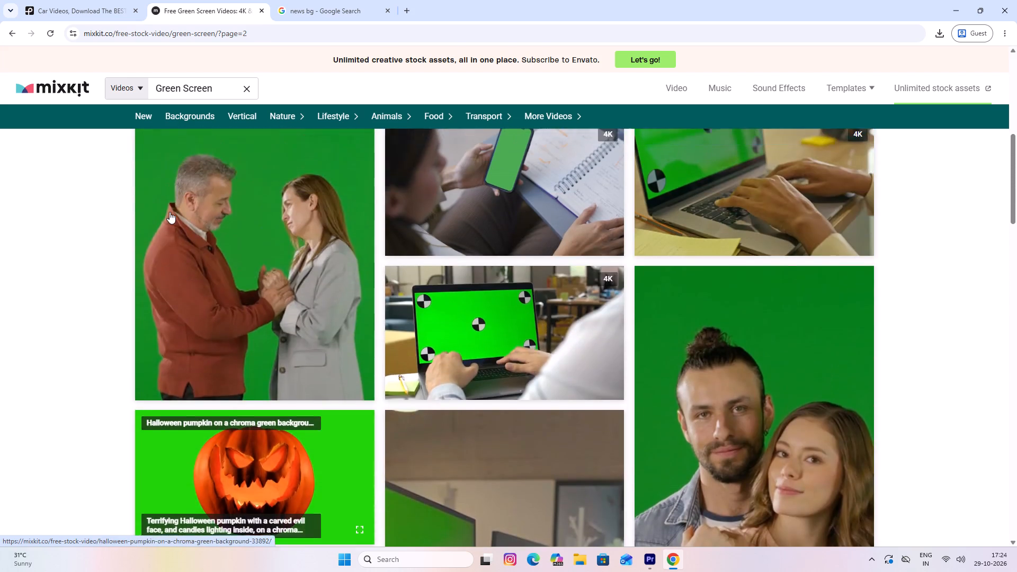
{"action": "scroll", "coordinate": [169, 212], "scroll_direction": "up", "scroll_amount": 4}
{"action": "scroll", "coordinate": [262, 345], "scroll_direction": "down", "scroll_amount": 2}
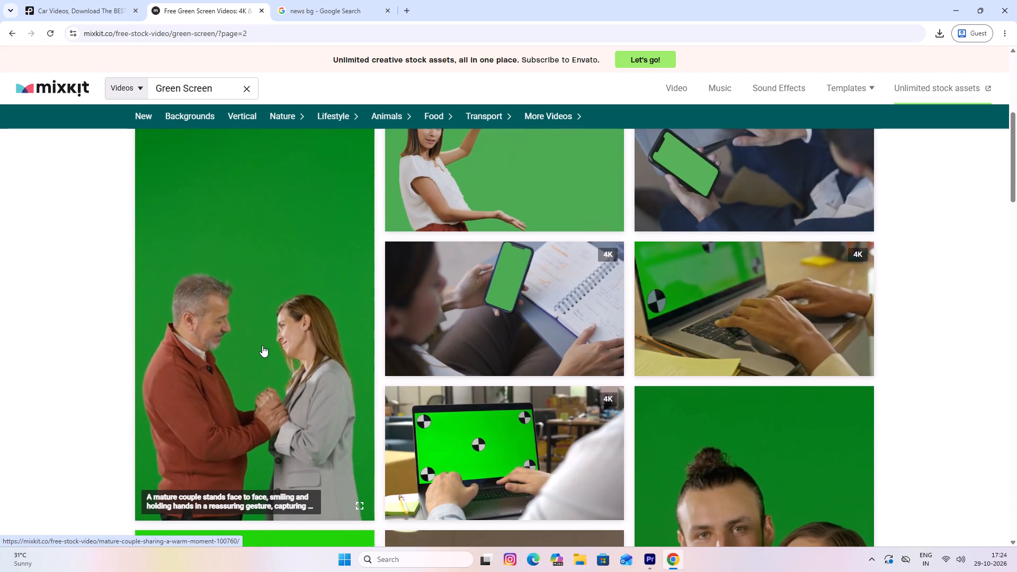
Download the Mature Couple Sharing a Warm Moment video in Full HD 1080x1920, saving it as 100760-video-1080 in Downloads.
{"action": "right_click", "coordinate": [264, 275]}
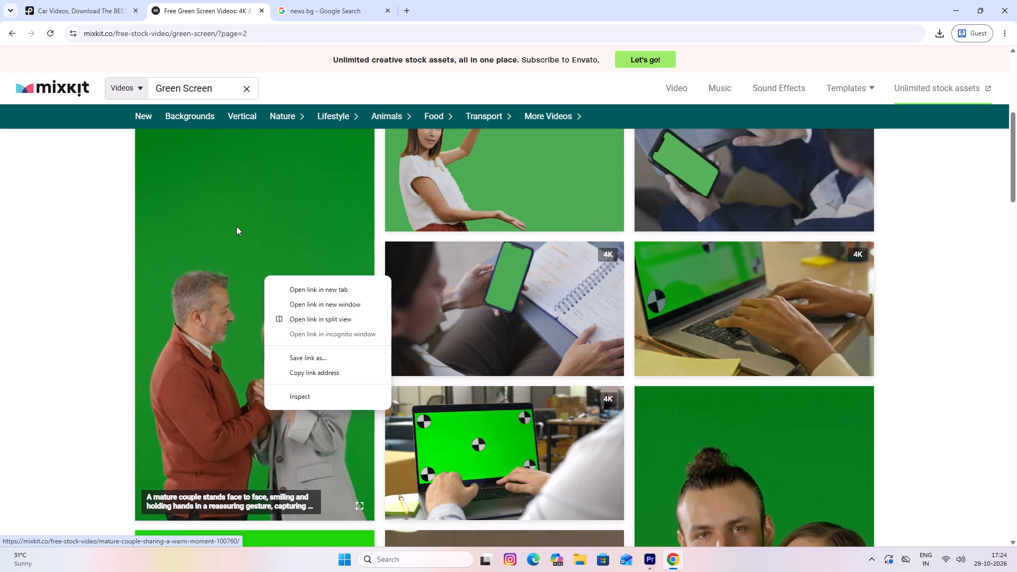
{"action": "left_click", "coordinate": [236, 226]}
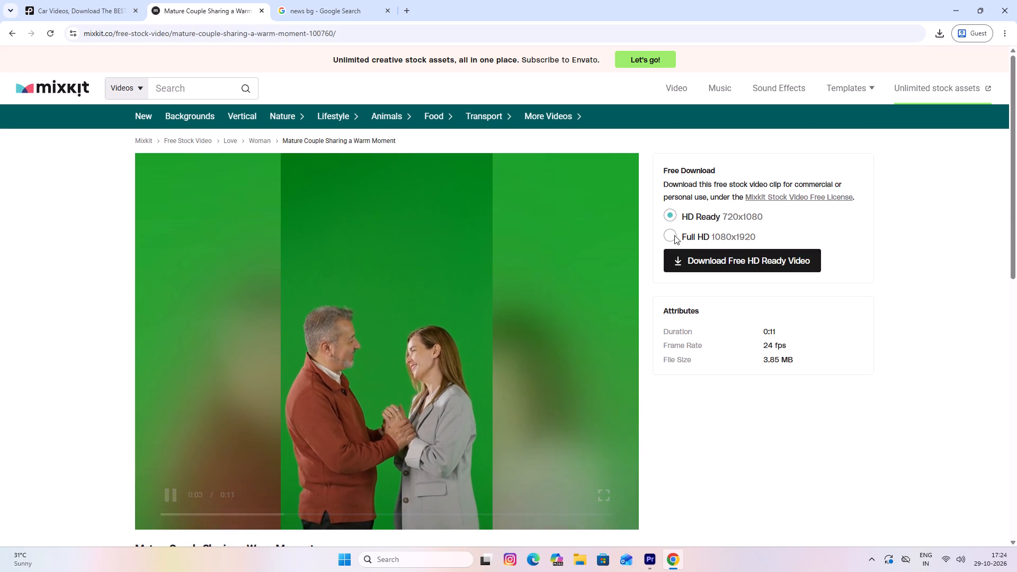
{"action": "left_click", "coordinate": [674, 235]}
{"action": "left_click", "coordinate": [772, 262]}
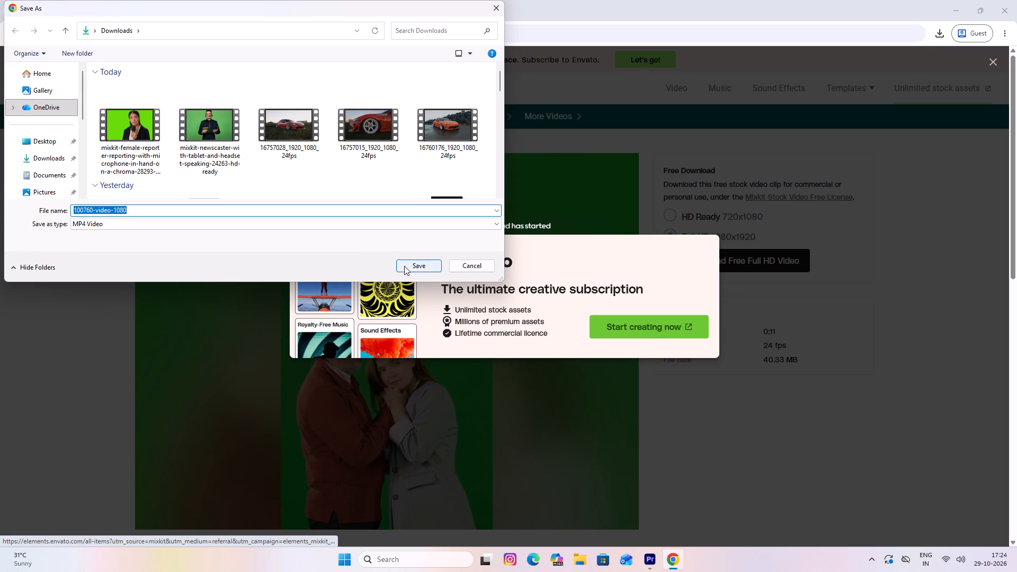
{"action": "left_click", "coordinate": [411, 265]}
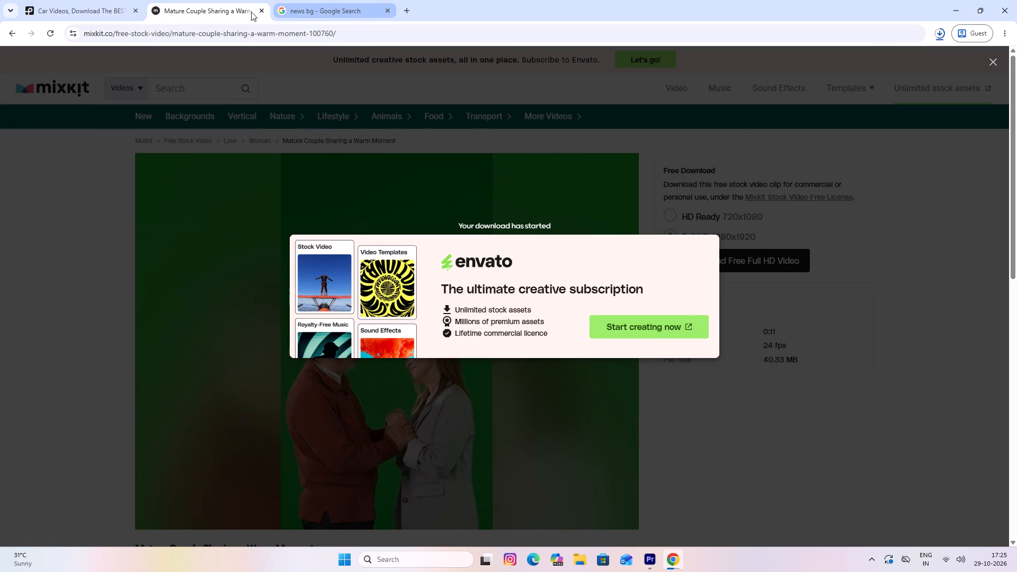
Switch to the Google Images results and change the search to airport bg.
{"action": "left_click", "coordinate": [303, 12]}
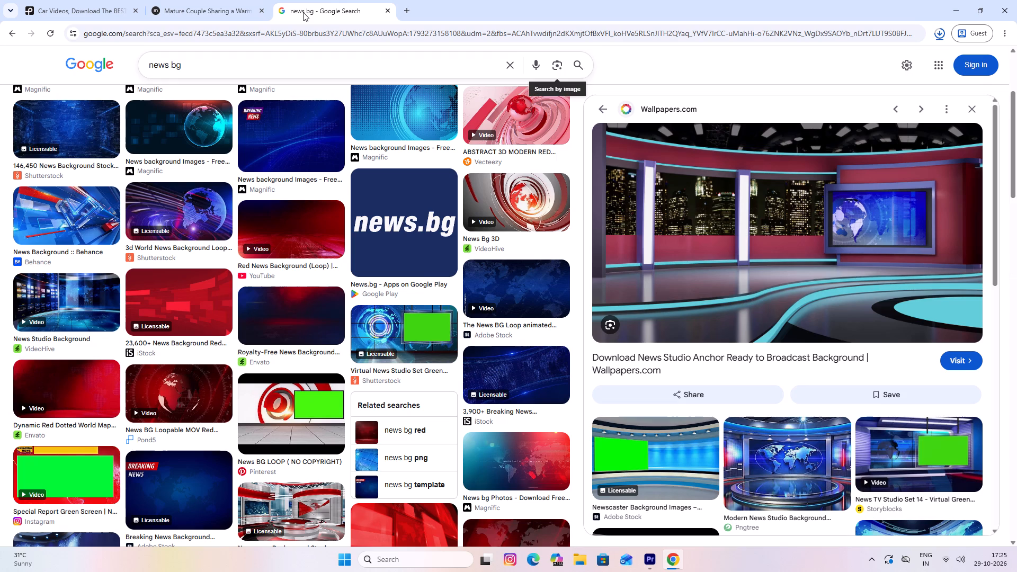
{"action": "left_click_drag", "start_coordinate": [167, 64], "coordinate": [143, 66]}
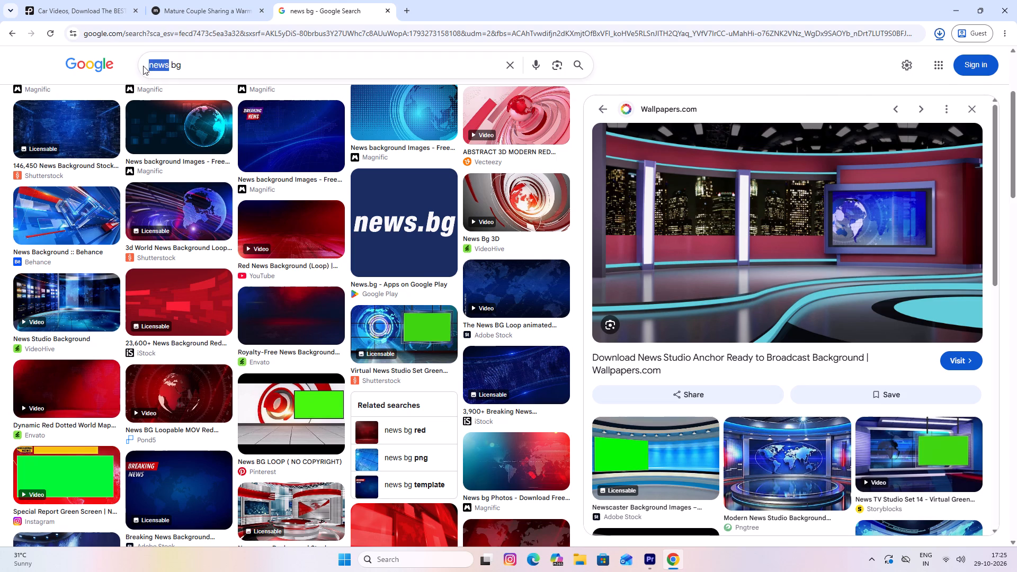
{"action": "left_click_drag", "start_coordinate": [143, 66], "coordinate": [140, 66]}
{"action": "type", "text": "air"}
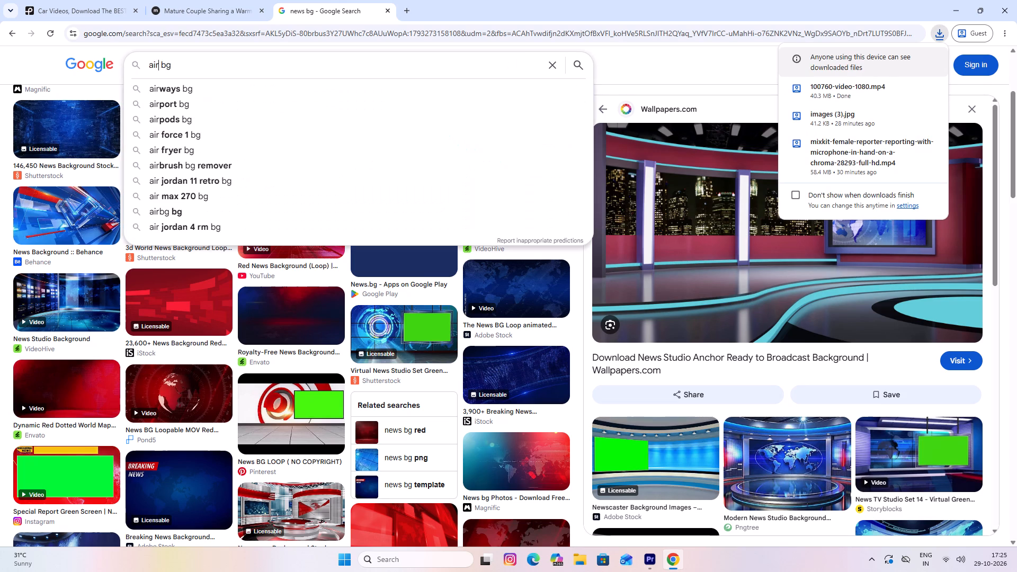
{"action": "type", "text": "port"}
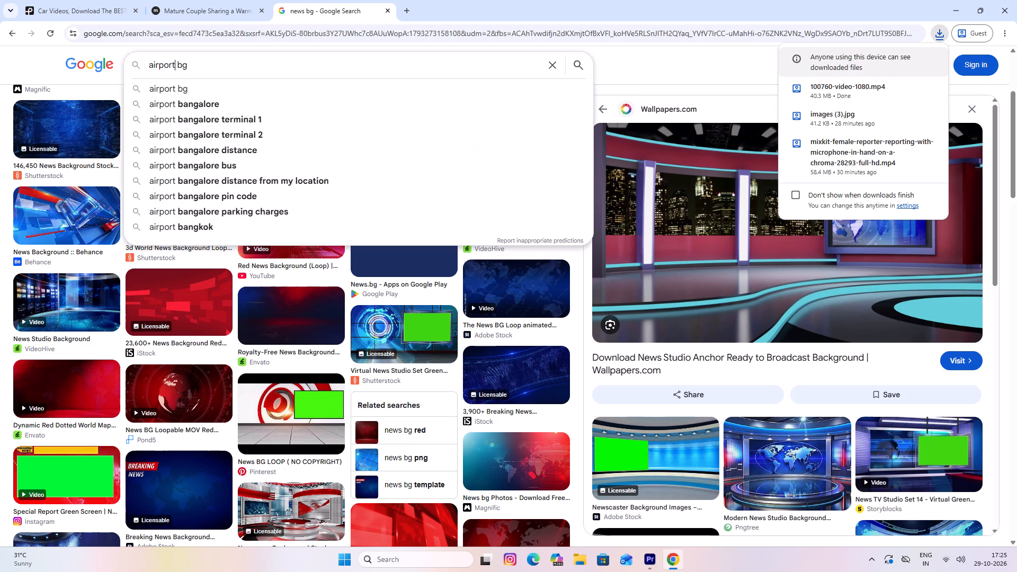
{"action": "key", "text": "Return"}
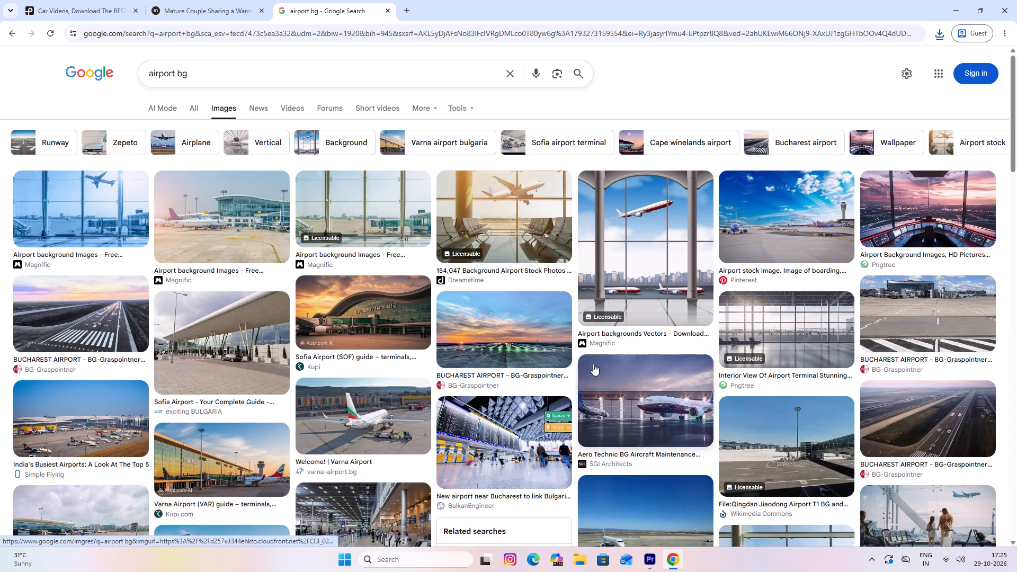
Find the Central Japan International Airport picture with the M and N check-in signs among the results and copy the image.
{"action": "scroll", "coordinate": [244, 305], "scroll_direction": "down", "scroll_amount": 7}
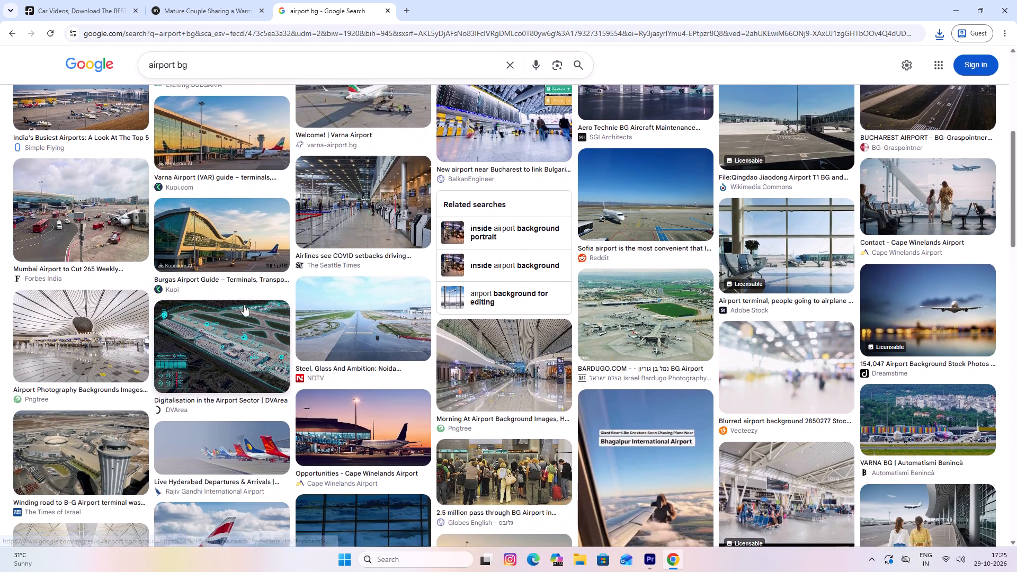
{"action": "scroll", "coordinate": [244, 305], "scroll_direction": "down", "scroll_amount": 3}
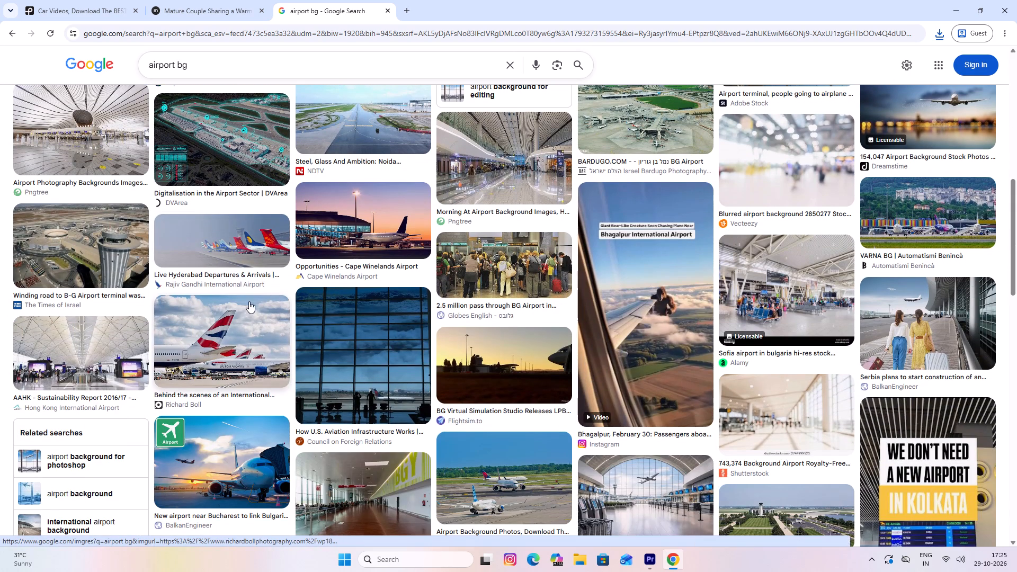
{"action": "scroll", "coordinate": [524, 269], "scroll_direction": "down", "scroll_amount": 2}
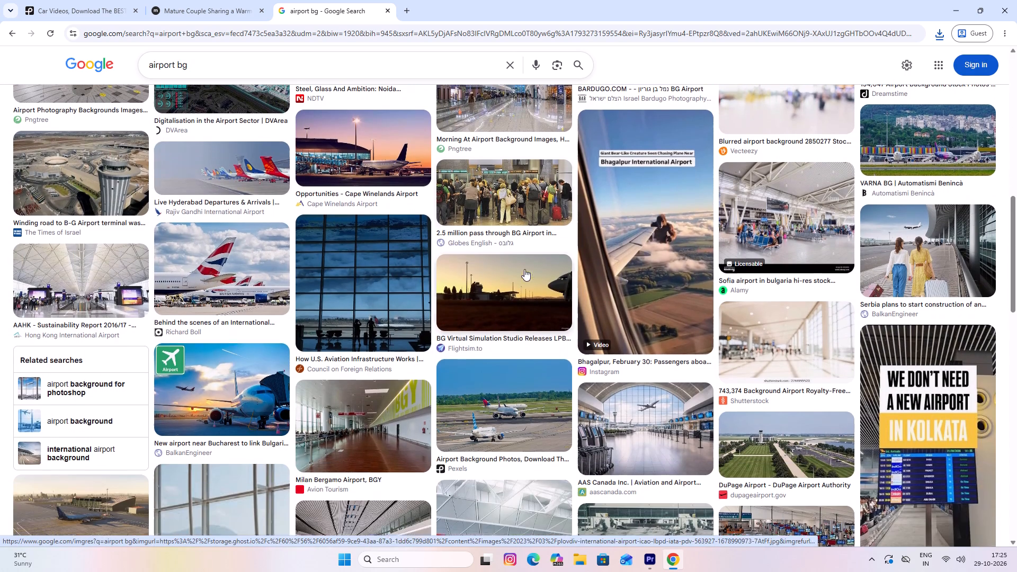
{"action": "scroll", "coordinate": [524, 269], "scroll_direction": "down", "scroll_amount": 2}
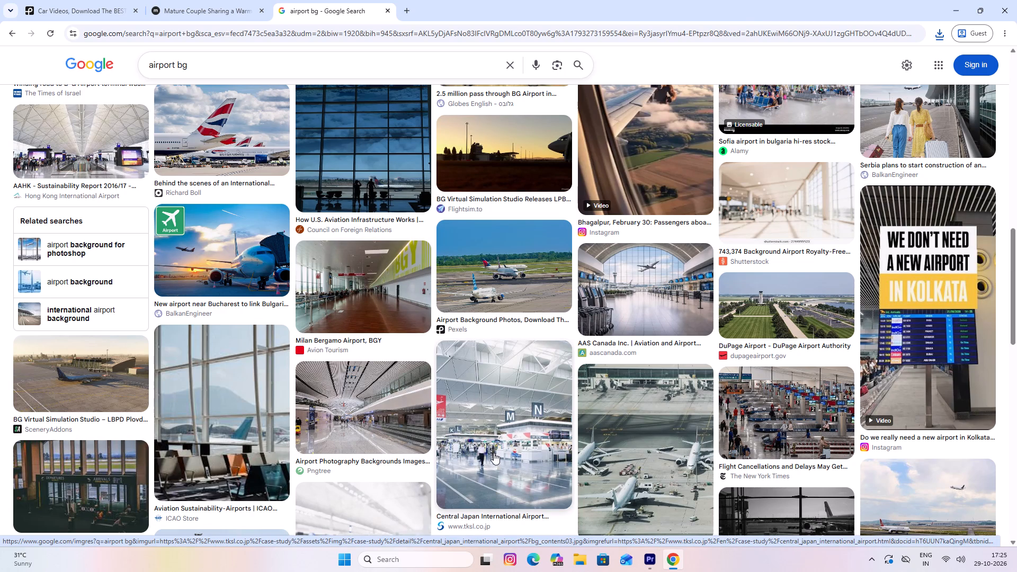
{"action": "scroll", "coordinate": [493, 434], "scroll_direction": "down", "scroll_amount": 3}
{"action": "left_click", "coordinate": [477, 249]}
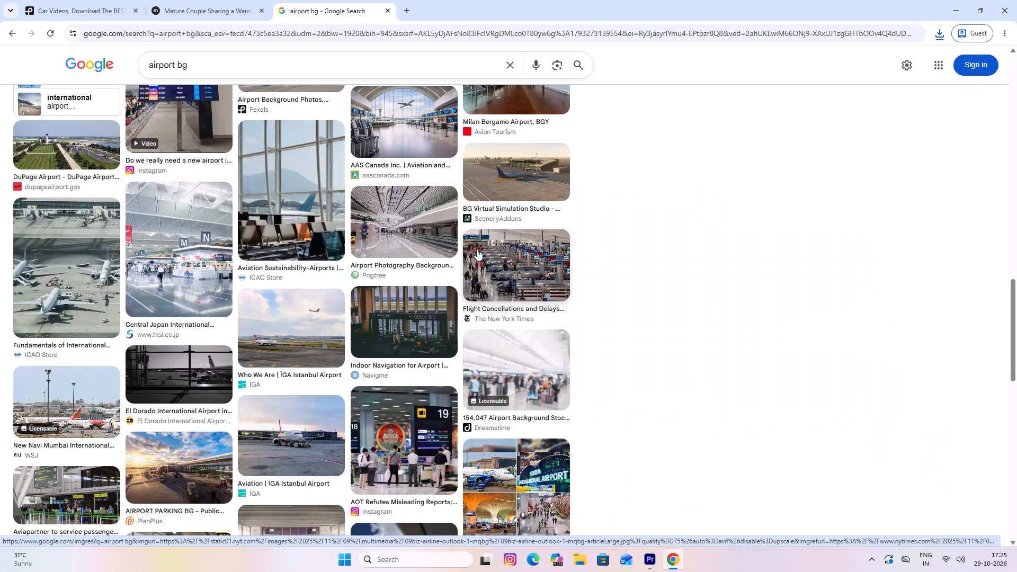
{"action": "right_click", "coordinate": [761, 324]}
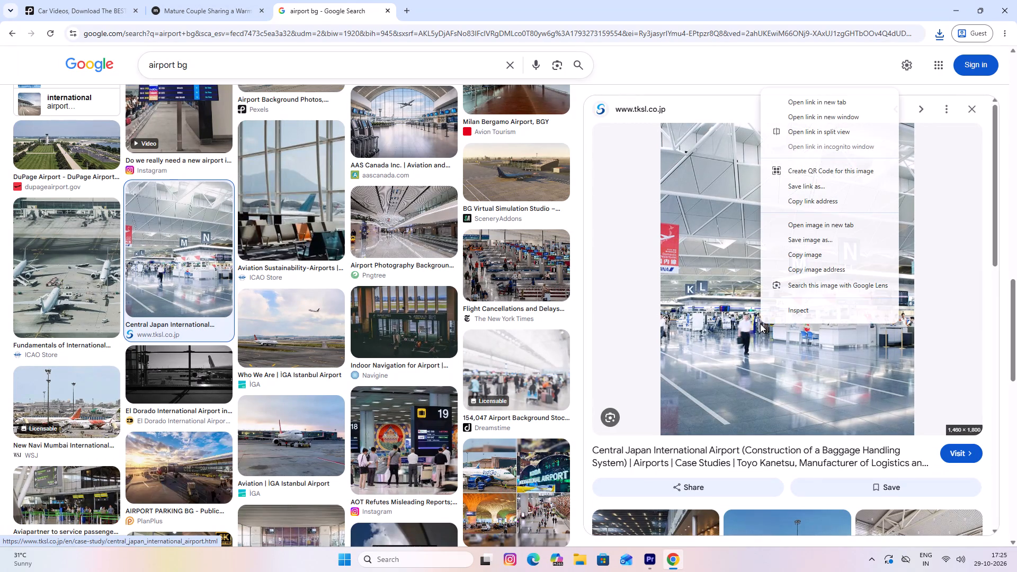
{"action": "left_click", "coordinate": [827, 255]}
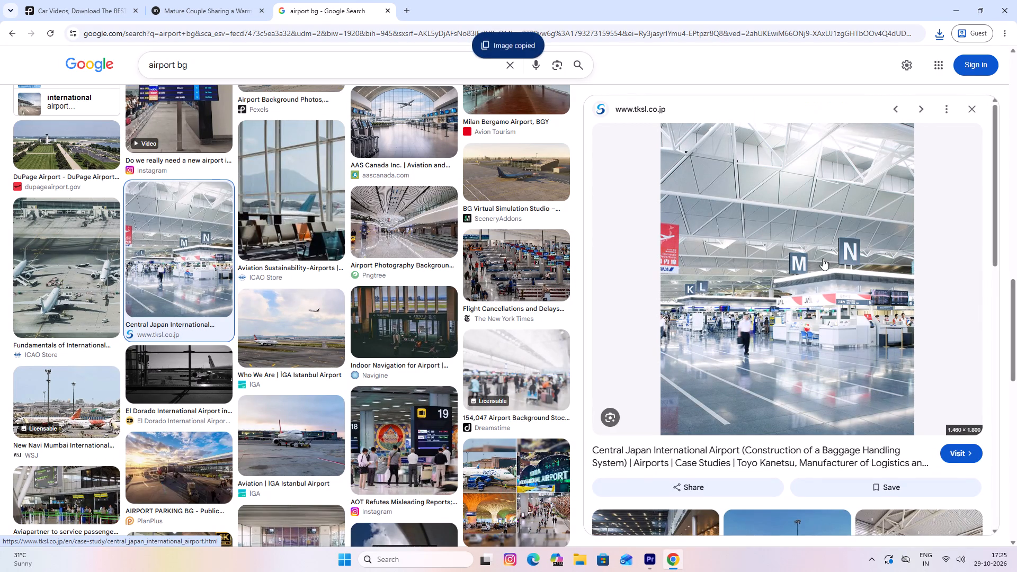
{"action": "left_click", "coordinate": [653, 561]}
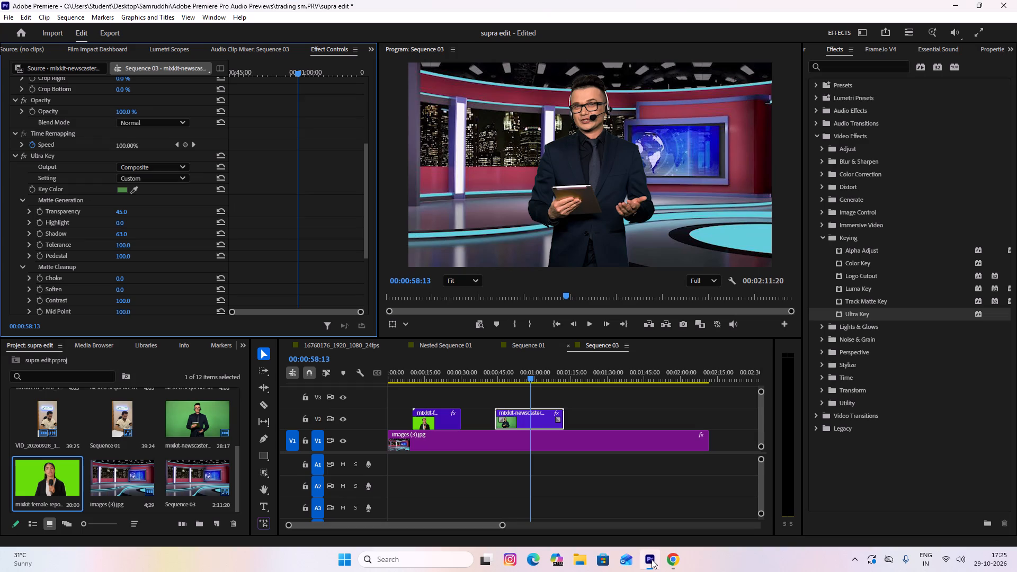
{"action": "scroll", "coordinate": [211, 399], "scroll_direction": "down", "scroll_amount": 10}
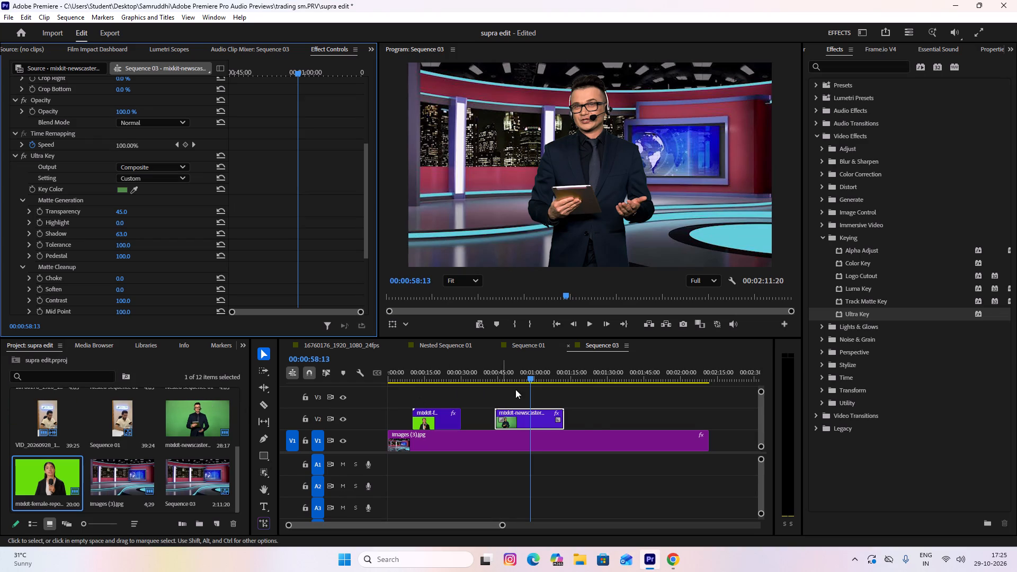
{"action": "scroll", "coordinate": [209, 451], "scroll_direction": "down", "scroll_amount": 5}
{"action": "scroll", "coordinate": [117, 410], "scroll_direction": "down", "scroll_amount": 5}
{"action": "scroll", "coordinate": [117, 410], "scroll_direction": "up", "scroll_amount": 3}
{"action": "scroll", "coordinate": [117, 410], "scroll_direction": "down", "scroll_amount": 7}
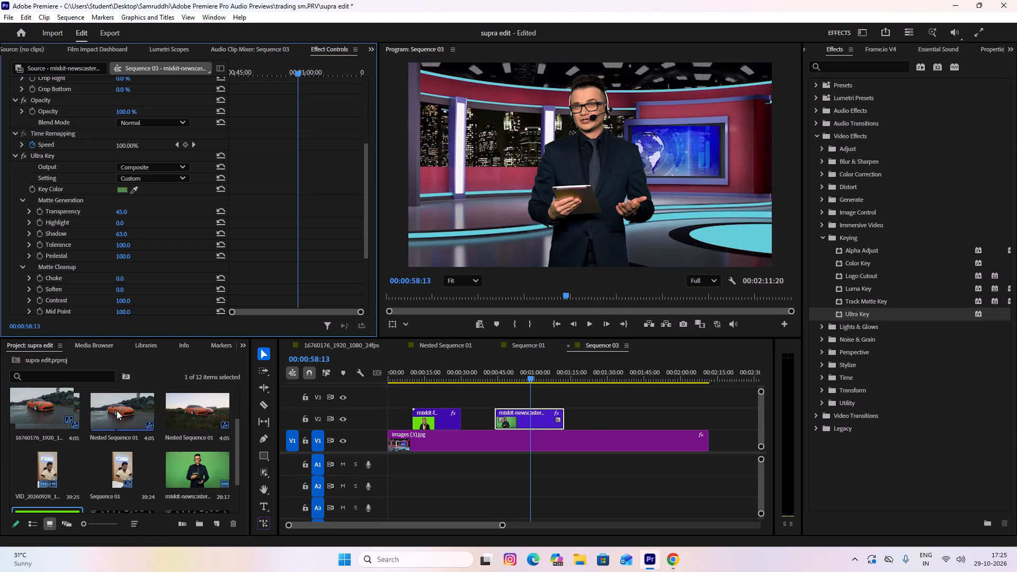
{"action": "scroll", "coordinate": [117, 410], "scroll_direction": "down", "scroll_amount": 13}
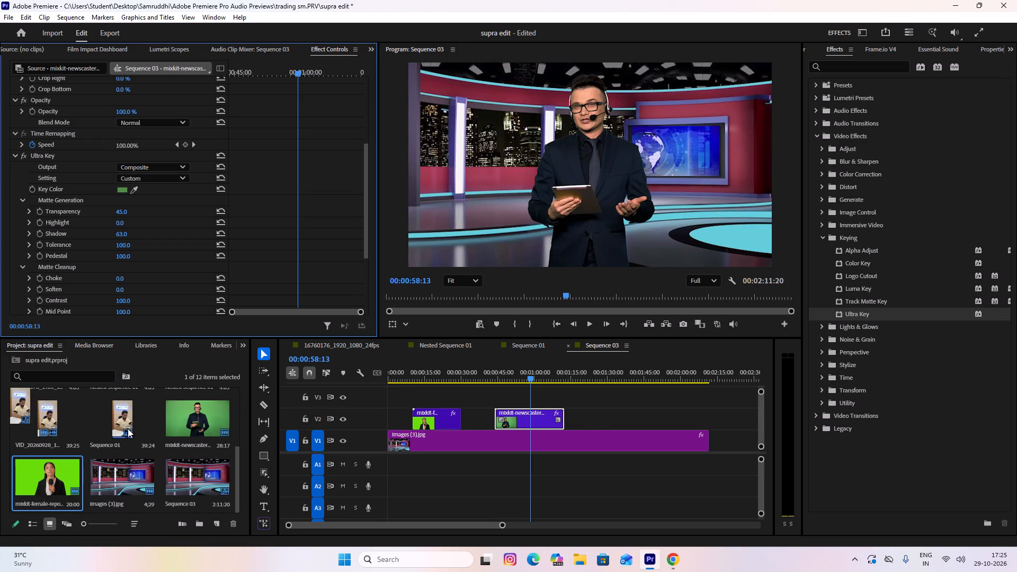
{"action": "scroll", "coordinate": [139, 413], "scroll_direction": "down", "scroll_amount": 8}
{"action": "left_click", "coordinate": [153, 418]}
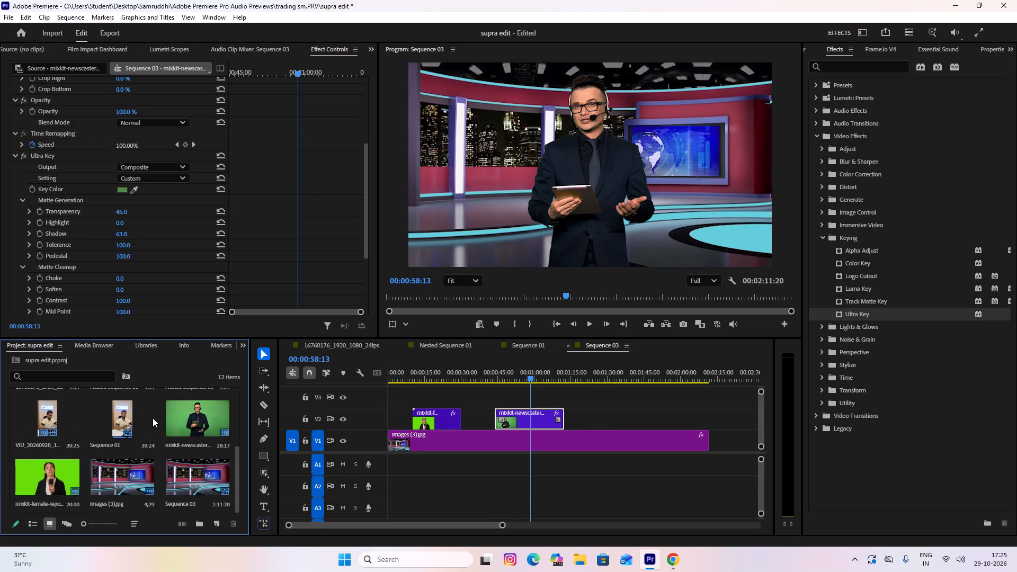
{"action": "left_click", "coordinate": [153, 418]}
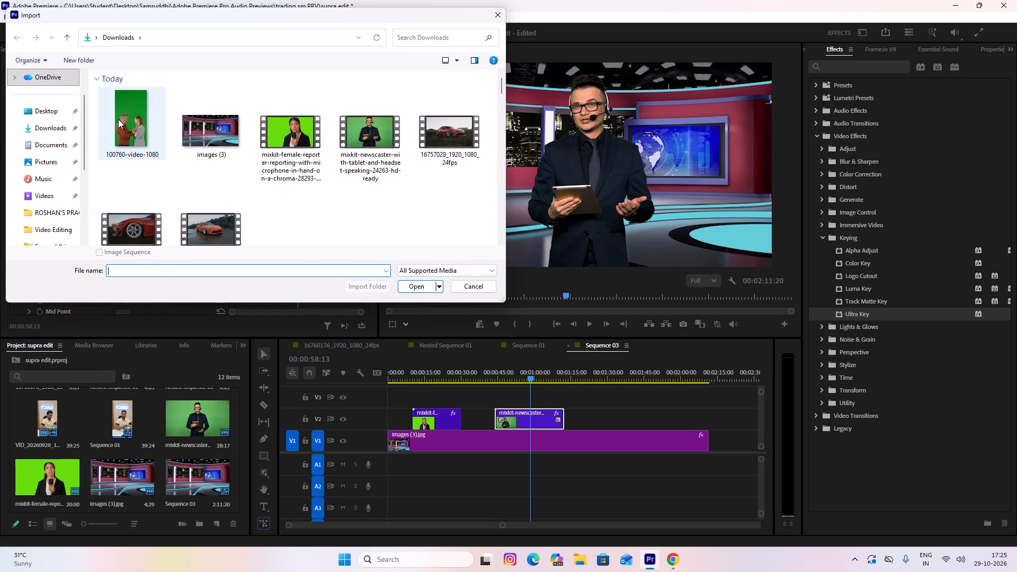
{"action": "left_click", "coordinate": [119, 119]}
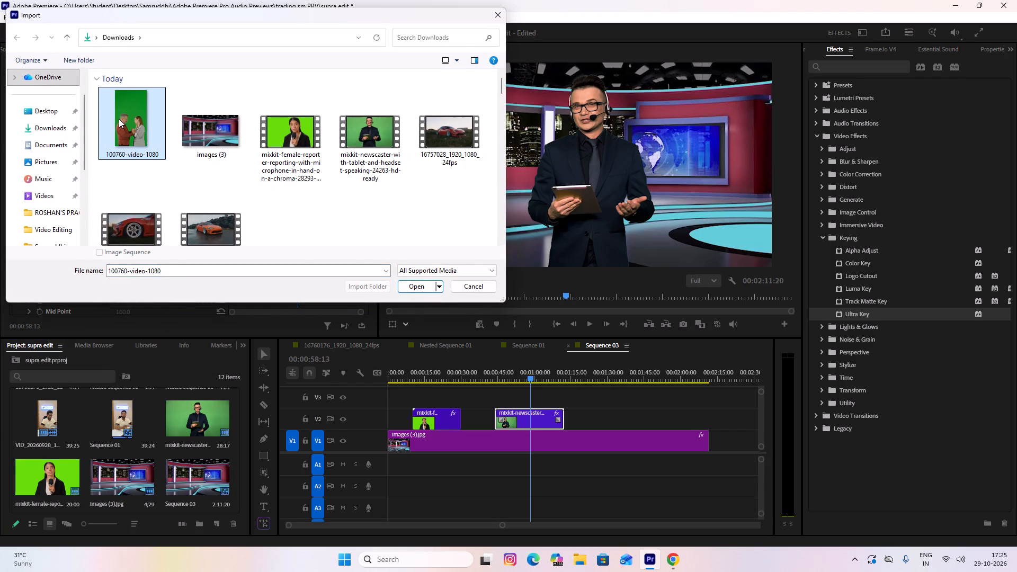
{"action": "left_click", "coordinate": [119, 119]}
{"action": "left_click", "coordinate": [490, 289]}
Check Chrome's recent downloads and the Downloads folder in Premiere's import window for the airport image, leaving without importing anything.
{"action": "left_click", "coordinate": [677, 568]}
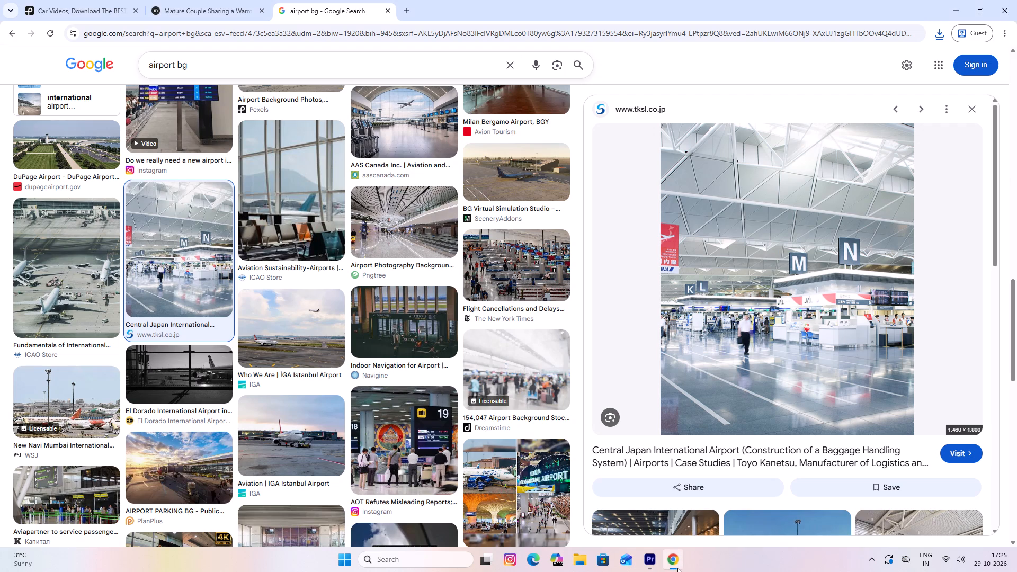
{"action": "left_click", "coordinate": [940, 37]}
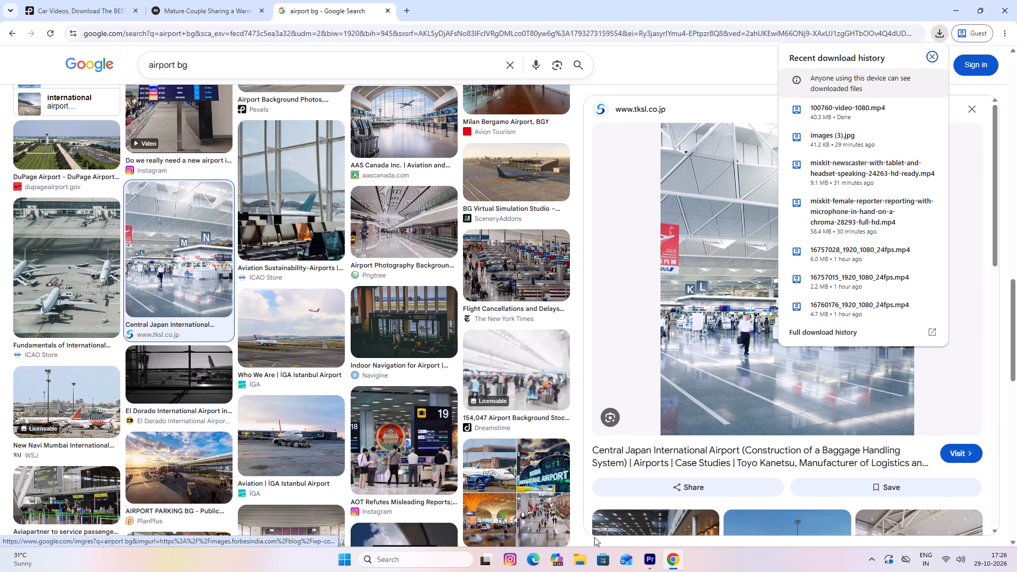
{"action": "left_click", "coordinate": [648, 554]}
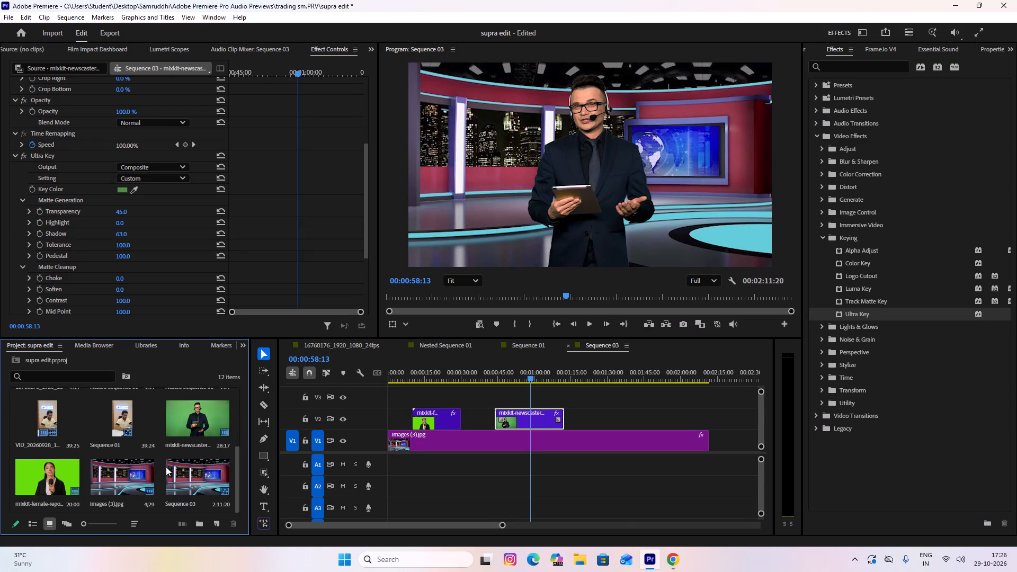
{"action": "double_click", "coordinate": [151, 419]}
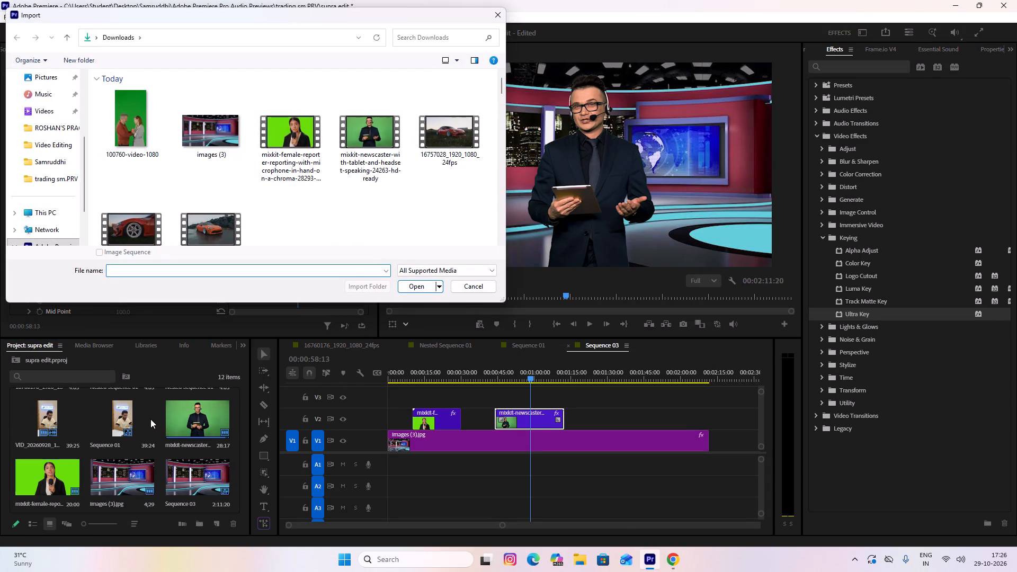
{"action": "scroll", "coordinate": [173, 150], "scroll_direction": "up", "scroll_amount": 10}
{"action": "scroll", "coordinate": [173, 150], "scroll_direction": "down", "scroll_amount": 1}
{"action": "scroll", "coordinate": [173, 150], "scroll_direction": "up", "scroll_amount": 1}
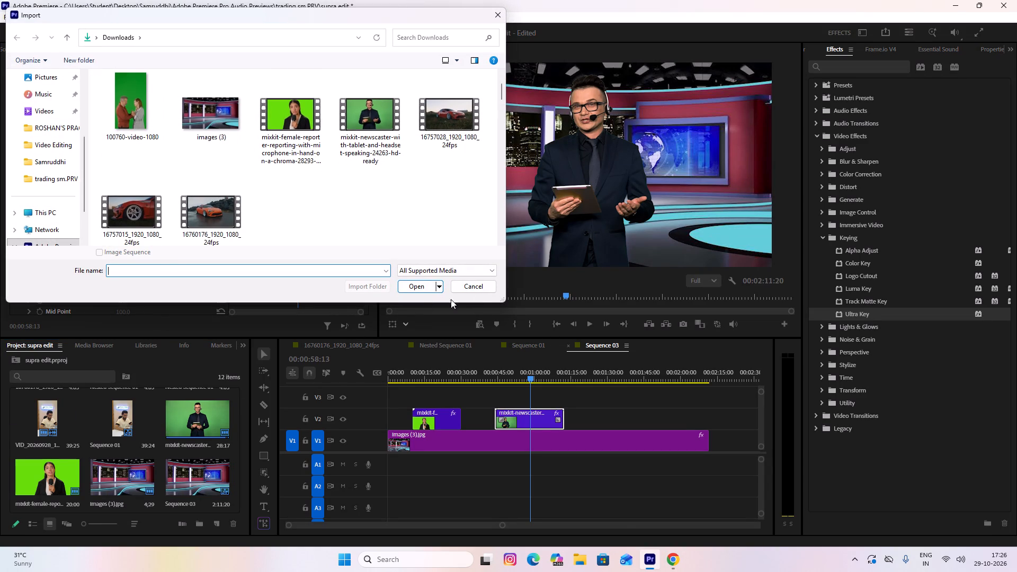
{"action": "left_click", "coordinate": [490, 289]}
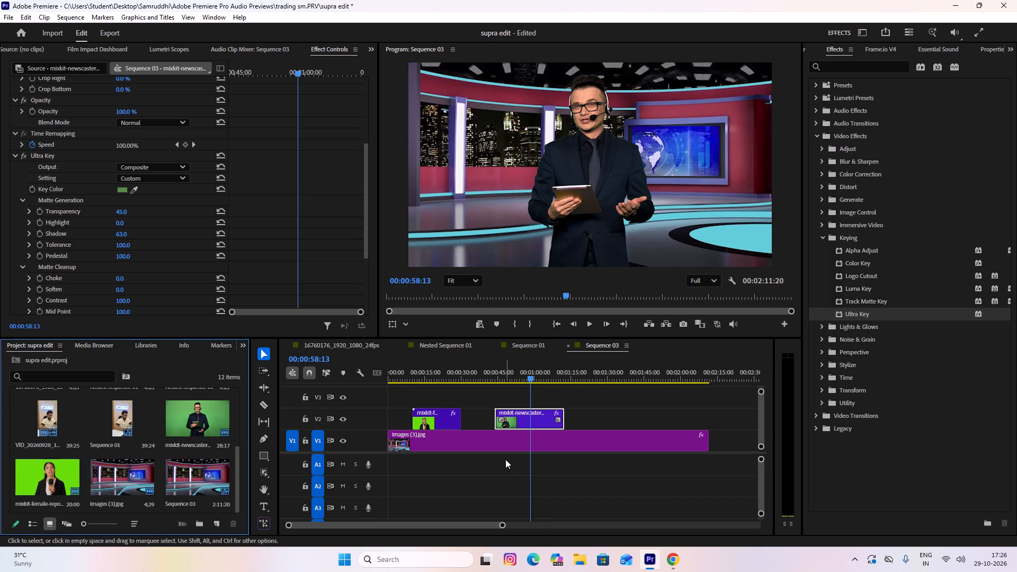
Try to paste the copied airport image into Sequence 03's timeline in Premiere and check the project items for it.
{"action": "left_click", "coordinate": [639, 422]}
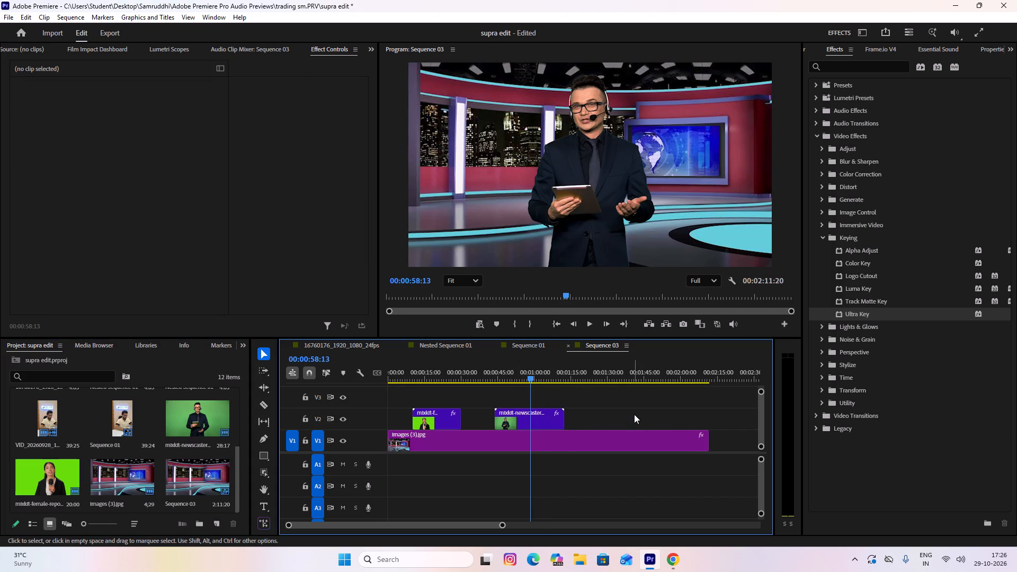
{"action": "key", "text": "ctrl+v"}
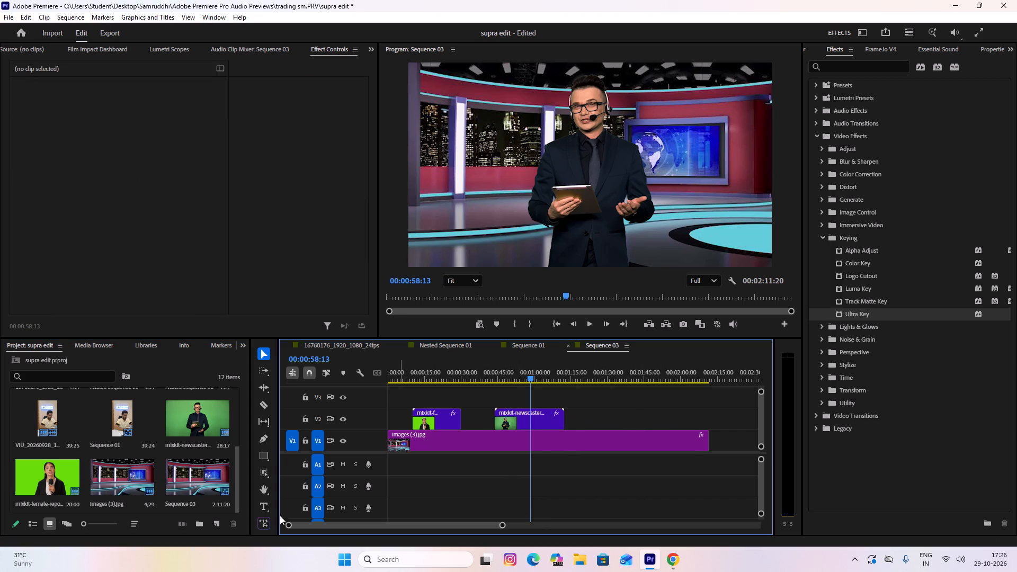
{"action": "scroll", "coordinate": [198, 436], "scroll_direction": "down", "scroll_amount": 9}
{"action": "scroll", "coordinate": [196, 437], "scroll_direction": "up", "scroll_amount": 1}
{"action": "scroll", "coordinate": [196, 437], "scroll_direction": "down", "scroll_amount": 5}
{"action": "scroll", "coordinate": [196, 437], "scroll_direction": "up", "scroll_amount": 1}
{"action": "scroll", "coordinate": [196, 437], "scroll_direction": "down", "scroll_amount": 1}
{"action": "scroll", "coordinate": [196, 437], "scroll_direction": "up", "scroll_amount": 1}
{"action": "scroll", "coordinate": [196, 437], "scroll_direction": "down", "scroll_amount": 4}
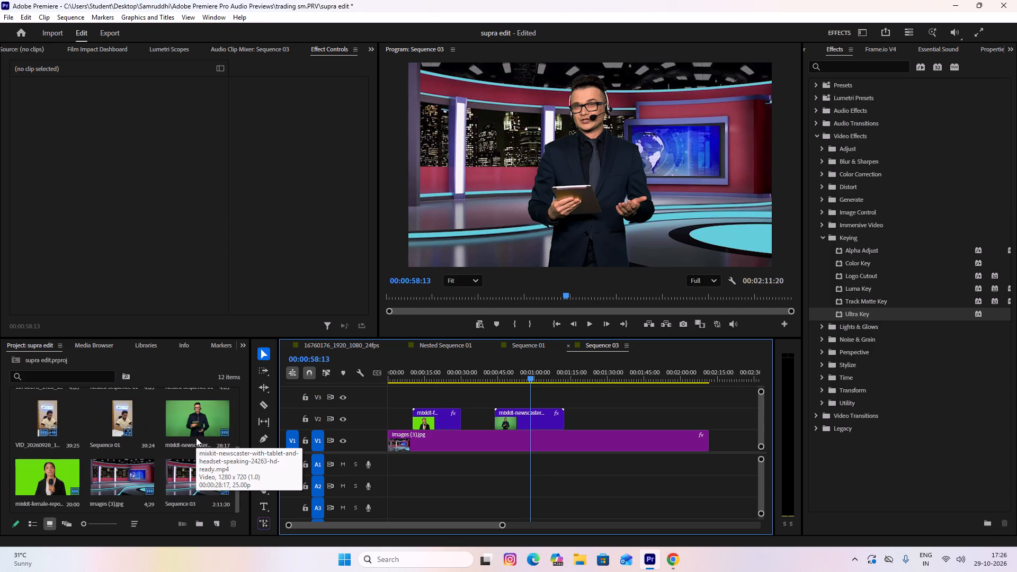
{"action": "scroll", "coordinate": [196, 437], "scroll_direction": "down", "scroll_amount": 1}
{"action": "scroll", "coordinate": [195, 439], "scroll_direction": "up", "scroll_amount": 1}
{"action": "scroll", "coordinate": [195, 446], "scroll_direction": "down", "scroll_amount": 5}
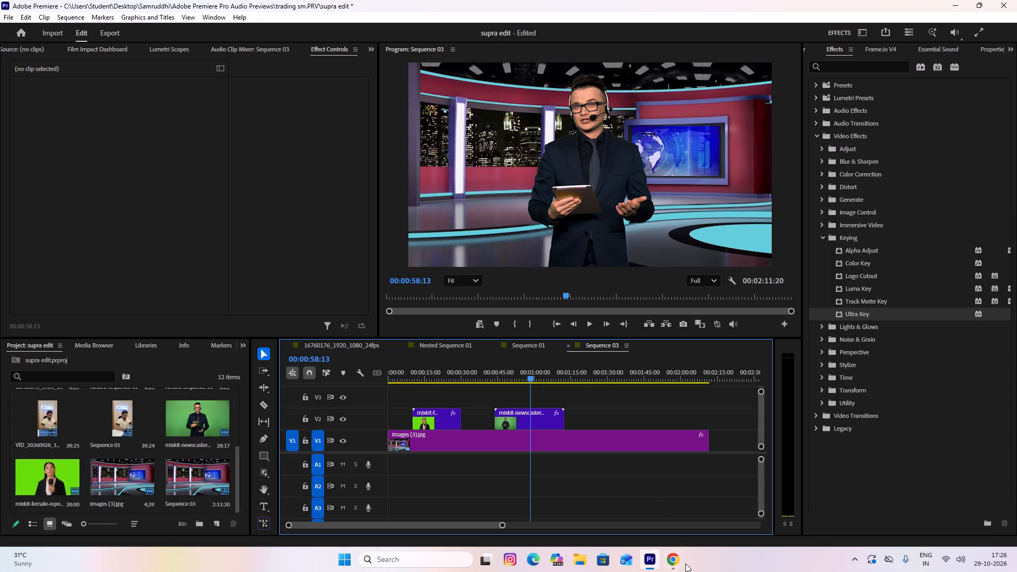
Switch to Chrome, look through the airport picture's source page on tksl.co.jp for the image, and return to the search results, closing that page.
{"action": "left_click", "coordinate": [682, 561]}
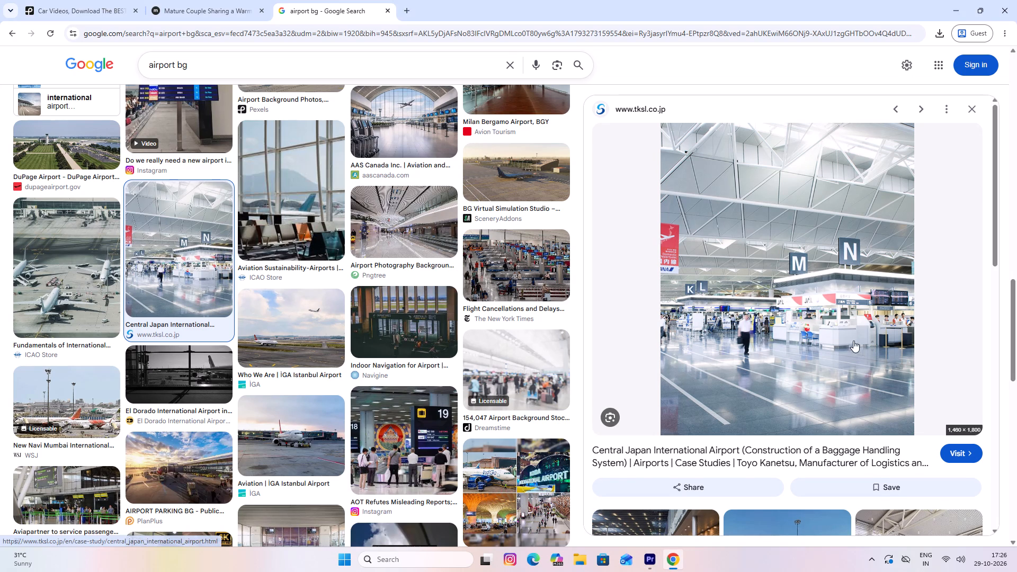
{"action": "scroll", "coordinate": [788, 326], "scroll_direction": "down", "scroll_amount": 4}
{"action": "left_click", "coordinate": [966, 246]}
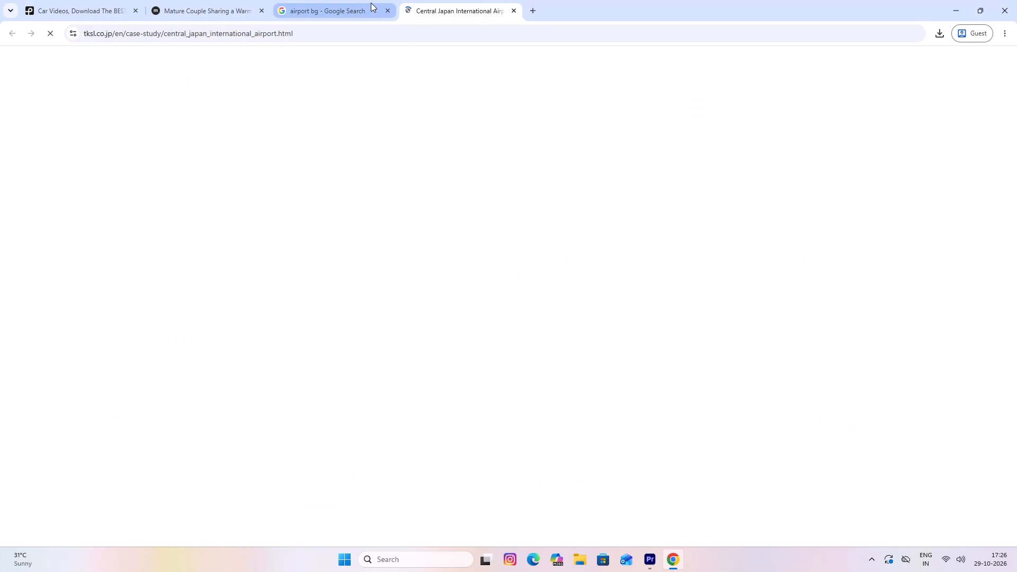
{"action": "scroll", "coordinate": [436, 284], "scroll_direction": "down", "scroll_amount": 11}
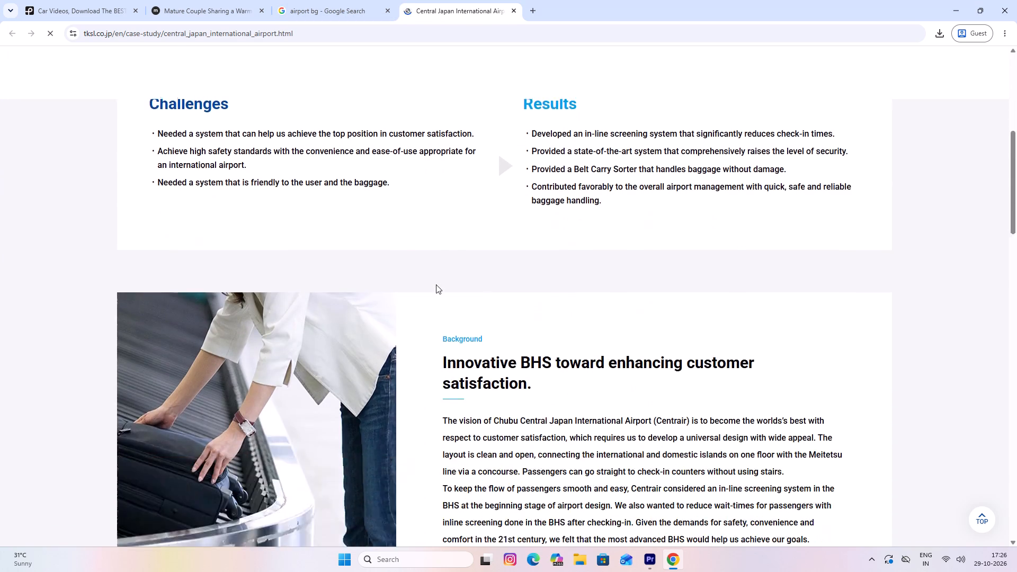
{"action": "scroll", "coordinate": [436, 284], "scroll_direction": "down", "scroll_amount": 10}
{"action": "scroll", "coordinate": [437, 284], "scroll_direction": "up", "scroll_amount": 5}
{"action": "scroll", "coordinate": [437, 284], "scroll_direction": "down", "scroll_amount": 1}
{"action": "scroll", "coordinate": [437, 284], "scroll_direction": "up", "scroll_amount": 3}
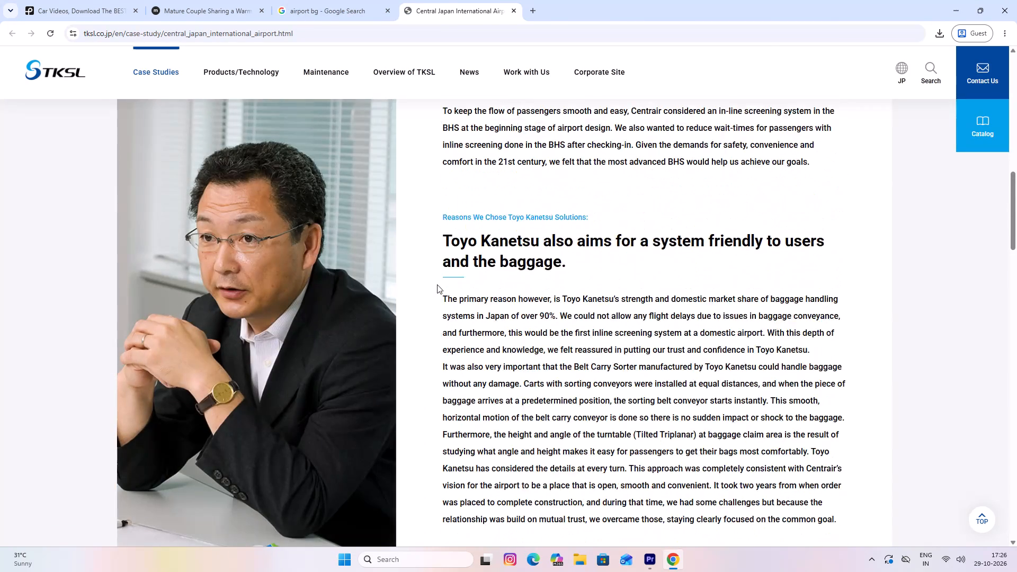
{"action": "scroll", "coordinate": [437, 284], "scroll_direction": "up", "scroll_amount": 3}
{"action": "scroll", "coordinate": [439, 282], "scroll_direction": "down", "scroll_amount": 2}
{"action": "scroll", "coordinate": [439, 282], "scroll_direction": "up", "scroll_amount": 1}
{"action": "scroll", "coordinate": [439, 282], "scroll_direction": "down", "scroll_amount": 1}
{"action": "scroll", "coordinate": [439, 282], "scroll_direction": "up", "scroll_amount": 9}
{"action": "scroll", "coordinate": [439, 282], "scroll_direction": "down", "scroll_amount": 1}
{"action": "scroll", "coordinate": [439, 282], "scroll_direction": "up", "scroll_amount": 4}
{"action": "scroll", "coordinate": [439, 282], "scroll_direction": "down", "scroll_amount": 1}
{"action": "scroll", "coordinate": [439, 282], "scroll_direction": "up", "scroll_amount": 1}
{"action": "scroll", "coordinate": [283, 182], "scroll_direction": "up", "scroll_amount": 6}
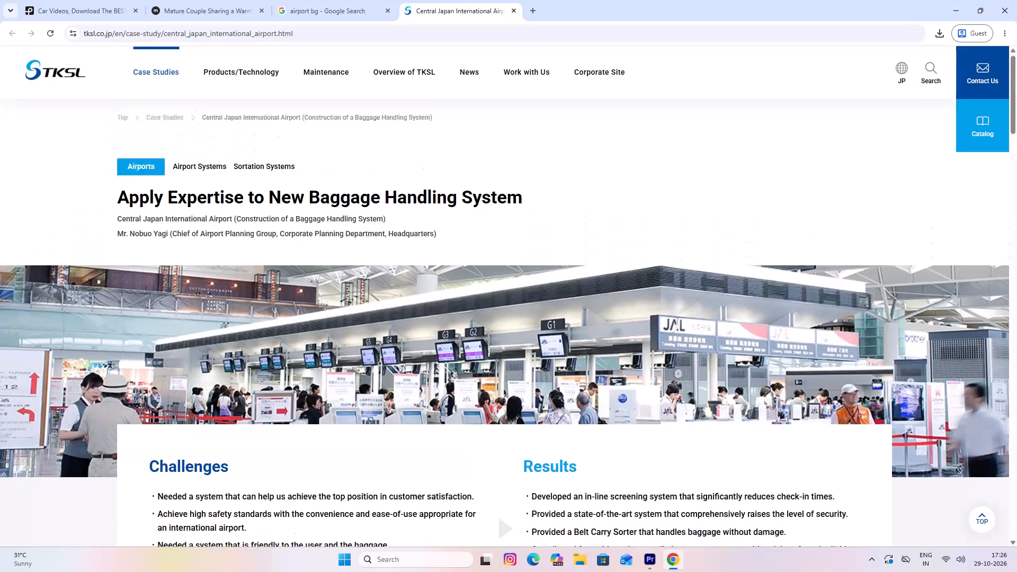
{"action": "scroll", "coordinate": [249, 237], "scroll_direction": "up", "scroll_amount": 4}
{"action": "scroll", "coordinate": [245, 236], "scroll_direction": "down", "scroll_amount": 1}
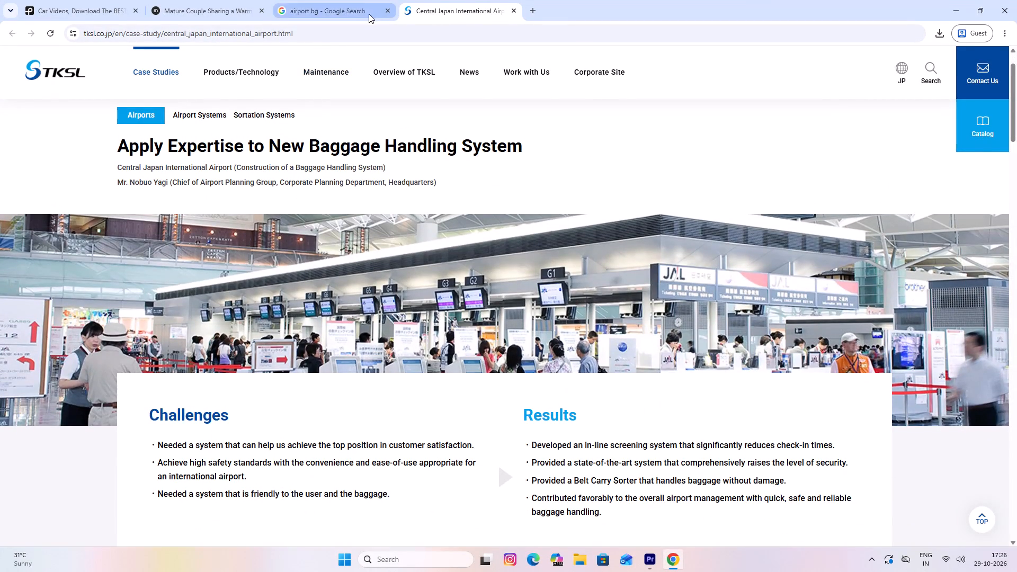
{"action": "left_click", "coordinate": [369, 14]}
{"action": "left_click", "coordinate": [514, 14]}
Look over the airport results again and open the further options for the previewed Central Japan International Airport image.
{"action": "scroll", "coordinate": [384, 354], "scroll_direction": "down", "scroll_amount": 7}
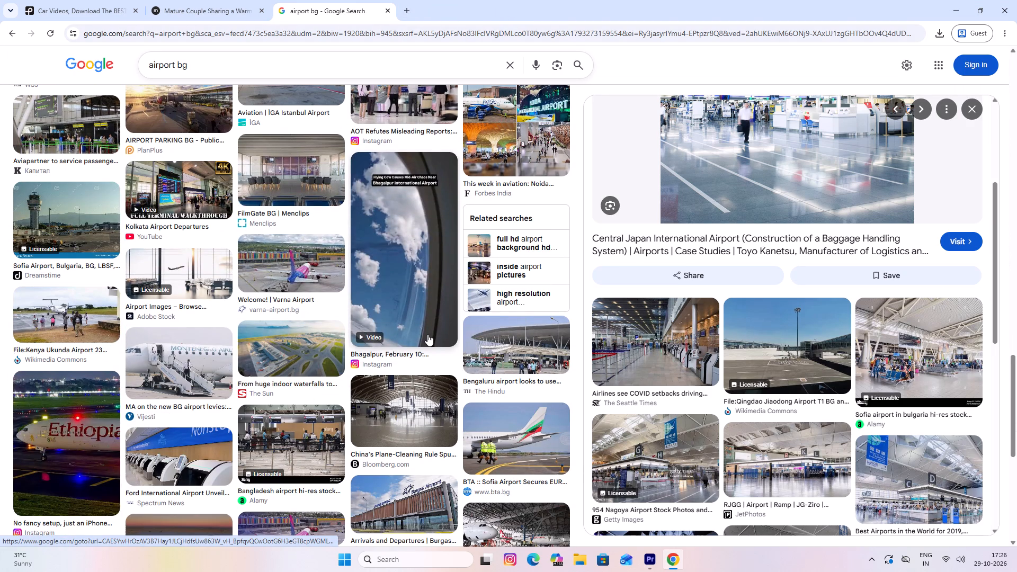
{"action": "scroll", "coordinate": [427, 334], "scroll_direction": "up", "scroll_amount": 11}
{"action": "scroll", "coordinate": [427, 334], "scroll_direction": "down", "scroll_amount": 3}
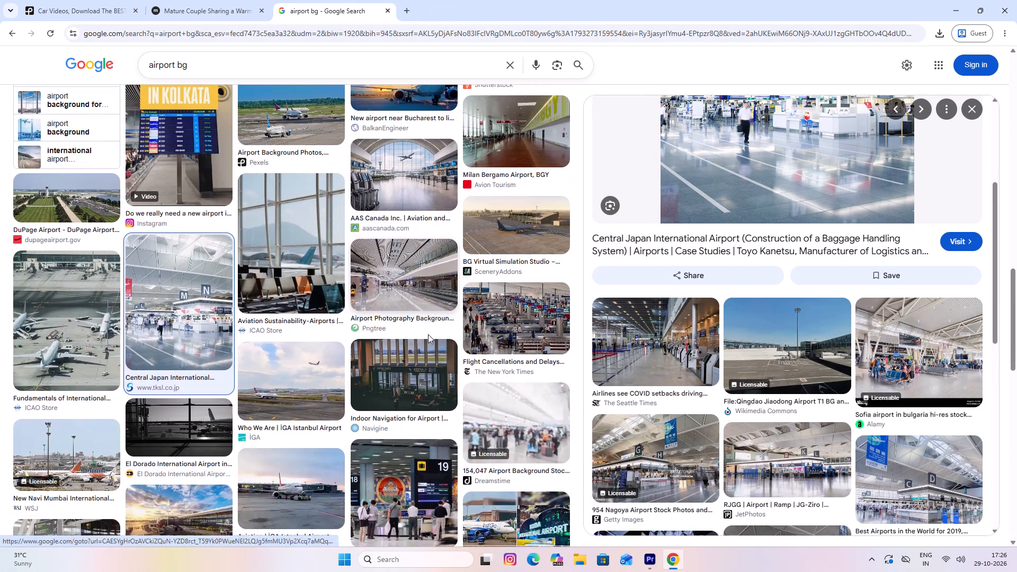
{"action": "left_click", "coordinate": [943, 107]}
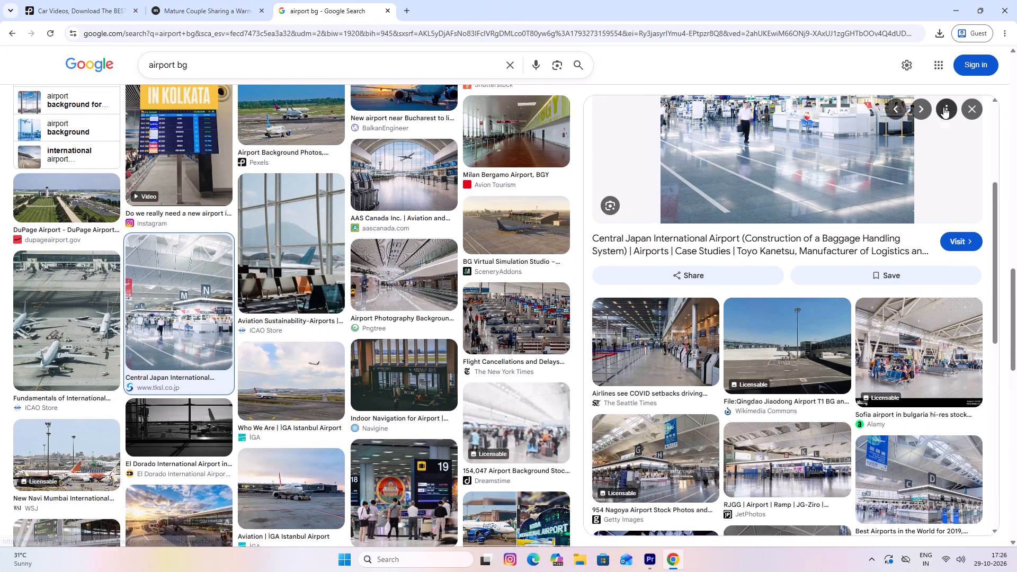
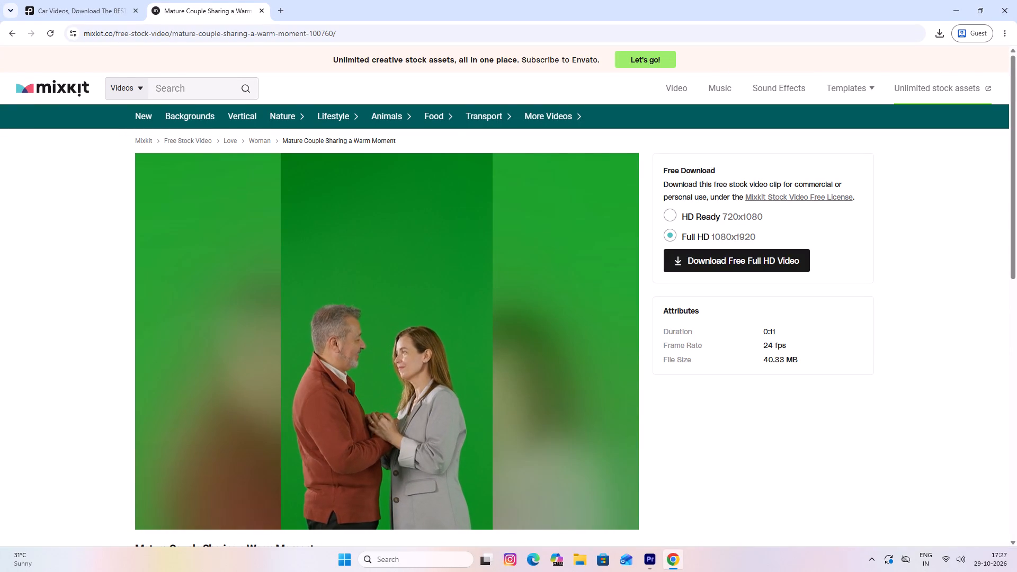
Search Mixkit's videos for "airport video" and look through the results for a suitable background clip.
{"action": "type", "text": "airport vide"}
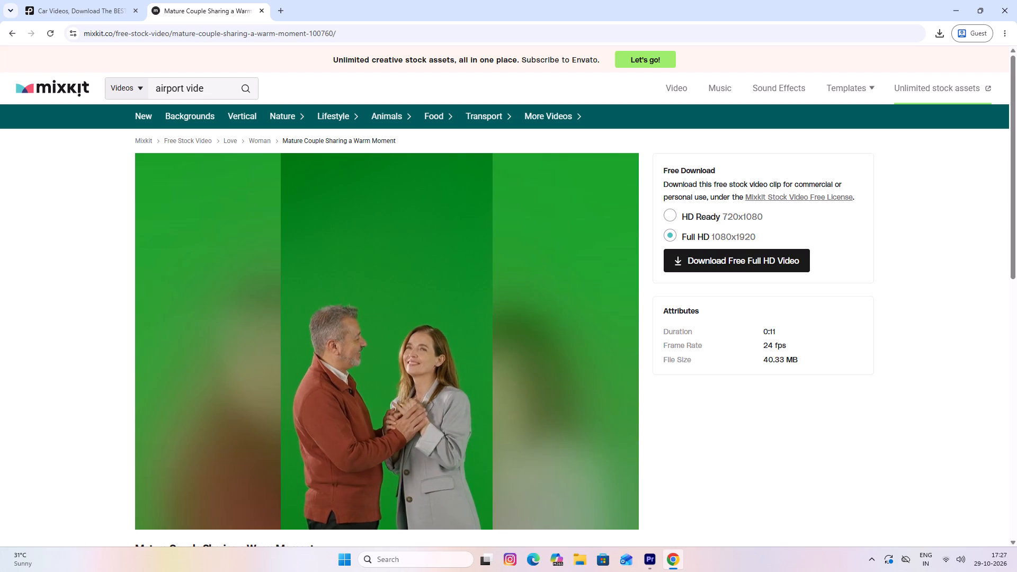
{"action": "key", "text": "o"}
{"action": "key", "text": "Return"}
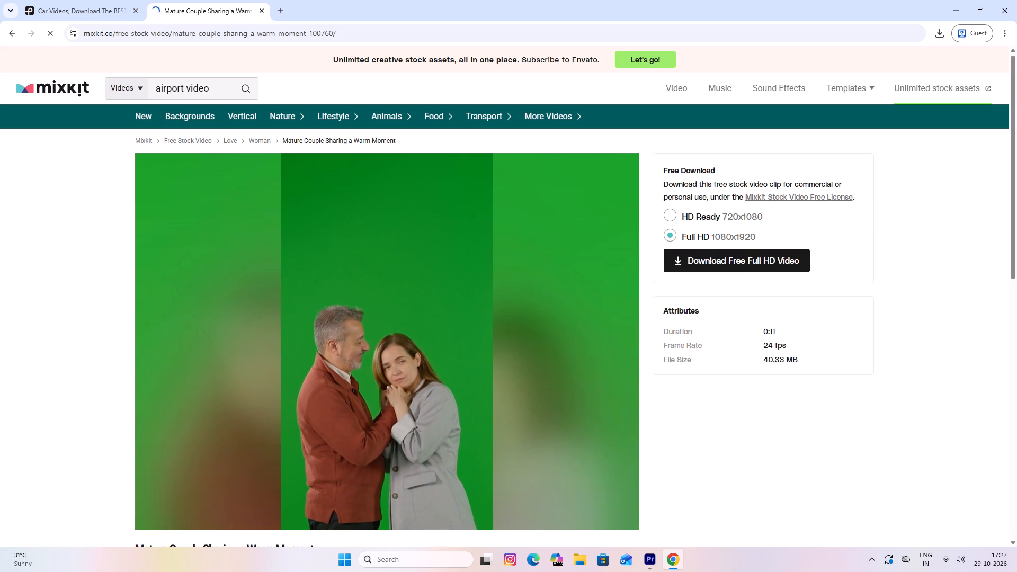
{"action": "scroll", "coordinate": [240, 381], "scroll_direction": "down", "scroll_amount": 7}
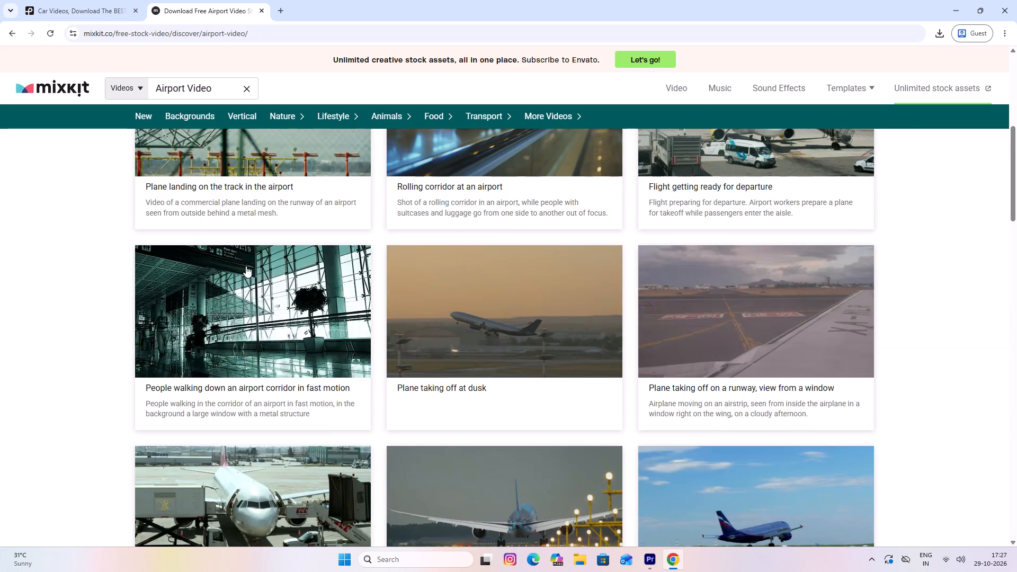
{"action": "scroll", "coordinate": [546, 258], "scroll_direction": "up", "scroll_amount": 2}
{"action": "scroll", "coordinate": [546, 258], "scroll_direction": "down", "scroll_amount": 1}
{"action": "scroll", "coordinate": [546, 258], "scroll_direction": "up", "scroll_amount": 2}
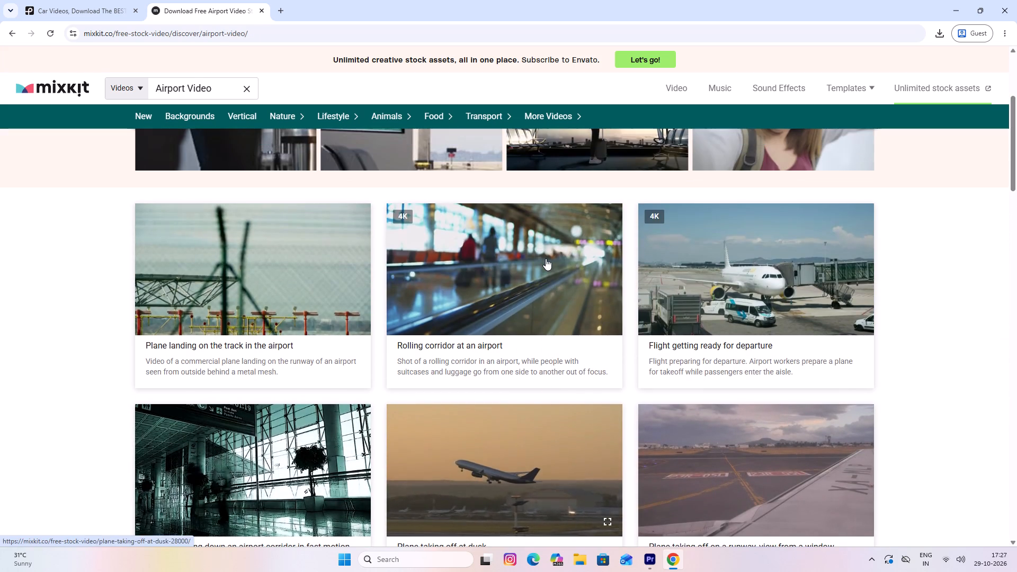
{"action": "scroll", "coordinate": [272, 176], "scroll_direction": "up", "scroll_amount": 5}
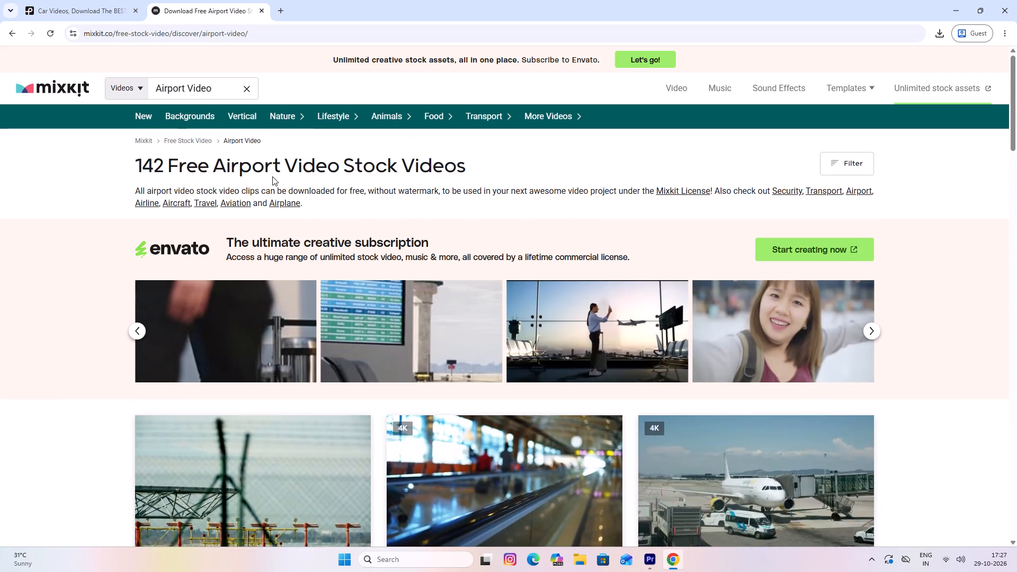
{"action": "scroll", "coordinate": [272, 176], "scroll_direction": "down", "scroll_amount": 3}
{"action": "scroll", "coordinate": [272, 177], "scroll_direction": "up", "scroll_amount": 1}
{"action": "scroll", "coordinate": [272, 177], "scroll_direction": "down", "scroll_amount": 12}
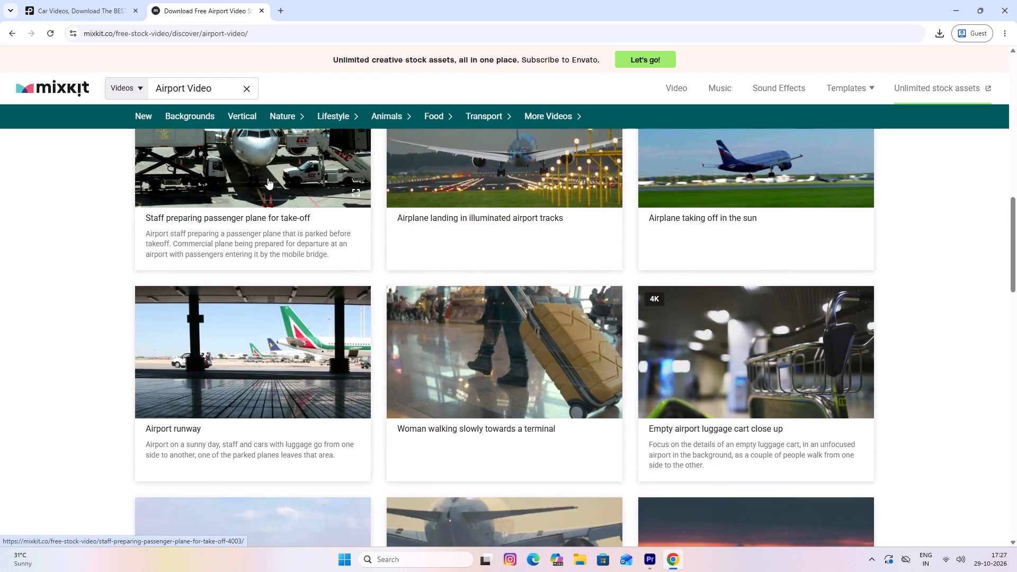
{"action": "scroll", "coordinate": [267, 178], "scroll_direction": "down", "scroll_amount": 11}
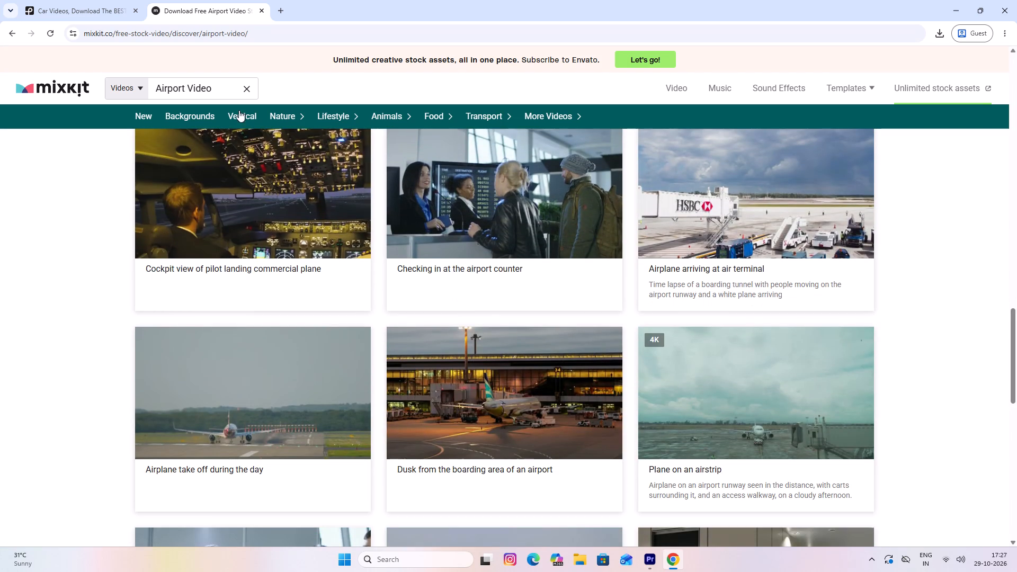
Change the Mixkit search to "airport bg video" and look through the clips offered on the page.
{"action": "left_click", "coordinate": [185, 90]}
{"action": "key", "text": "space"}
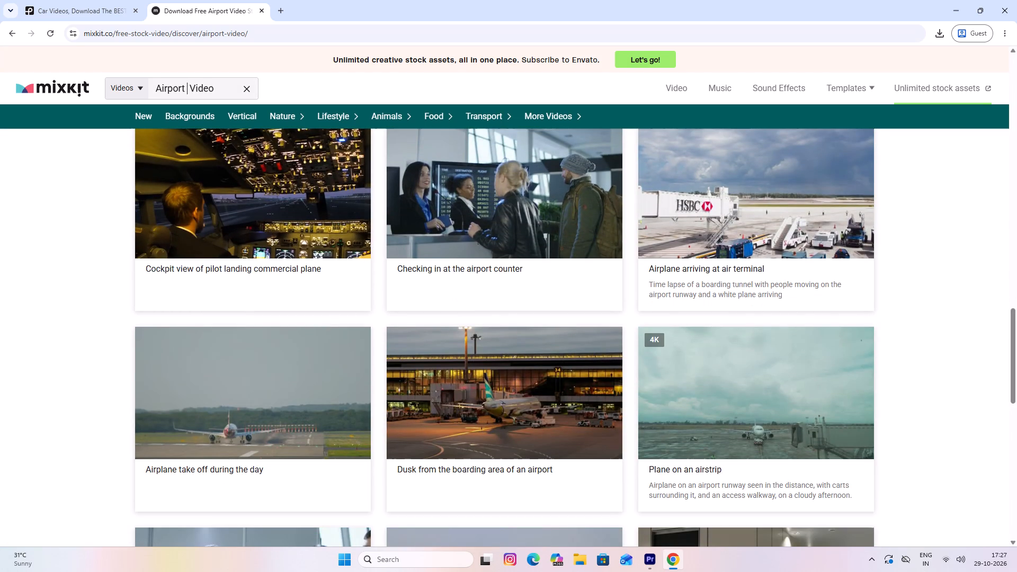
{"action": "type", "text": "bg"}
{"action": "key", "text": "Return"}
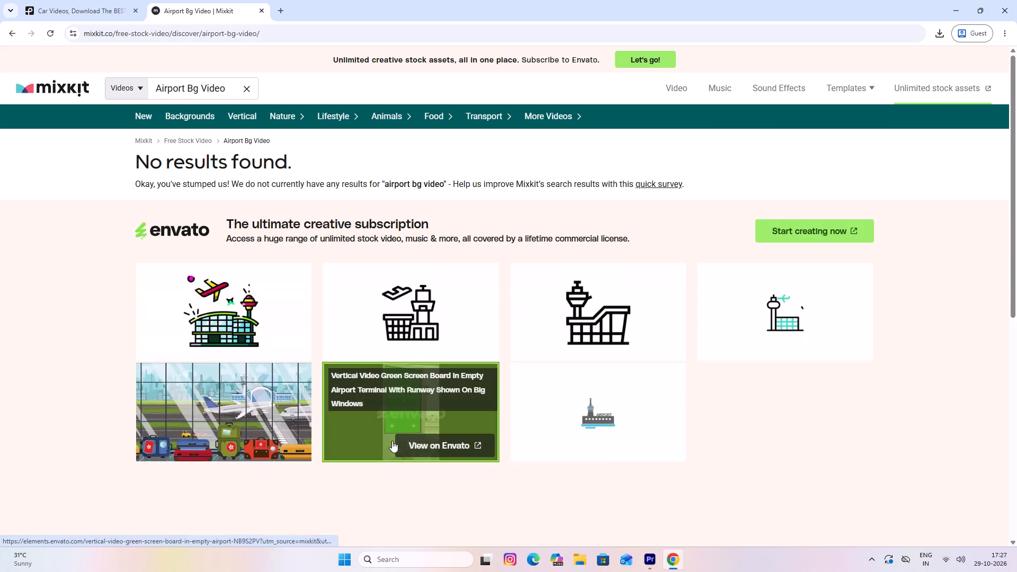
{"action": "scroll", "coordinate": [392, 441], "scroll_direction": "down", "scroll_amount": 7}
{"action": "scroll", "coordinate": [363, 306], "scroll_direction": "up", "scroll_amount": 2}
{"action": "scroll", "coordinate": [363, 306], "scroll_direction": "down", "scroll_amount": 1}
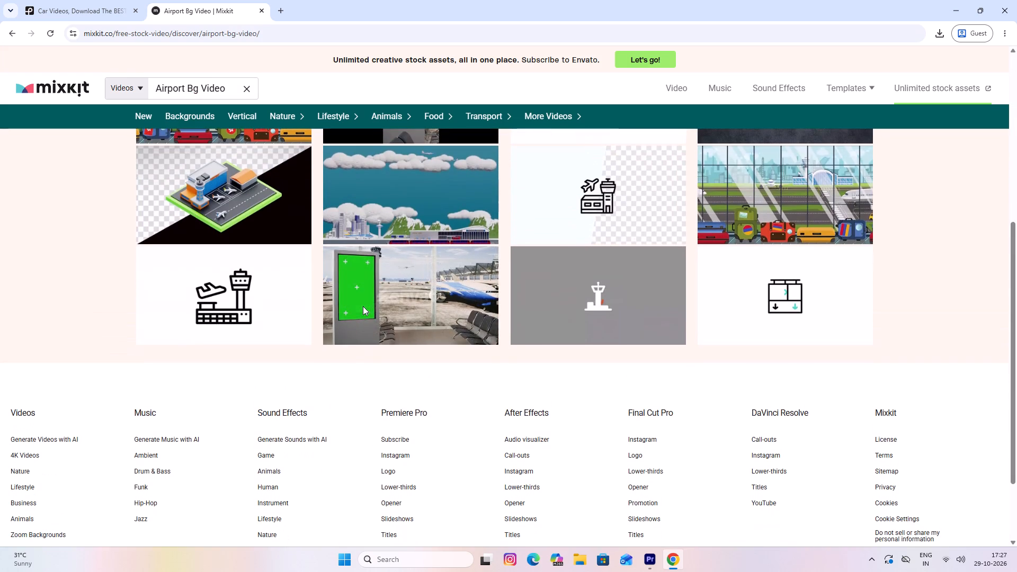
{"action": "scroll", "coordinate": [363, 316], "scroll_direction": "up", "scroll_amount": 3}
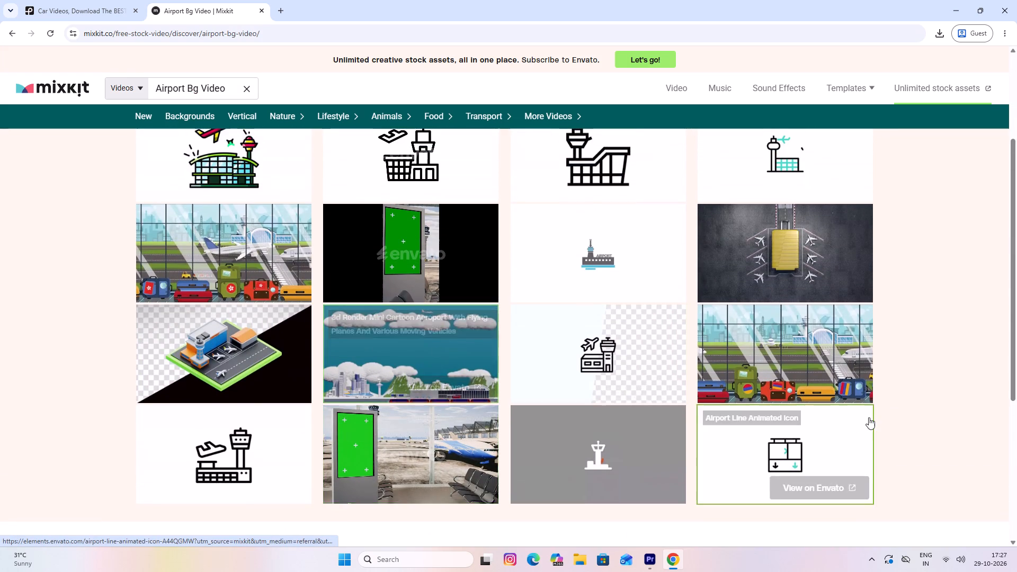
{"action": "scroll", "coordinate": [867, 401], "scroll_direction": "up", "scroll_amount": 1}
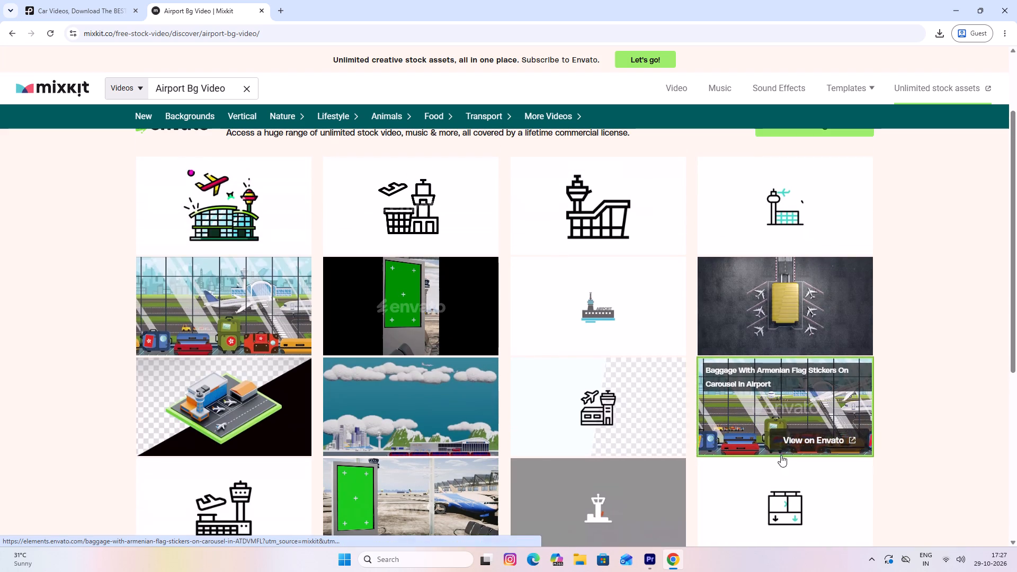
{"action": "scroll", "coordinate": [618, 449], "scroll_direction": "down", "scroll_amount": 5}
{"action": "scroll", "coordinate": [316, 314], "scroll_direction": "up", "scroll_amount": 5}
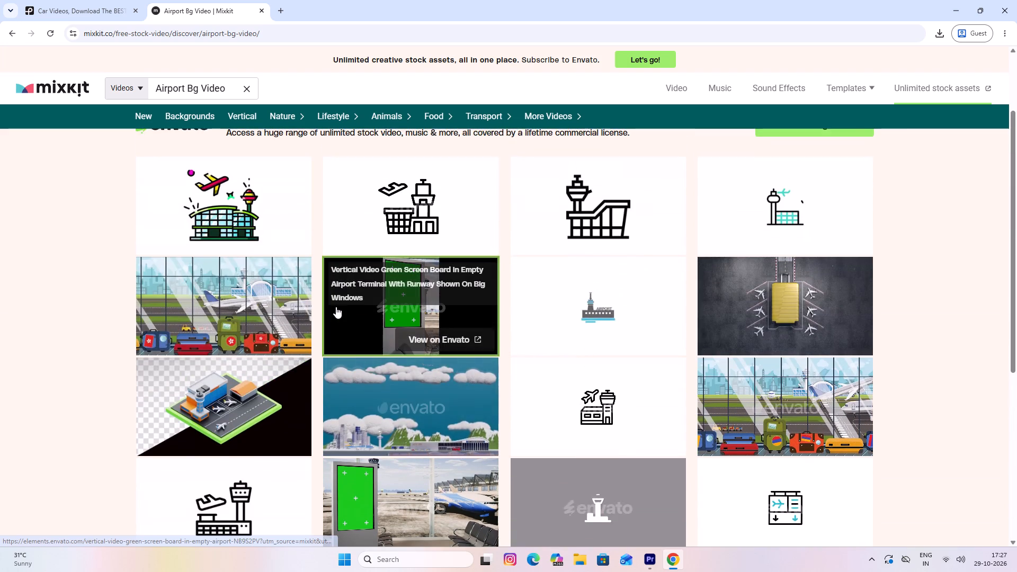
{"action": "scroll", "coordinate": [337, 307], "scroll_direction": "up", "scroll_amount": 4}
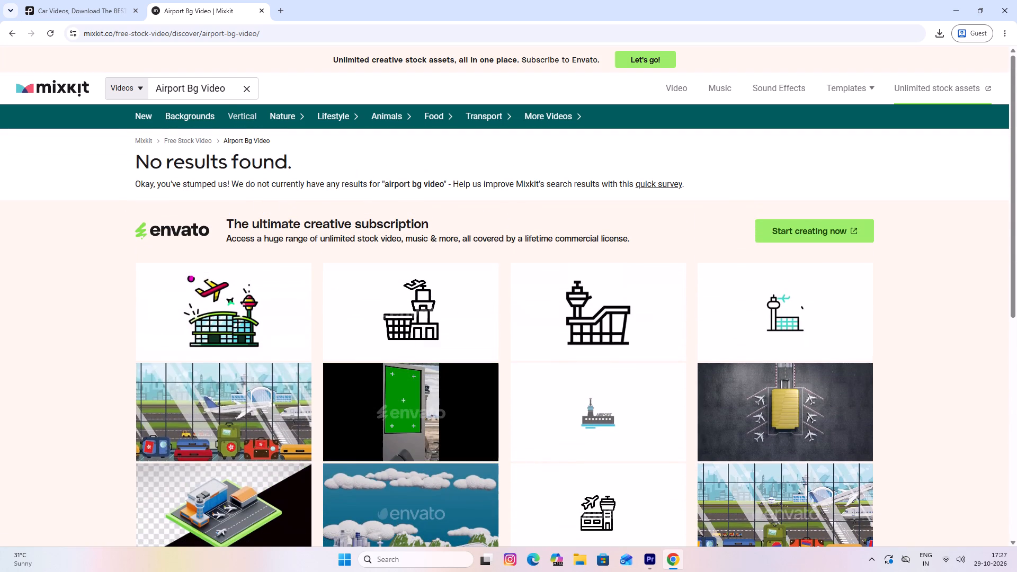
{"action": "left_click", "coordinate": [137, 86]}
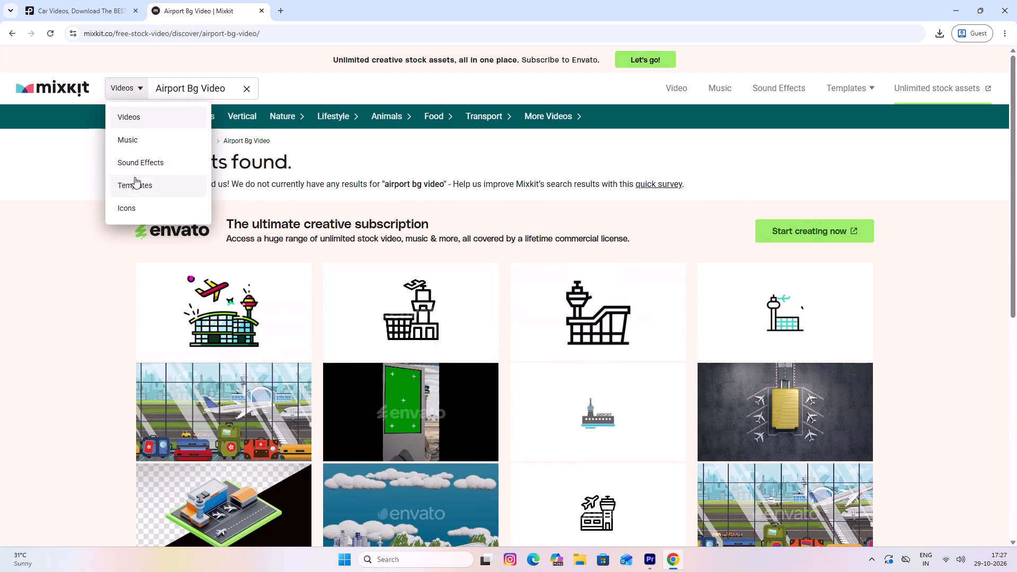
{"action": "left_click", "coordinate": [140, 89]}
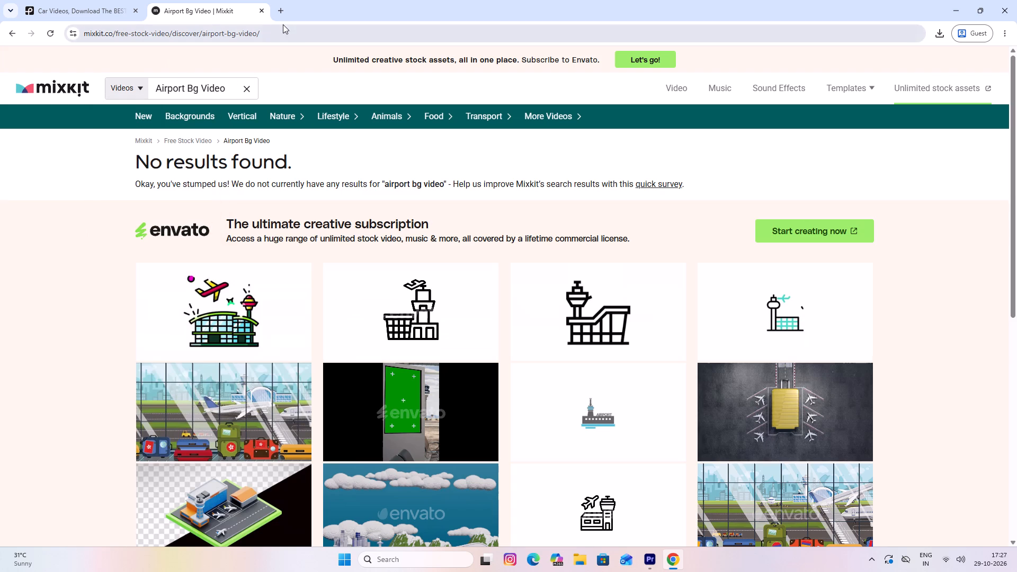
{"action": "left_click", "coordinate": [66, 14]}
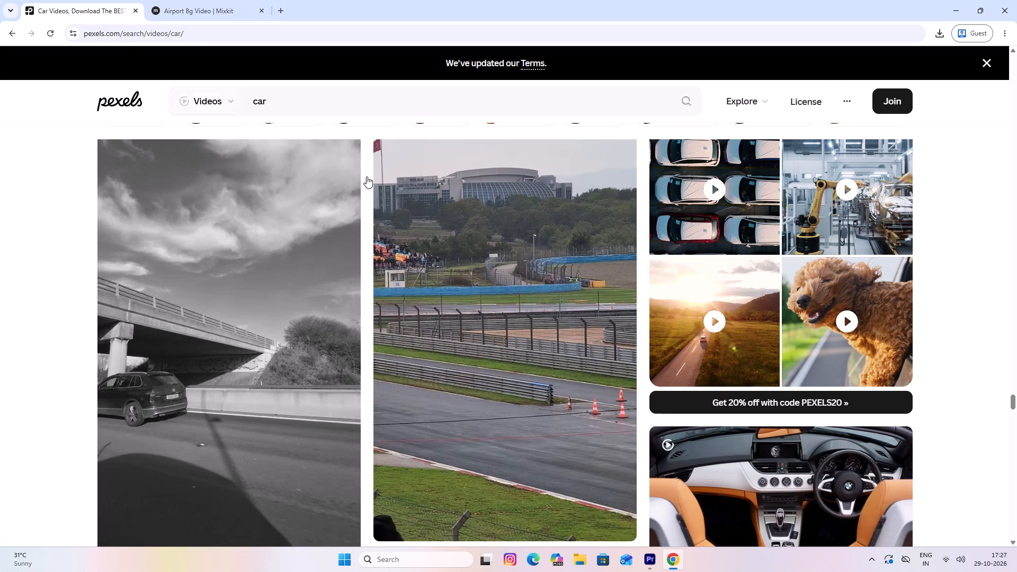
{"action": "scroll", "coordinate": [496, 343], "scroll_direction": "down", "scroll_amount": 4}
Search Google for "airport bg" in a new browser tab and show the image results.
{"action": "left_click", "coordinate": [280, 14]}
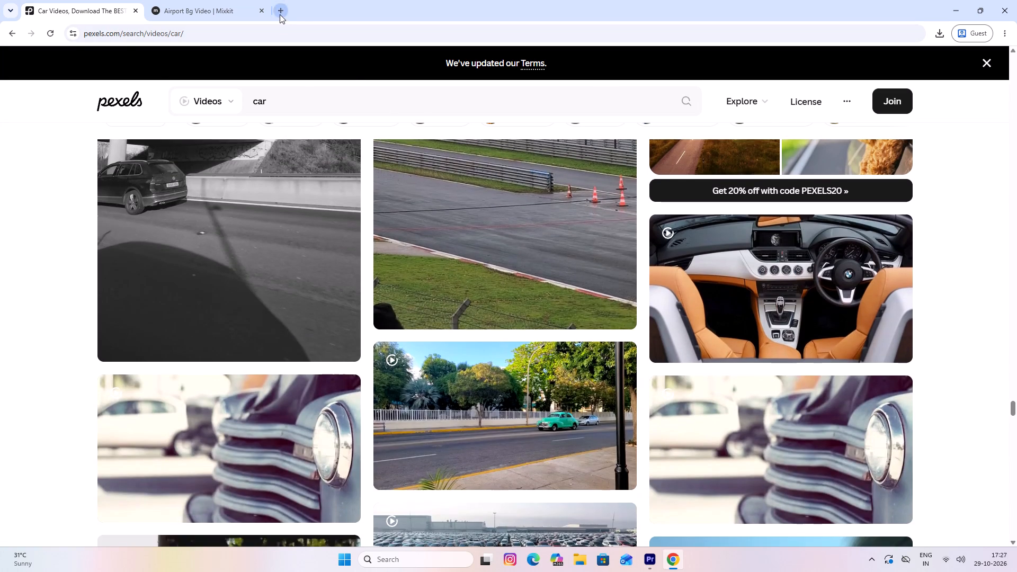
{"action": "left_click", "coordinate": [301, 33]}
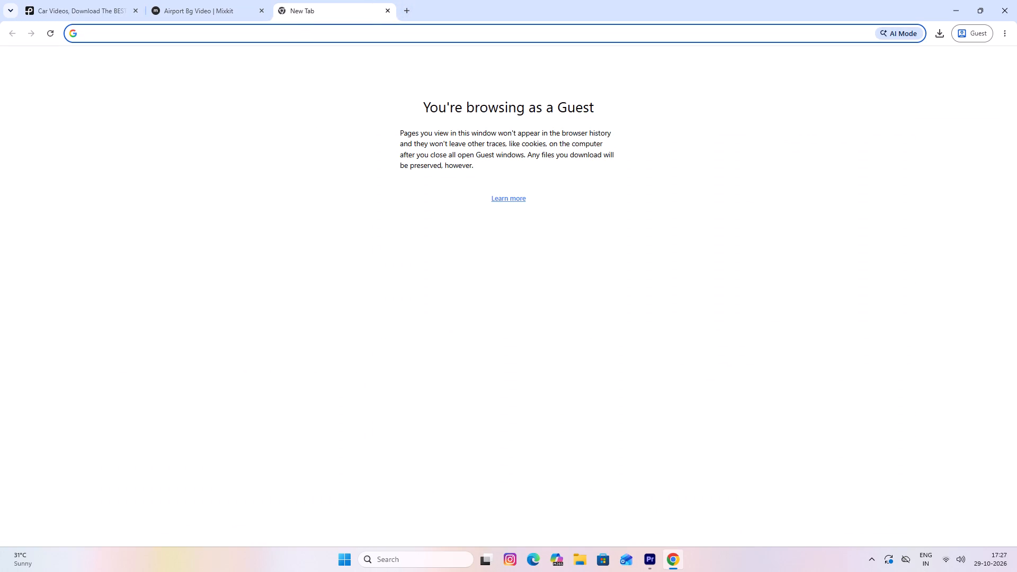
{"action": "type", "text": "airport"}
{"action": "key", "text": "space"}
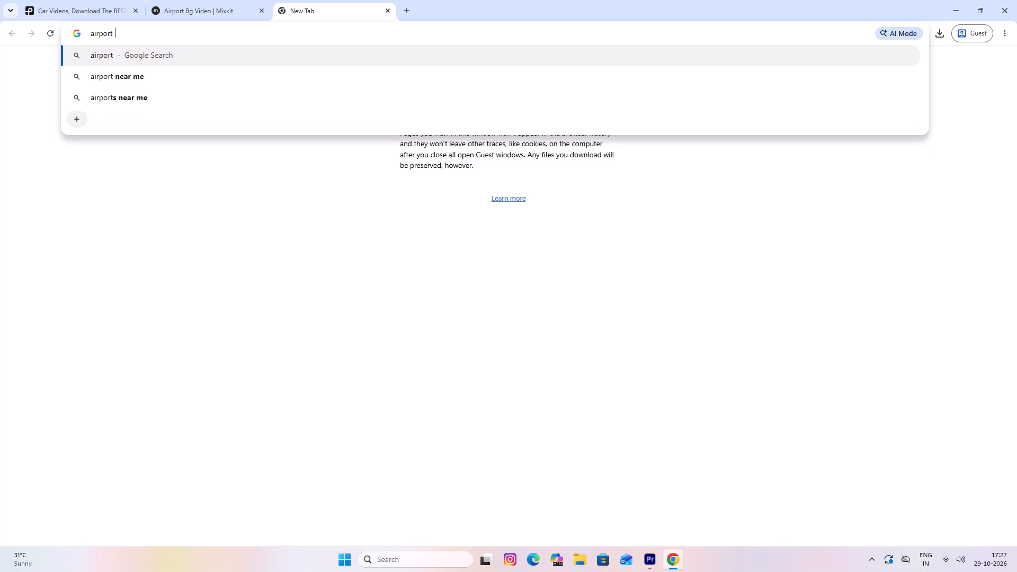
{"action": "type", "text": "bg"}
{"action": "key", "text": "space"}
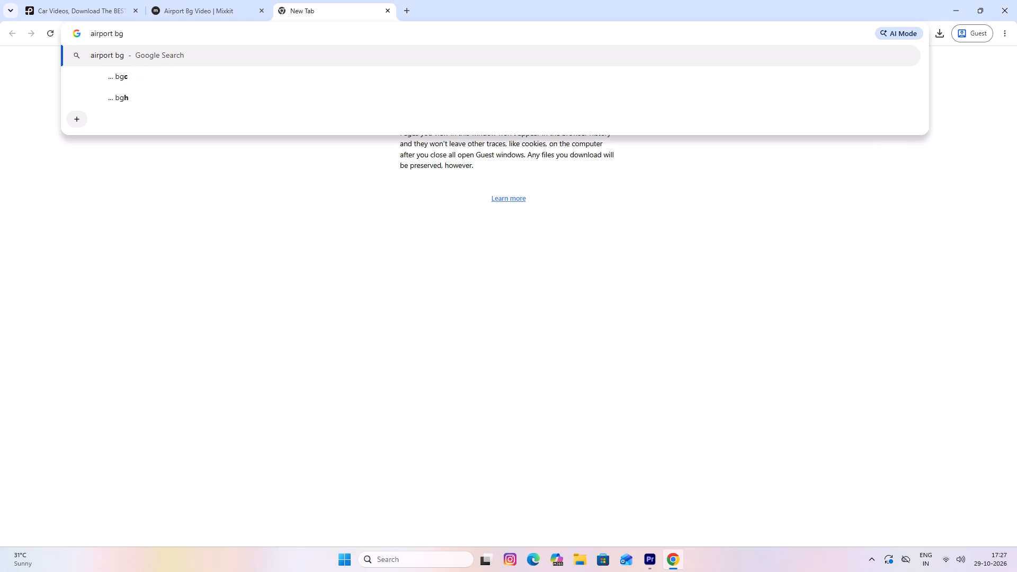
{"action": "key", "text": "Return"}
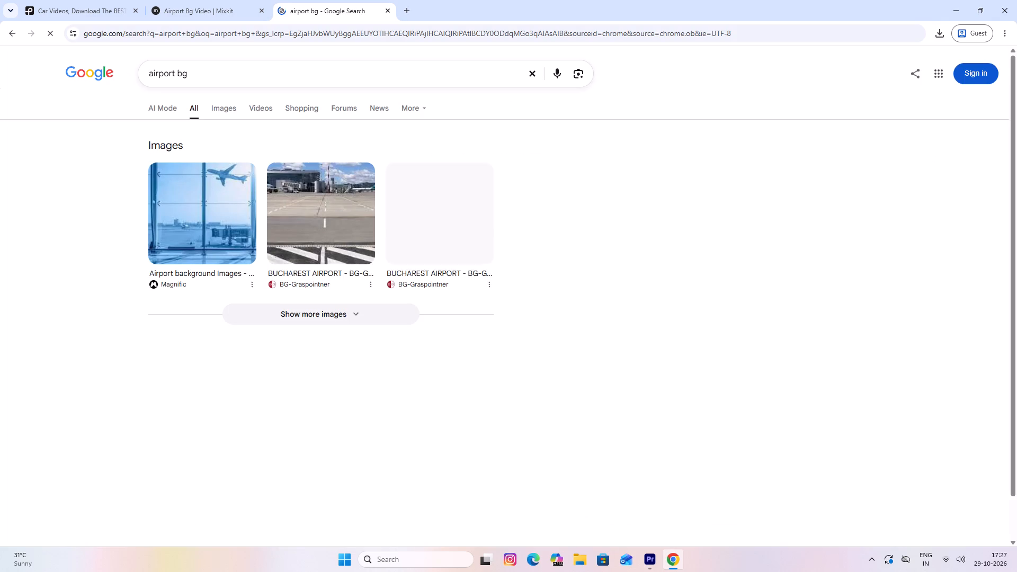
{"action": "left_click", "coordinate": [221, 111]}
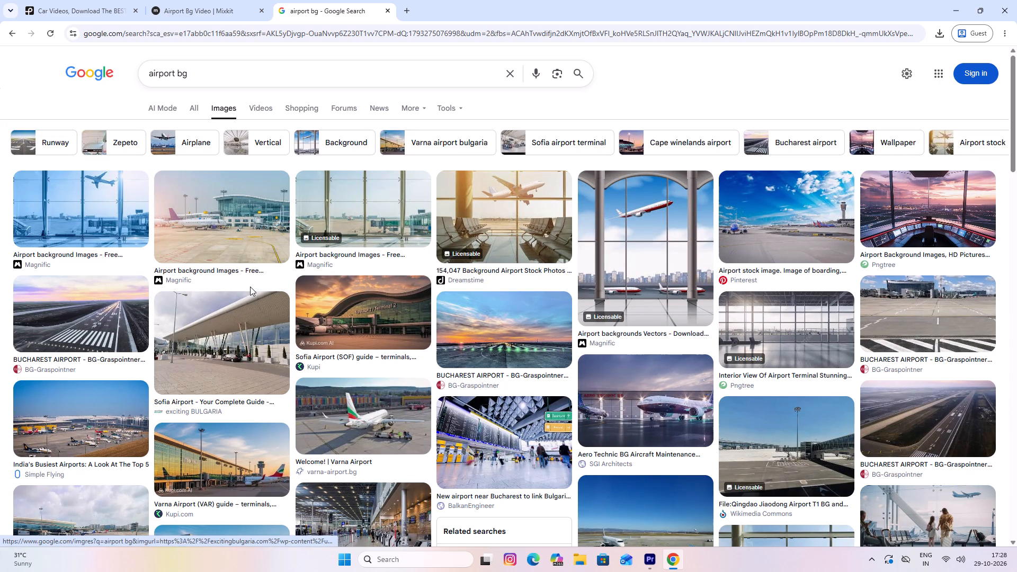
Preview the blue-tinted Magnific airport window image and look through its related images.
{"action": "left_click", "coordinate": [76, 217]}
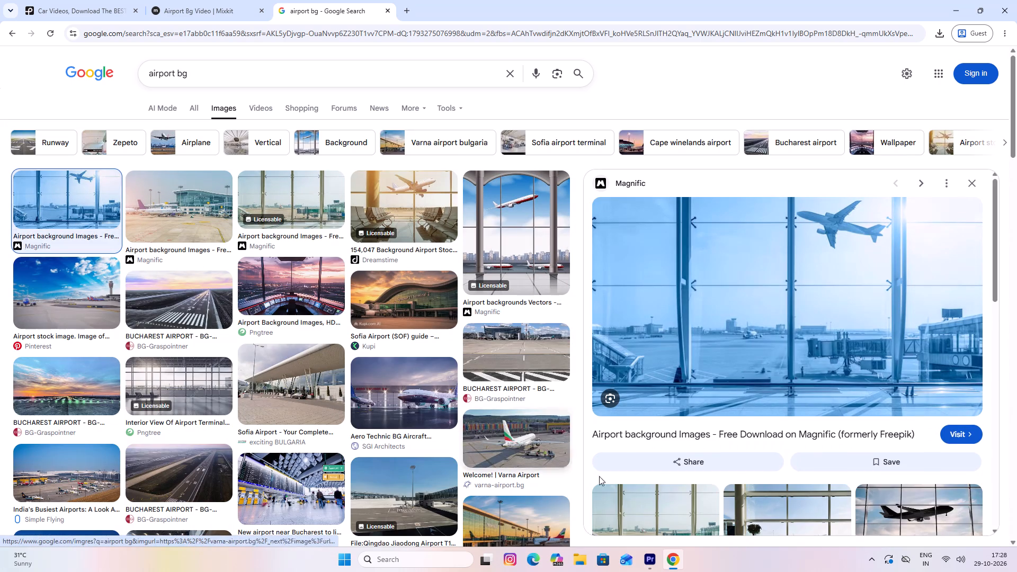
{"action": "scroll", "coordinate": [884, 564], "scroll_direction": "down", "scroll_amount": 6}
{"action": "scroll", "coordinate": [861, 469], "scroll_direction": "down", "scroll_amount": 7}
{"action": "scroll", "coordinate": [840, 462], "scroll_direction": "up", "scroll_amount": 1}
{"action": "scroll", "coordinate": [840, 462], "scroll_direction": "down", "scroll_amount": 3}
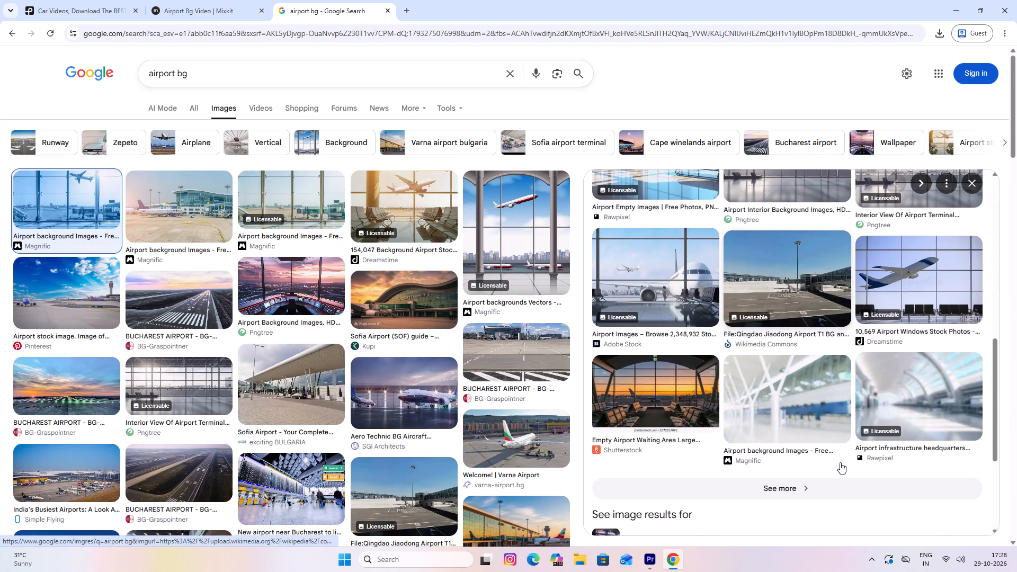
{"action": "scroll", "coordinate": [840, 462], "scroll_direction": "down", "scroll_amount": 9}
{"action": "scroll", "coordinate": [817, 428], "scroll_direction": "up", "scroll_amount": 14}
{"action": "scroll", "coordinate": [581, 359], "scroll_direction": "up", "scroll_amount": 3}
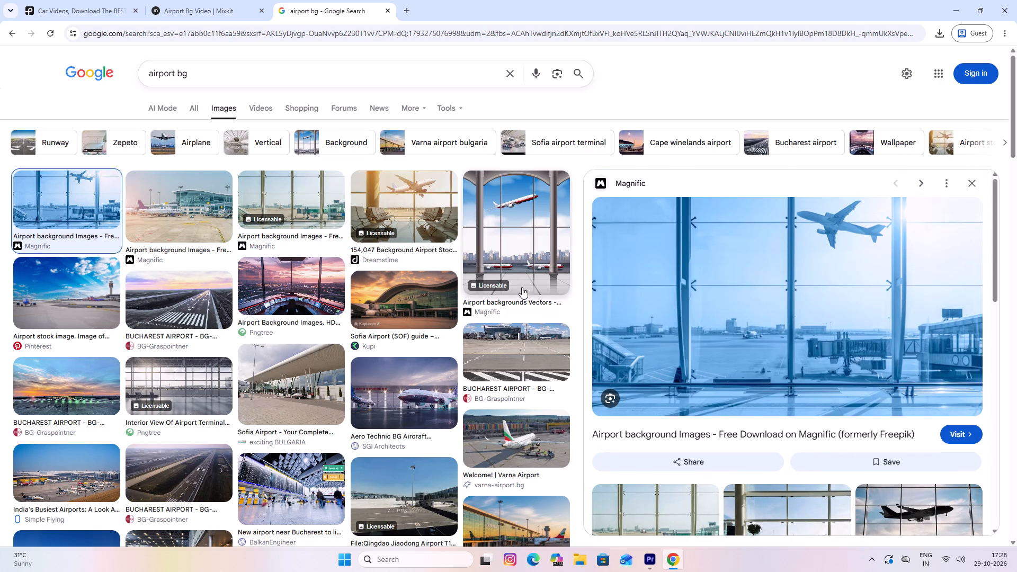
Preview the Magnific airport backgrounds vector with the large terminal windows and examine its related images.
{"action": "left_click", "coordinate": [522, 260]}
{"action": "scroll", "coordinate": [746, 367], "scroll_direction": "down", "scroll_amount": 4}
{"action": "scroll", "coordinate": [746, 367], "scroll_direction": "up", "scroll_amount": 2}
{"action": "scroll", "coordinate": [746, 367], "scroll_direction": "down", "scroll_amount": 2}
{"action": "scroll", "coordinate": [746, 367], "scroll_direction": "up", "scroll_amount": 1}
{"action": "scroll", "coordinate": [746, 367], "scroll_direction": "down", "scroll_amount": 1}
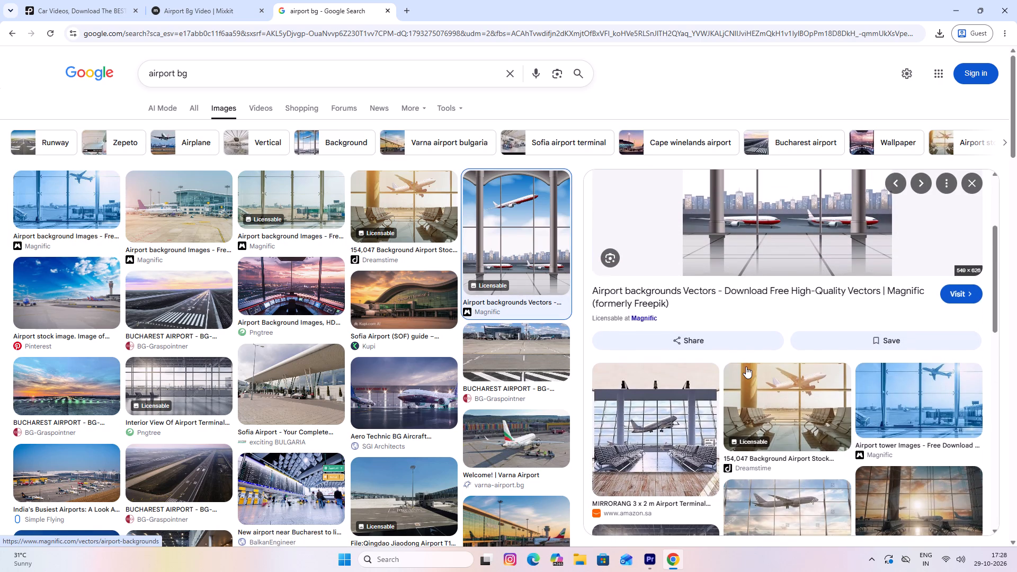
{"action": "scroll", "coordinate": [772, 367], "scroll_direction": "down", "scroll_amount": 6}
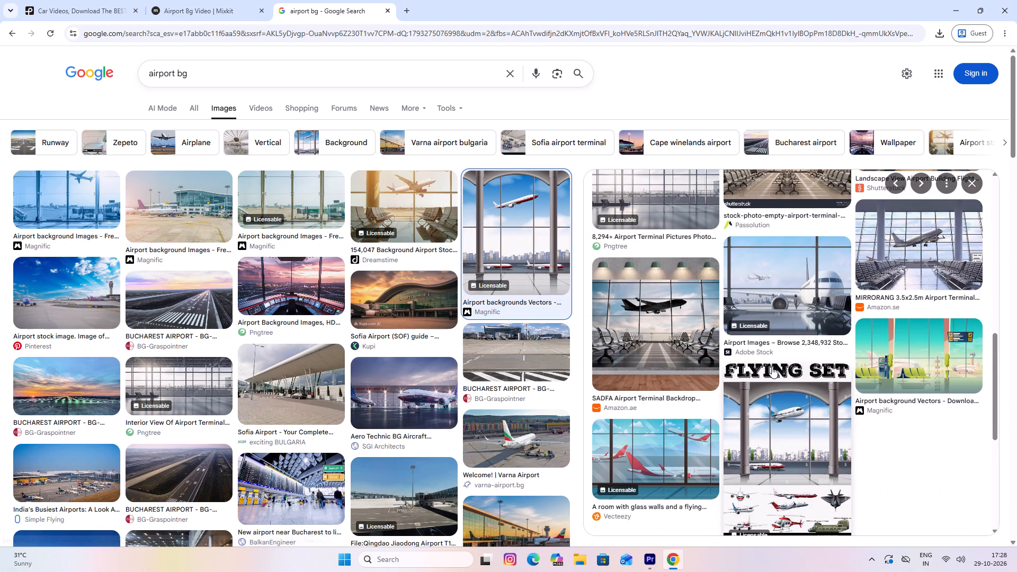
{"action": "scroll", "coordinate": [772, 367], "scroll_direction": "down", "scroll_amount": 1}
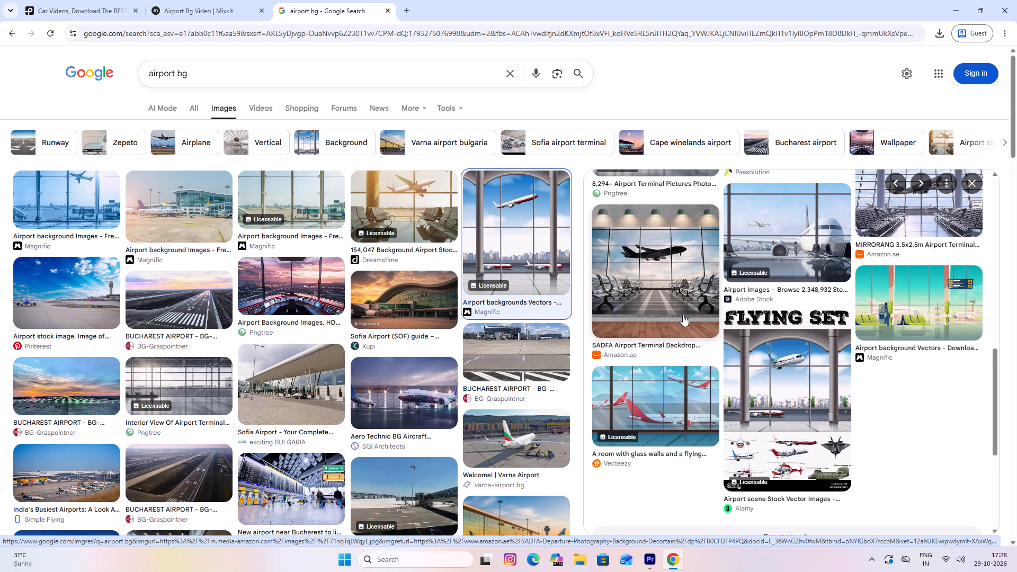
{"action": "scroll", "coordinate": [683, 315], "scroll_direction": "down", "scroll_amount": 5}
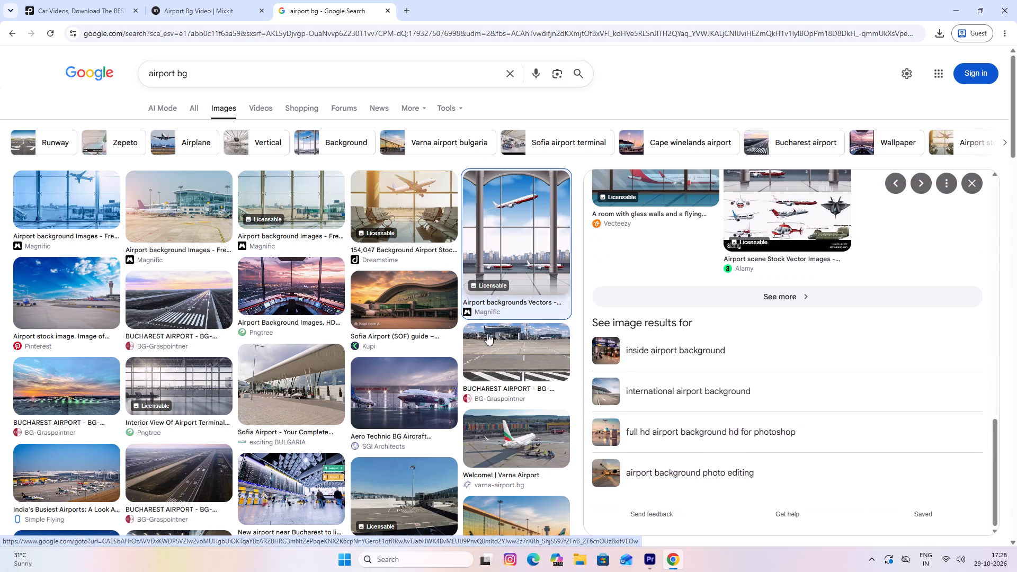
Look through more of the "airport bg" image results for a usable terminal background.
{"action": "scroll", "coordinate": [216, 340], "scroll_direction": "down", "scroll_amount": 6}
{"action": "scroll", "coordinate": [163, 327], "scroll_direction": "down", "scroll_amount": 4}
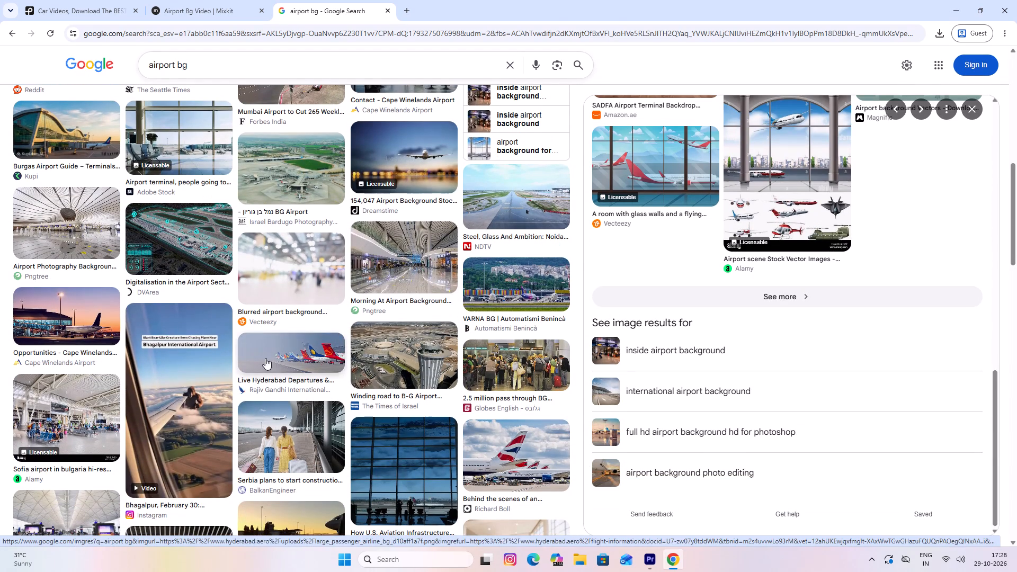
{"action": "scroll", "coordinate": [234, 373], "scroll_direction": "down", "scroll_amount": 4}
{"action": "scroll", "coordinate": [235, 373], "scroll_direction": "up", "scroll_amount": 1}
{"action": "scroll", "coordinate": [236, 374], "scroll_direction": "down", "scroll_amount": 1}
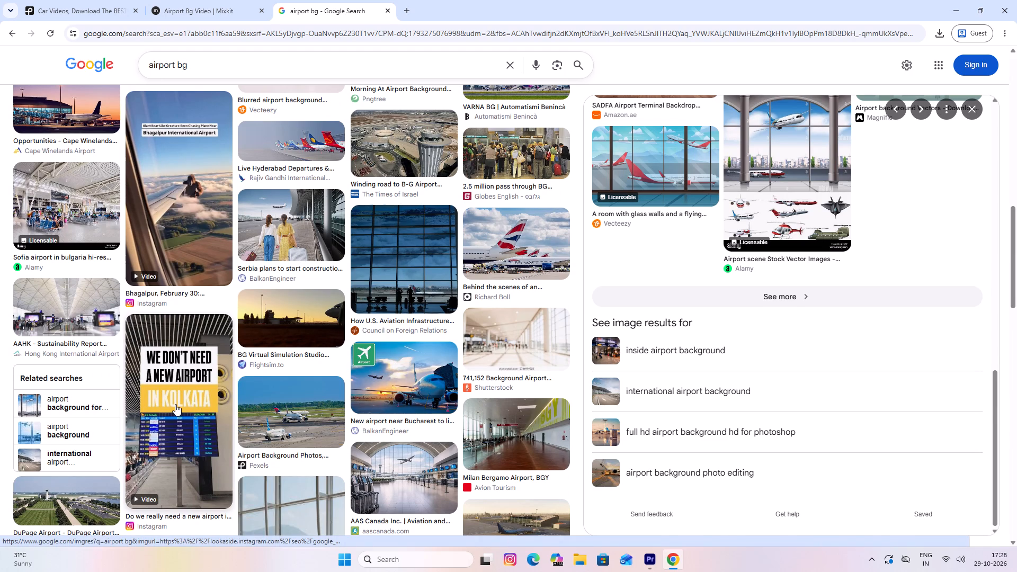
{"action": "scroll", "coordinate": [175, 404], "scroll_direction": "down", "scroll_amount": 1}
{"action": "scroll", "coordinate": [175, 404], "scroll_direction": "up", "scroll_amount": 2}
{"action": "scroll", "coordinate": [175, 404], "scroll_direction": "down", "scroll_amount": 2}
{"action": "scroll", "coordinate": [175, 404], "scroll_direction": "up", "scroll_amount": 1}
{"action": "scroll", "coordinate": [175, 403], "scroll_direction": "down", "scroll_amount": 6}
{"action": "scroll", "coordinate": [181, 389], "scroll_direction": "up", "scroll_amount": 3}
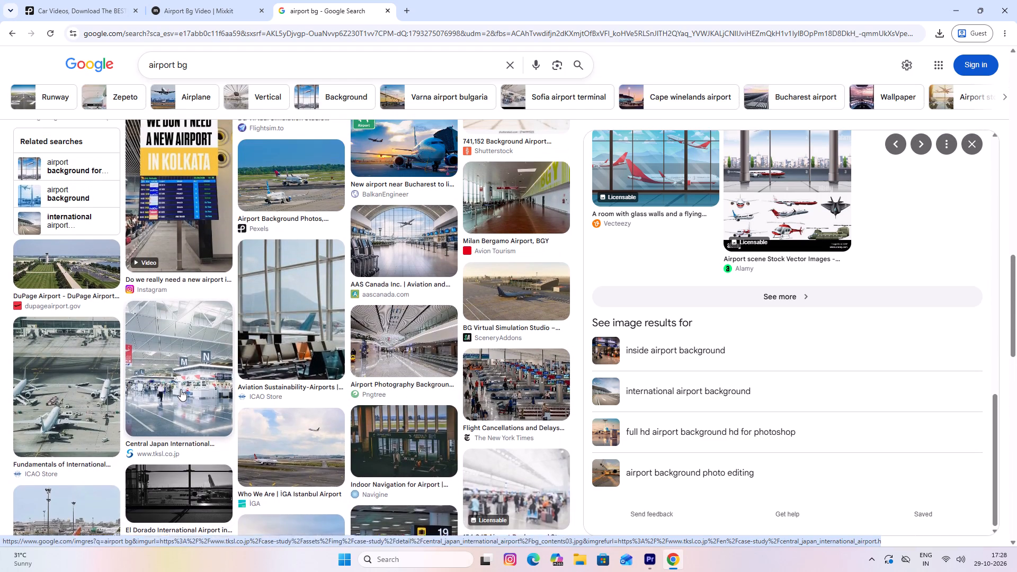
{"action": "scroll", "coordinate": [181, 389], "scroll_direction": "down", "scroll_amount": 2}
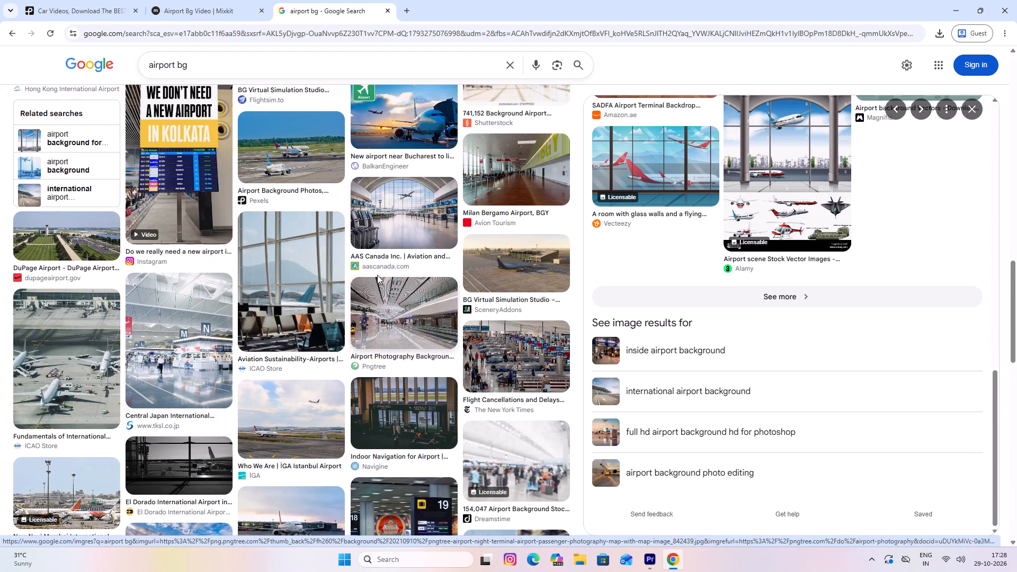
Preview the ICAO Store image of terminal seats by the windows and open its full set of related images.
{"action": "left_click", "coordinate": [295, 272]}
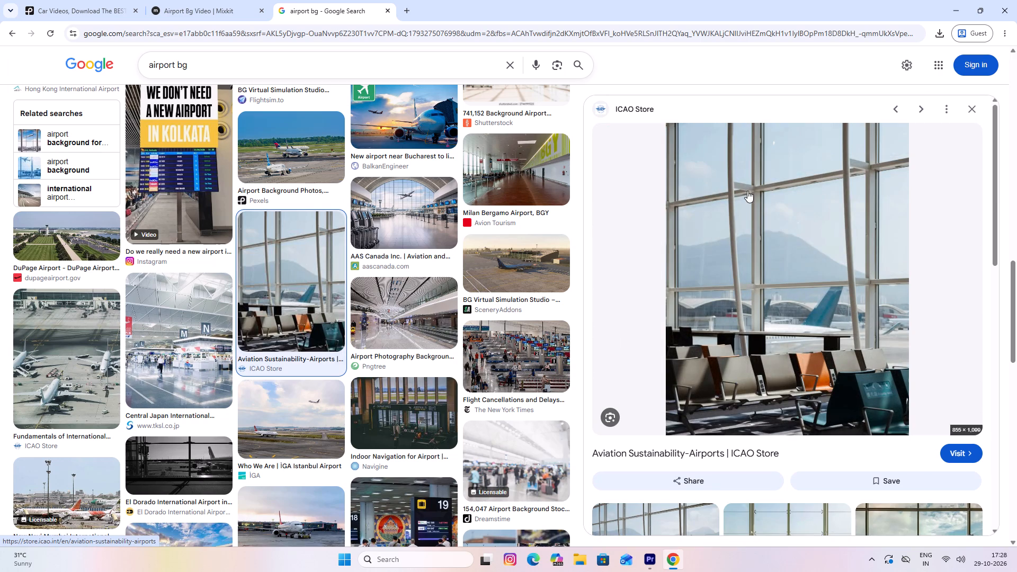
{"action": "scroll", "coordinate": [772, 253], "scroll_direction": "down", "scroll_amount": 6}
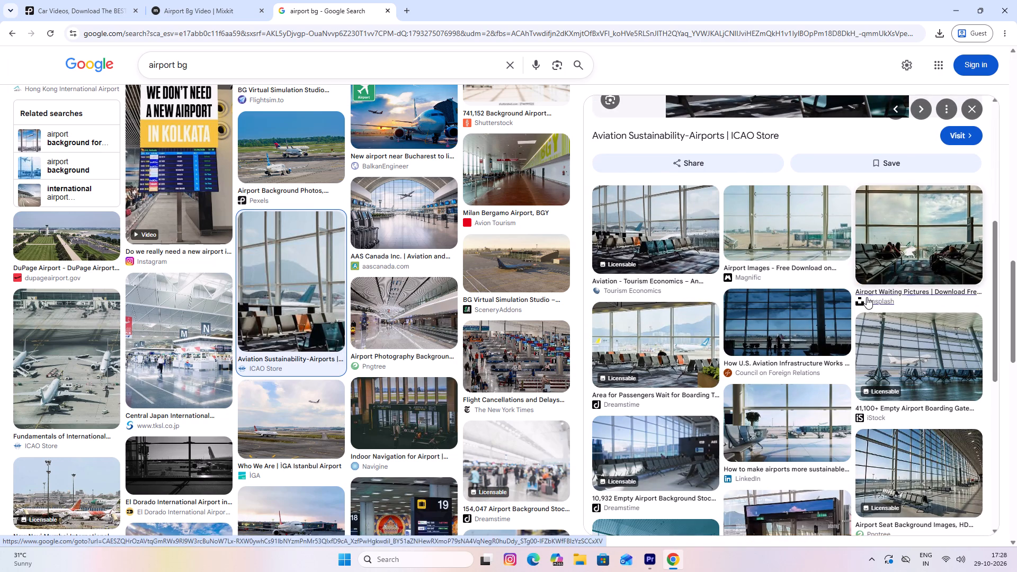
{"action": "scroll", "coordinate": [849, 288], "scroll_direction": "down", "scroll_amount": 7}
{"action": "scroll", "coordinate": [849, 288], "scroll_direction": "up", "scroll_amount": 4}
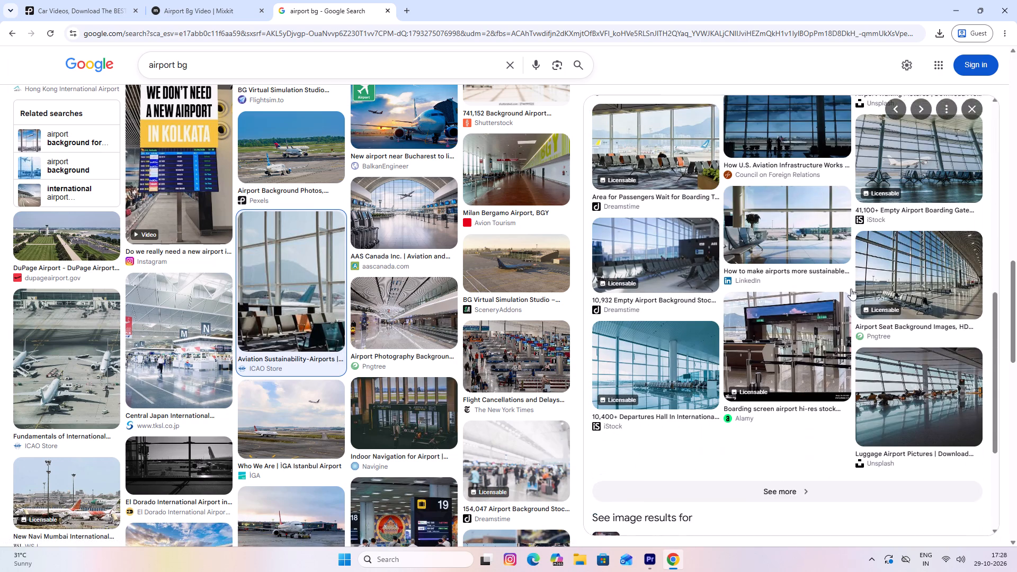
{"action": "left_click", "coordinate": [846, 521]}
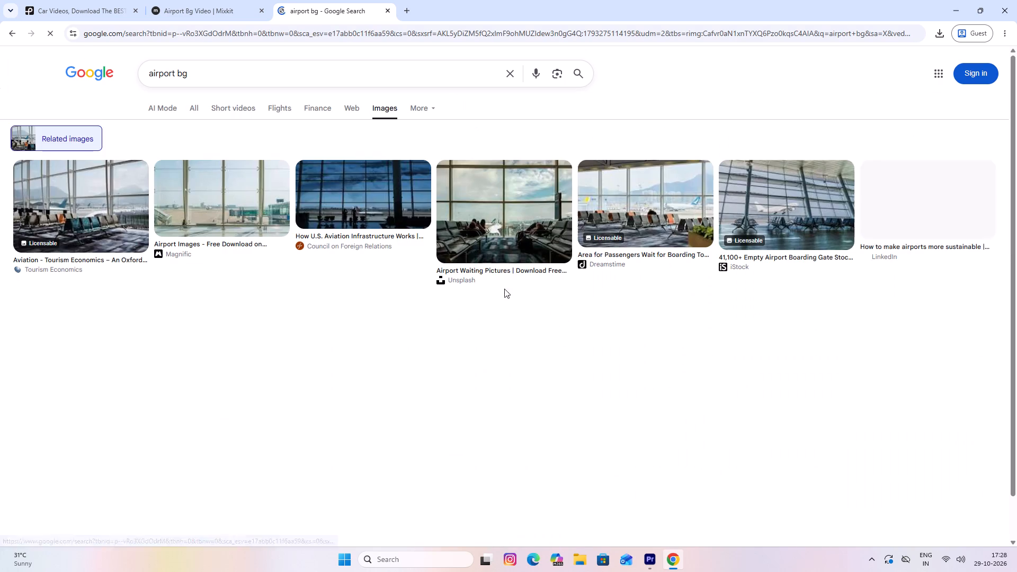
{"action": "scroll", "coordinate": [395, 250], "scroll_direction": "down", "scroll_amount": 5}
{"action": "scroll", "coordinate": [395, 250], "scroll_direction": "up", "scroll_amount": 2}
{"action": "scroll", "coordinate": [395, 249], "scroll_direction": "down", "scroll_amount": 5}
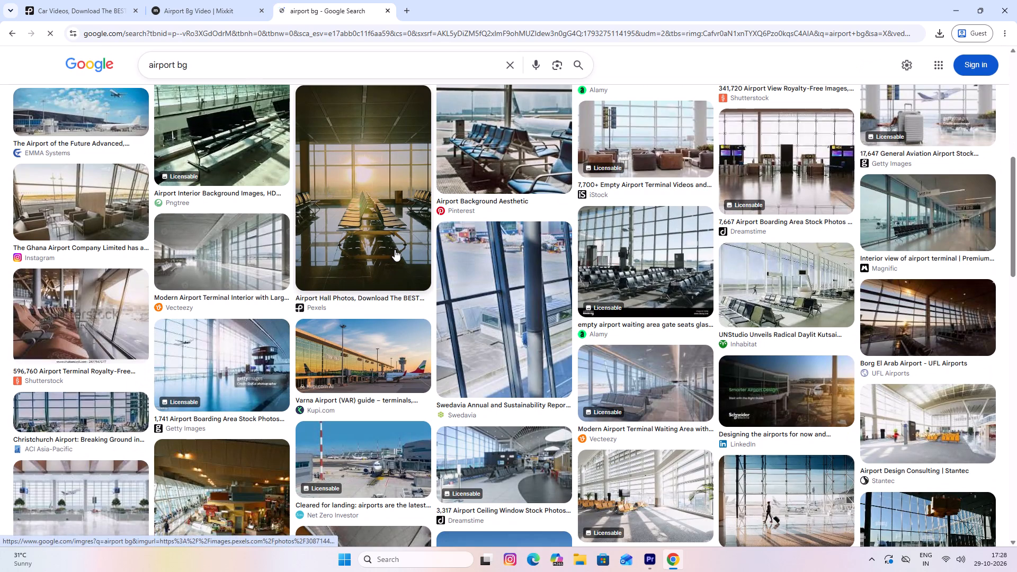
Preview the Inhabitat image of the Kutaisi airport waiting area and examine the rest of the related airport images.
{"action": "left_click", "coordinate": [804, 296]}
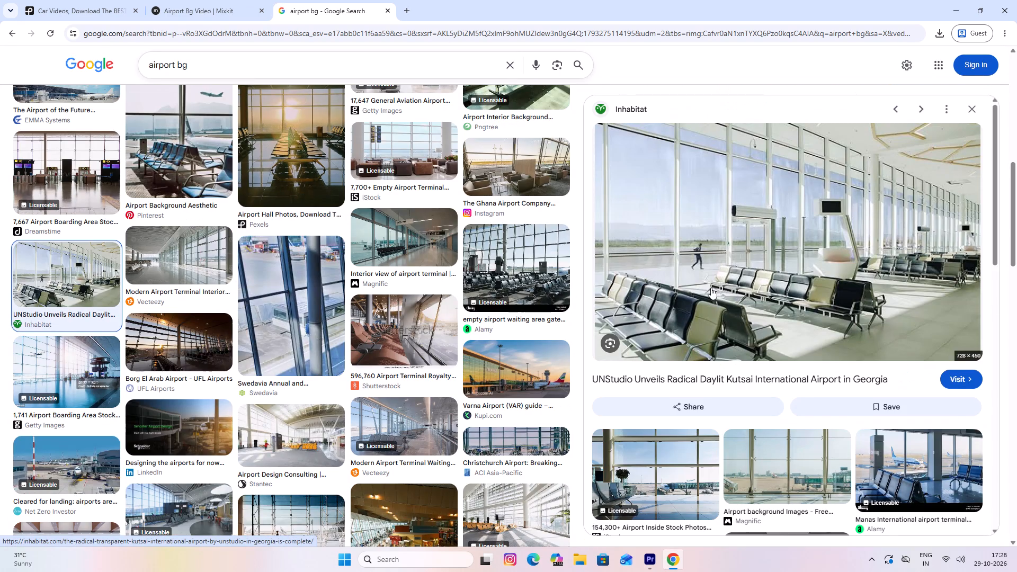
{"action": "scroll", "coordinate": [151, 311], "scroll_direction": "down", "scroll_amount": 2}
{"action": "scroll", "coordinate": [151, 311], "scroll_direction": "up", "scroll_amount": 1}
{"action": "scroll", "coordinate": [151, 311], "scroll_direction": "down", "scroll_amount": 6}
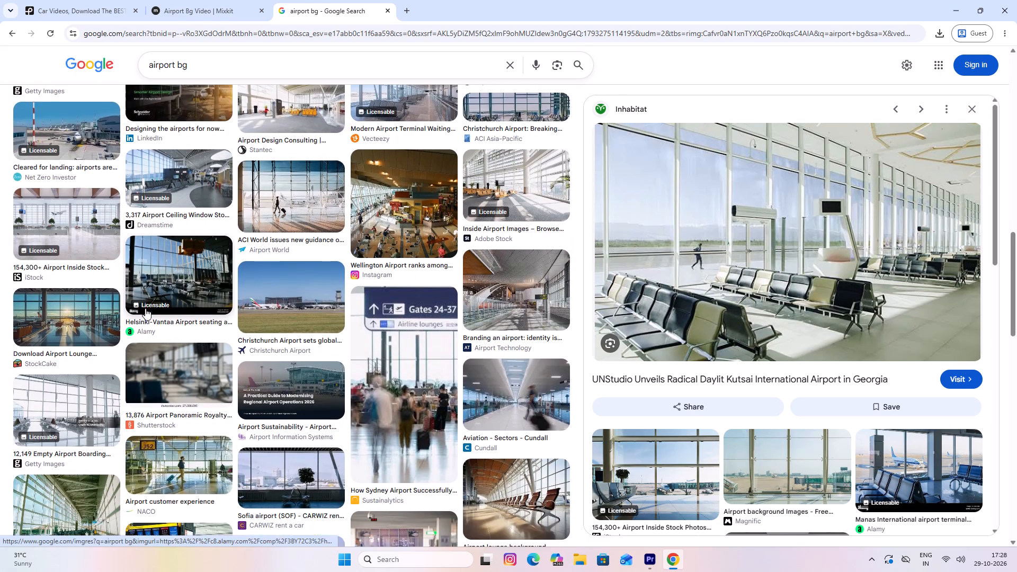
{"action": "scroll", "coordinate": [145, 304], "scroll_direction": "down", "scroll_amount": 6}
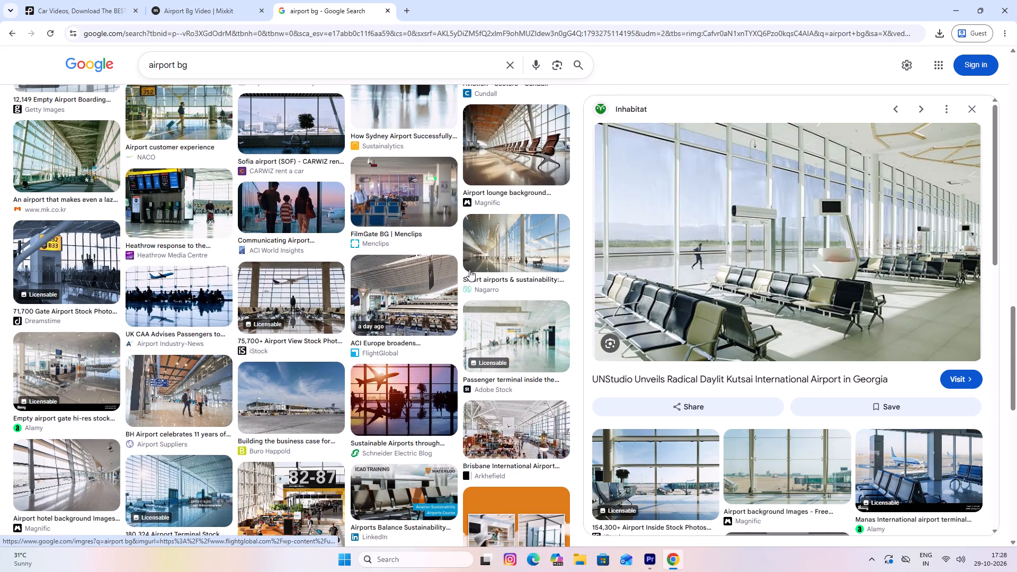
{"action": "scroll", "coordinate": [394, 296], "scroll_direction": "down", "scroll_amount": 5}
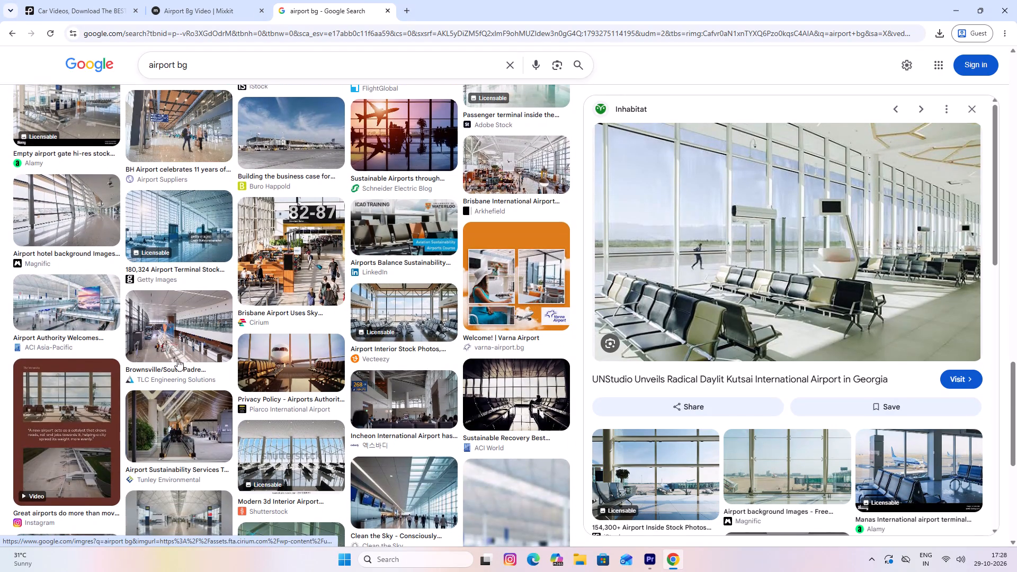
{"action": "scroll", "coordinate": [237, 356], "scroll_direction": "down", "scroll_amount": 5}
{"action": "scroll", "coordinate": [258, 351], "scroll_direction": "up", "scroll_amount": 1}
{"action": "scroll", "coordinate": [461, 285], "scroll_direction": "down", "scroll_amount": 4}
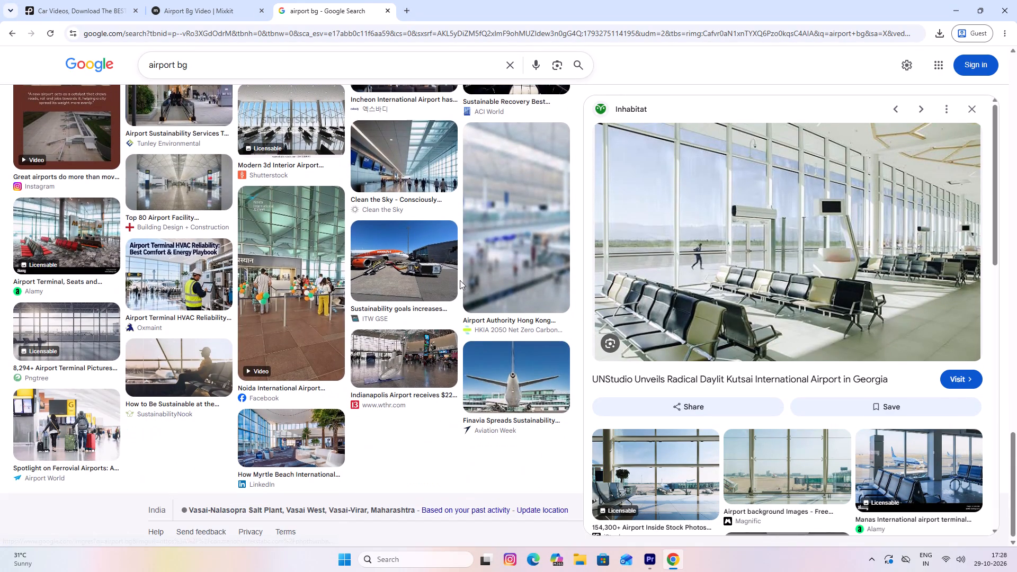
{"action": "scroll", "coordinate": [458, 279], "scroll_direction": "down", "scroll_amount": 6}
{"action": "scroll", "coordinate": [203, 188], "scroll_direction": "up", "scroll_amount": 4}
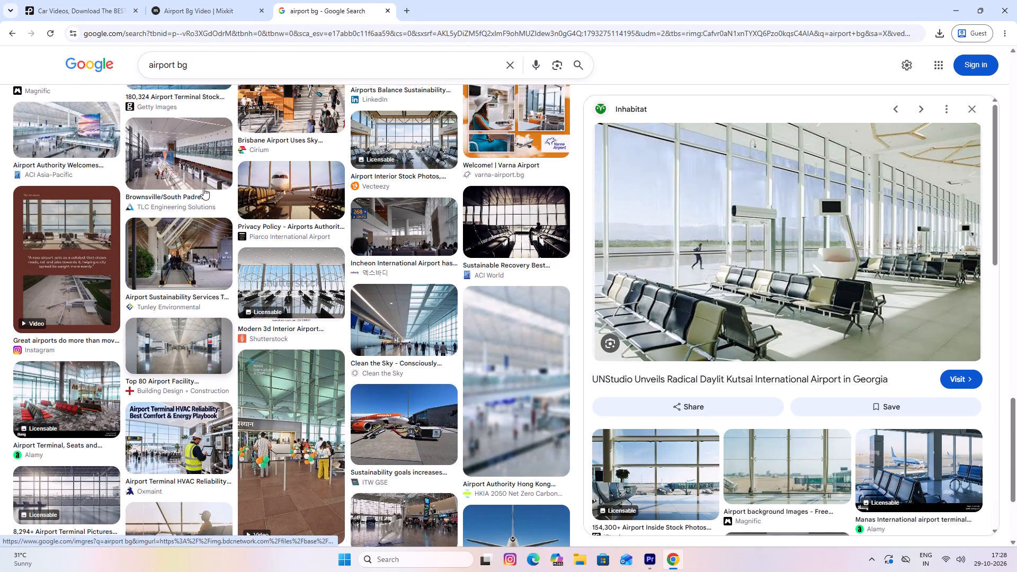
{"action": "scroll", "coordinate": [203, 188], "scroll_direction": "down", "scroll_amount": 6}
{"action": "scroll", "coordinate": [203, 188], "scroll_direction": "up", "scroll_amount": 16}
{"action": "scroll", "coordinate": [202, 187], "scroll_direction": "down", "scroll_amount": 1}
{"action": "scroll", "coordinate": [202, 187], "scroll_direction": "up", "scroll_amount": 2}
{"action": "scroll", "coordinate": [202, 187], "scroll_direction": "down", "scroll_amount": 1}
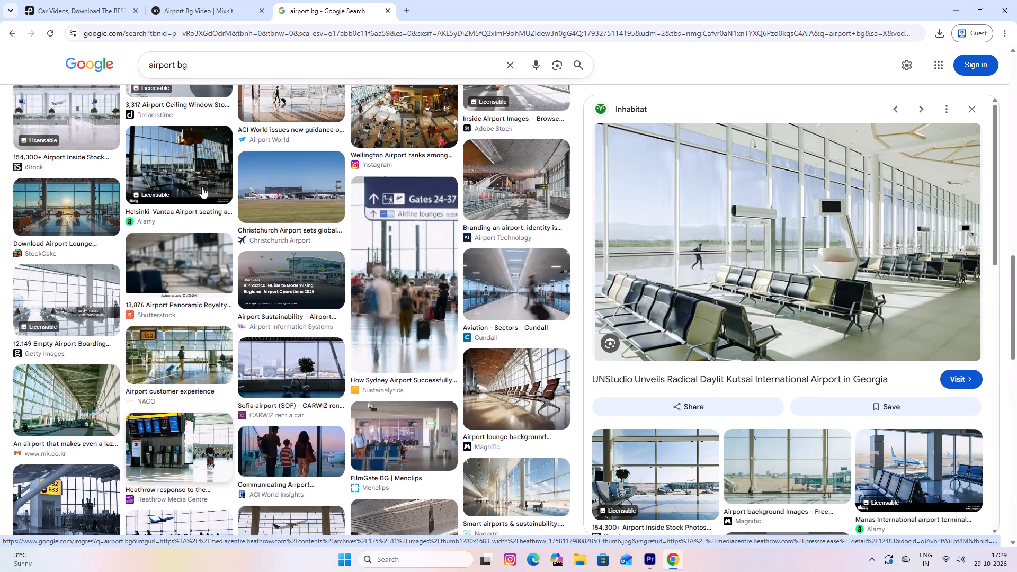
{"action": "scroll", "coordinate": [202, 187], "scroll_direction": "up", "scroll_amount": 13}
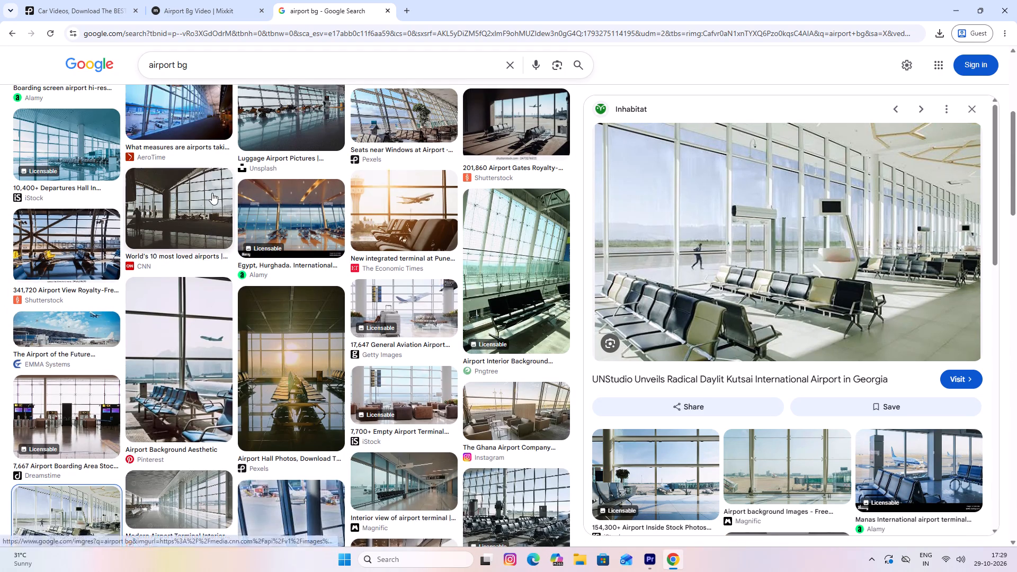
Save the Pngtree airport interior image with the slanted windows and black seats to the Downloads folder as a JPEG.
{"action": "left_click", "coordinate": [526, 254]}
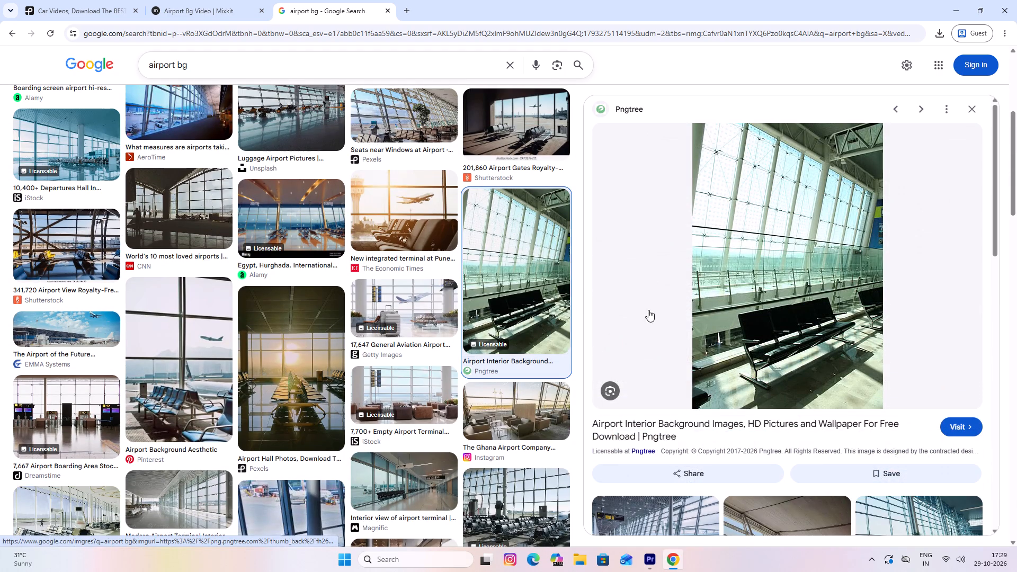
{"action": "right_click", "coordinate": [784, 321]}
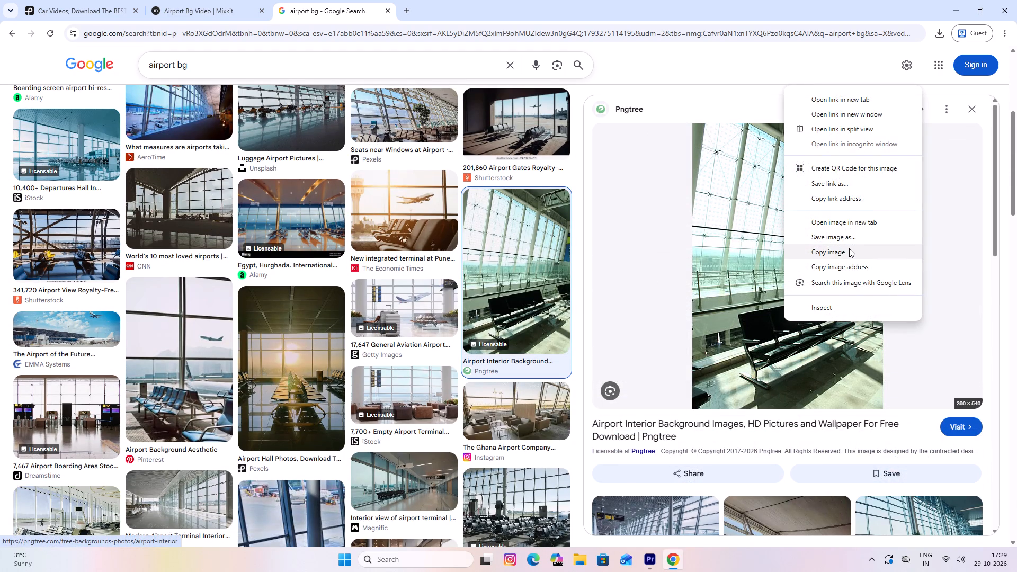
{"action": "left_click", "coordinate": [851, 236]}
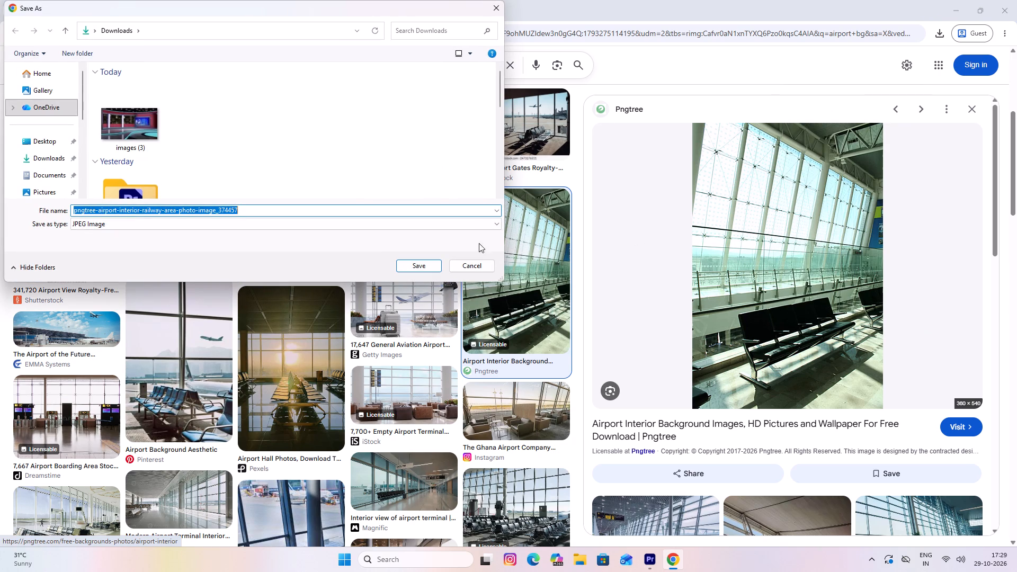
{"action": "left_click", "coordinate": [433, 266]}
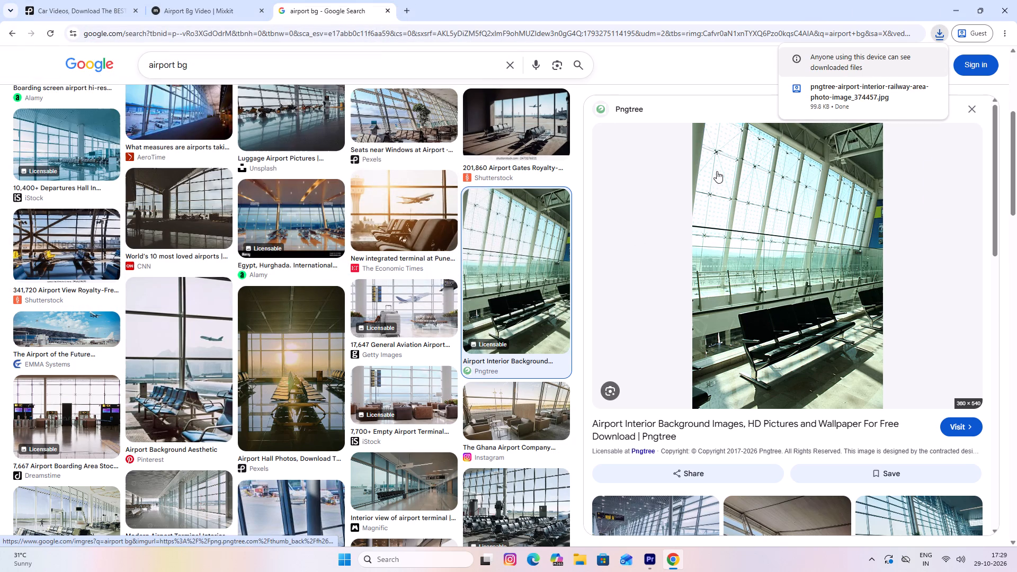
Switch to Premiere and trim the studio background image on V1 to end with the newscaster clip.
{"action": "left_click", "coordinate": [646, 555]}
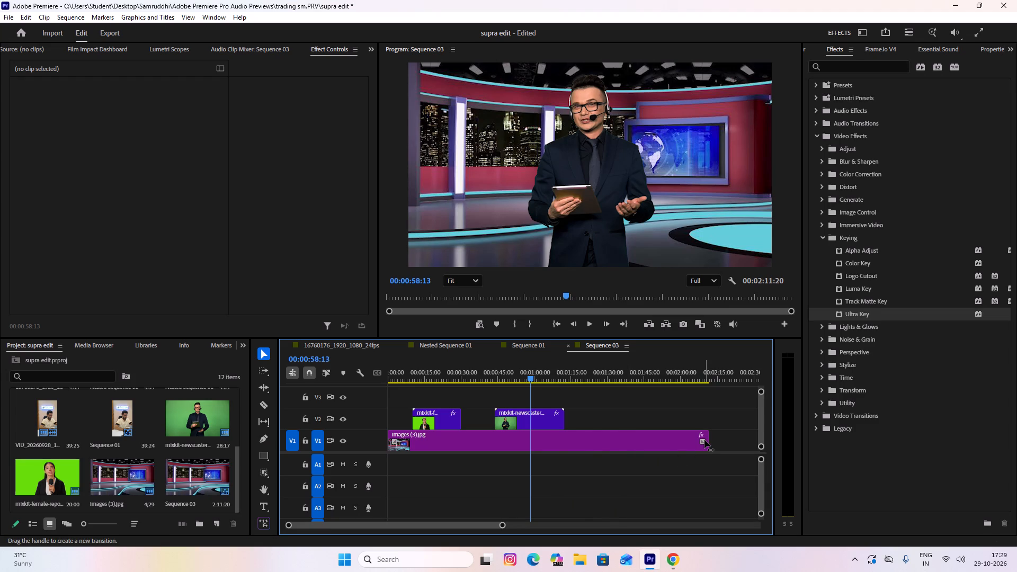
{"action": "left_click_drag", "start_coordinate": [707, 437], "coordinate": [564, 420]}
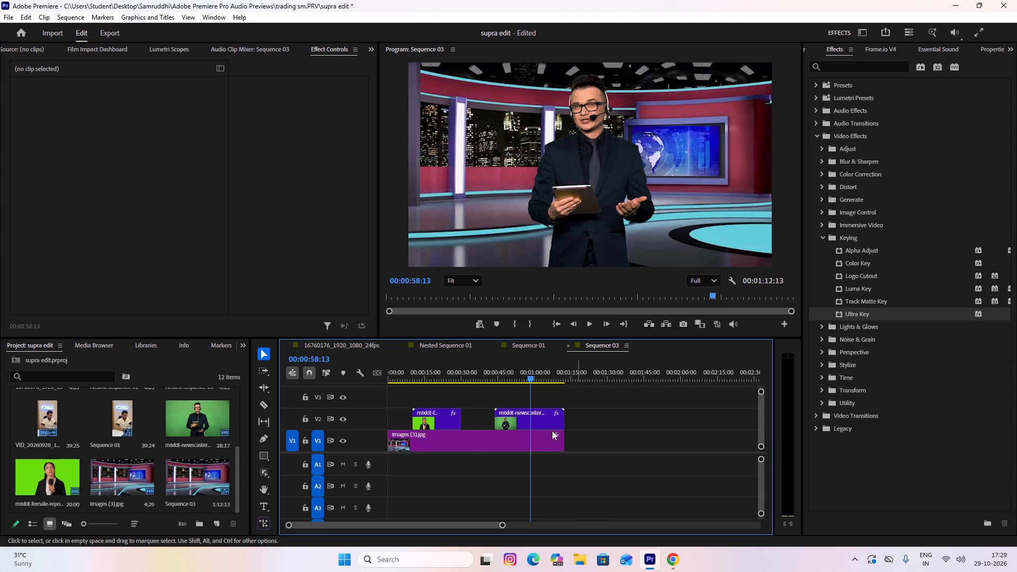
Import the Pngtree airport interior image and the 100760-video-1080 couple clip from Downloads into the project.
{"action": "scroll", "coordinate": [199, 439], "scroll_direction": "up", "scroll_amount": 1}
{"action": "scroll", "coordinate": [199, 439], "scroll_direction": "down", "scroll_amount": 2}
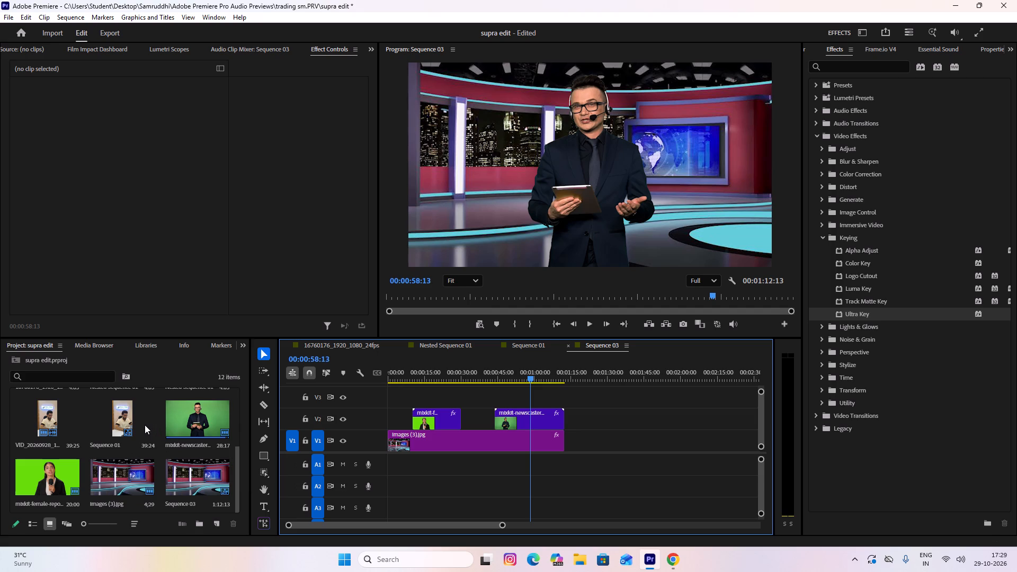
{"action": "left_click", "coordinate": [145, 425]}
{"action": "left_click", "coordinate": [145, 425]}
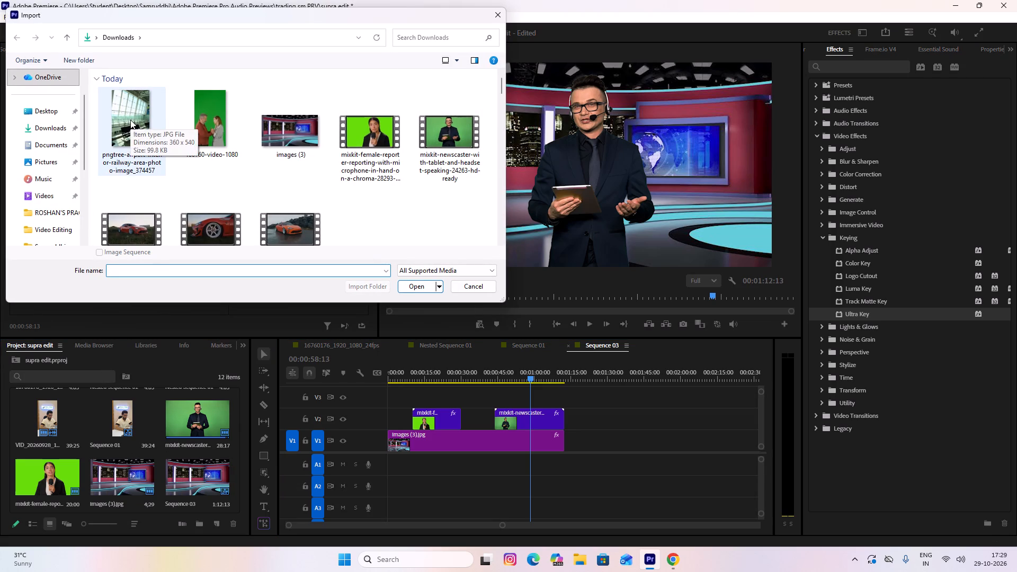
{"action": "left_click", "coordinate": [130, 120], "text": "ctrl"}
{"action": "left_click", "coordinate": [190, 120], "text": "ctrl"}
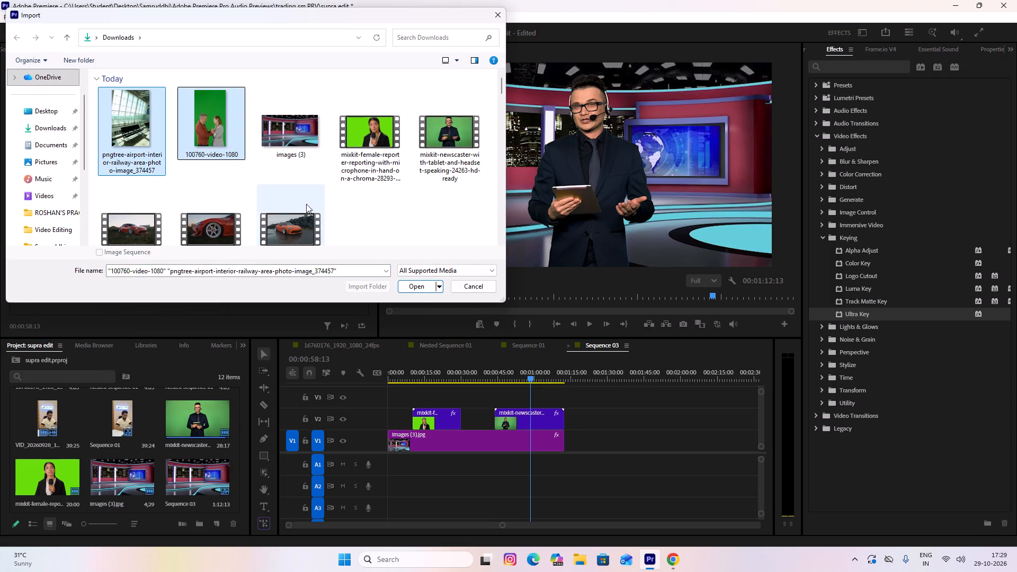
{"action": "left_click", "coordinate": [418, 289]}
{"action": "scroll", "coordinate": [256, 443], "scroll_direction": "down", "scroll_amount": 3}
{"action": "scroll", "coordinate": [256, 443], "scroll_direction": "up", "scroll_amount": 1}
{"action": "scroll", "coordinate": [256, 443], "scroll_direction": "down", "scroll_amount": 1}
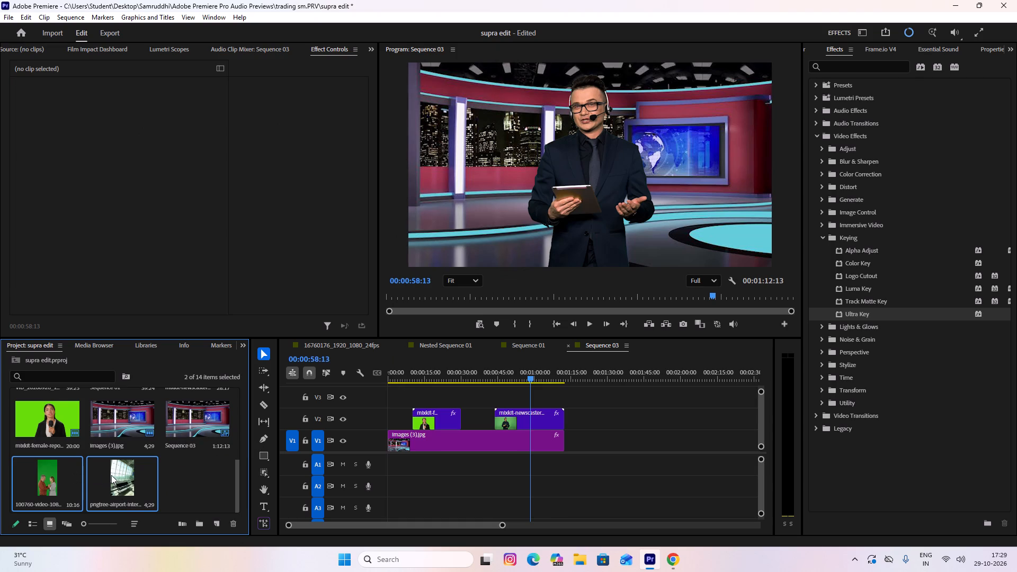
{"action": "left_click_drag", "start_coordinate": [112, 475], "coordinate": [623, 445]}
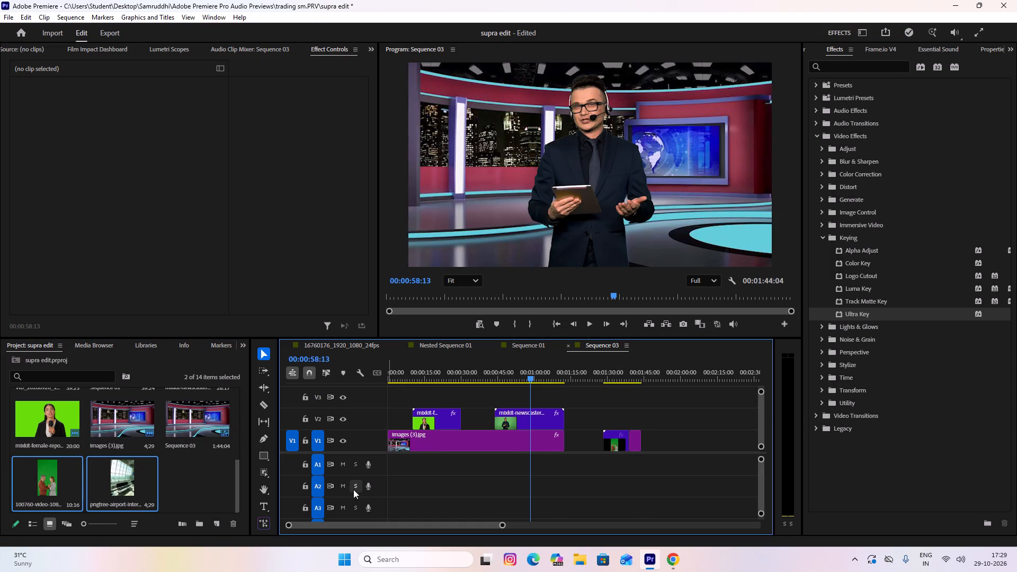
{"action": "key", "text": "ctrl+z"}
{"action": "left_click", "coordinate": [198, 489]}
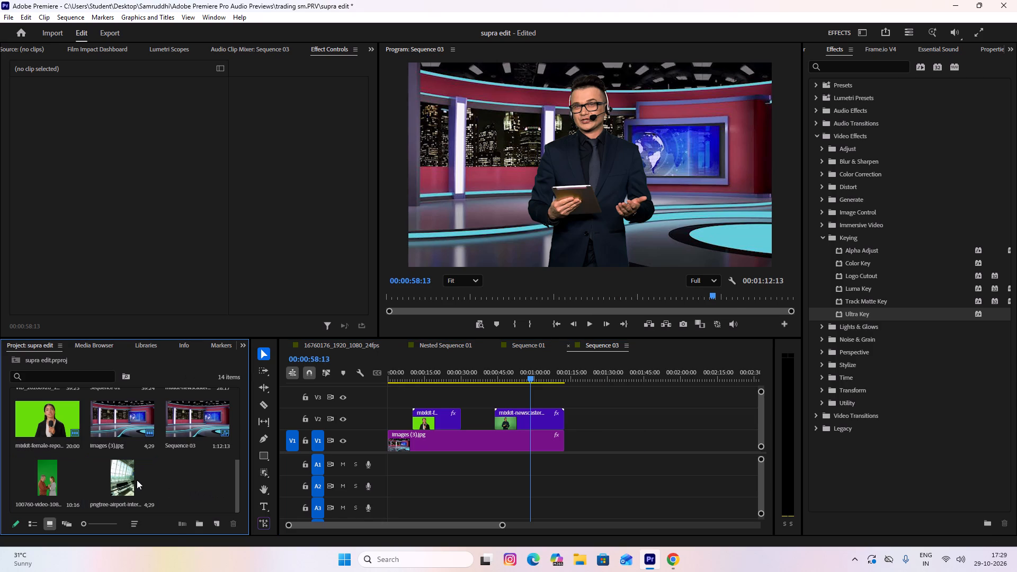
Place the airport interior image on V1 after the studio background, starting at about 00:01:27.
{"action": "left_click", "coordinate": [137, 480]}
{"action": "left_click_drag", "start_coordinate": [136, 479], "coordinate": [601, 435]}
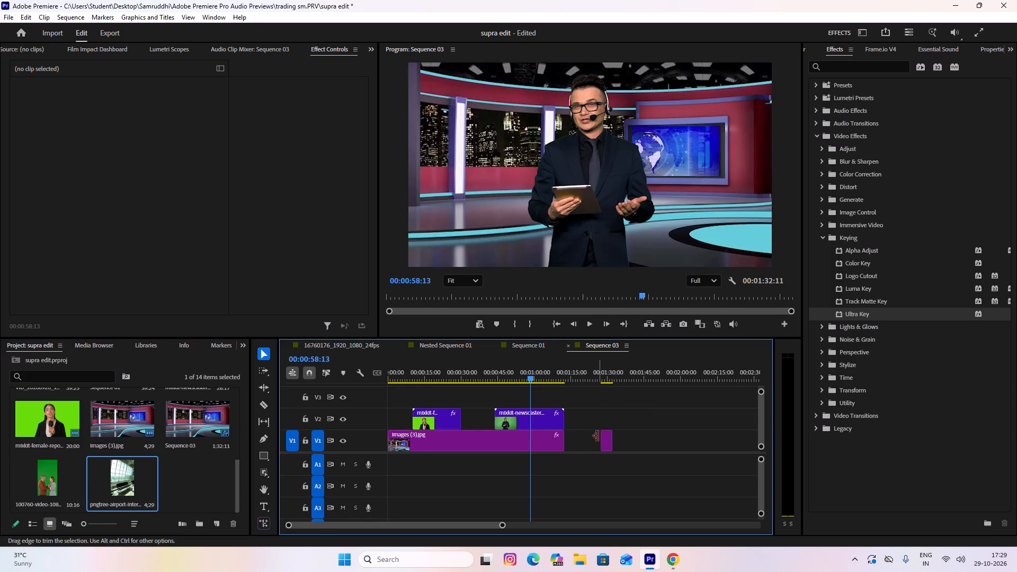
Place the 100760-video-1080 couple clip on V2 above the airport image, with both clips starting at the same point.
{"action": "left_click", "coordinate": [56, 477]}
{"action": "left_click_drag", "start_coordinate": [56, 477], "coordinate": [572, 431]}
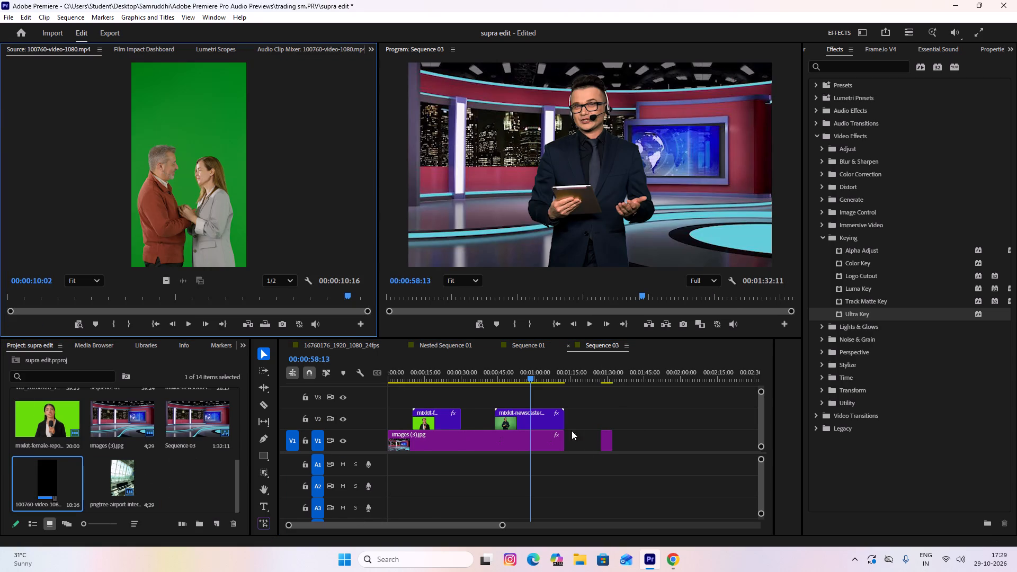
{"action": "left_click_drag", "start_coordinate": [572, 431], "coordinate": [609, 417]}
{"action": "left_click_drag", "start_coordinate": [51, 493], "coordinate": [610, 422]}
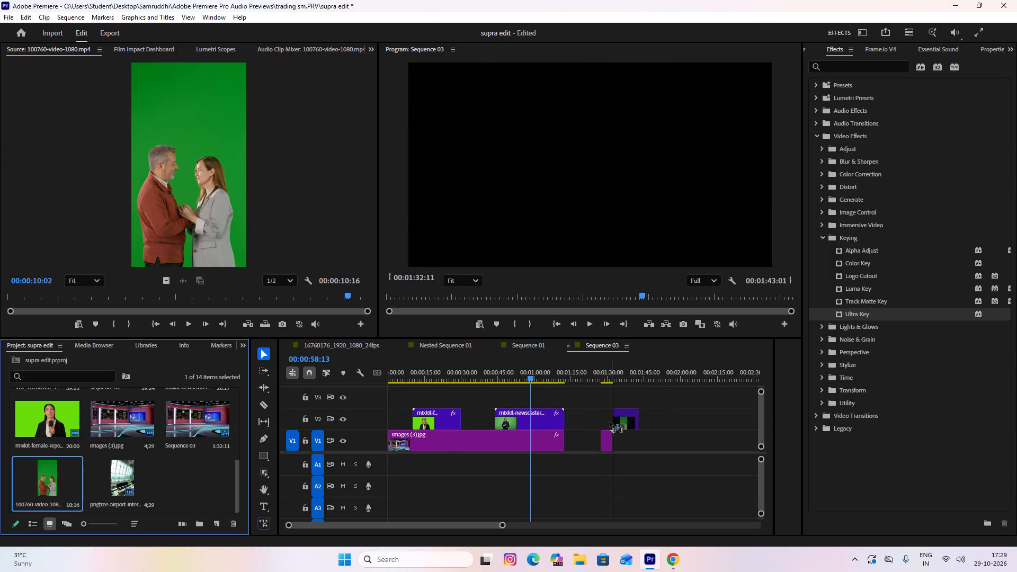
{"action": "left_click_drag", "start_coordinate": [610, 422], "coordinate": [597, 422]}
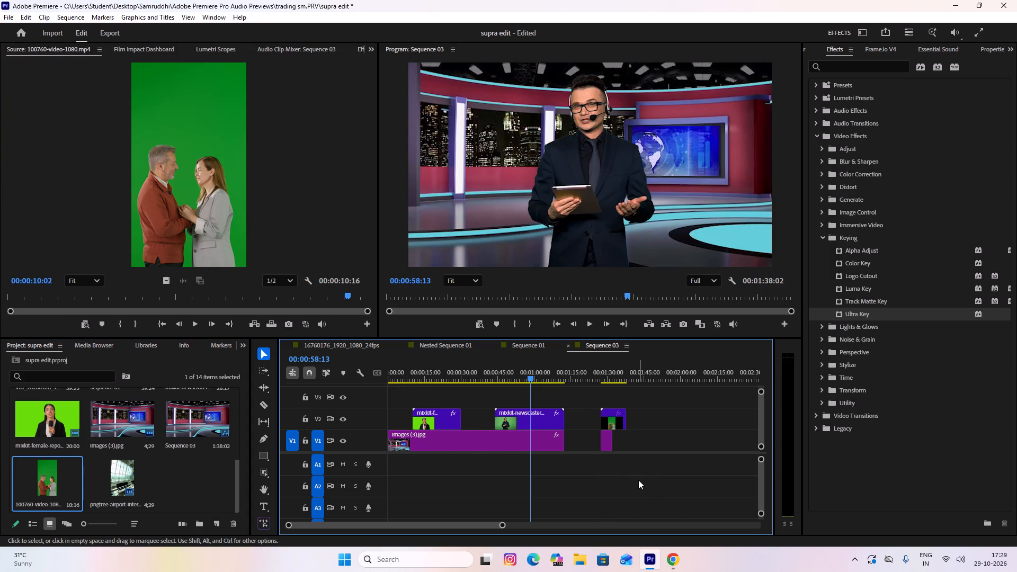
{"action": "scroll", "coordinate": [638, 479], "scroll_direction": "up", "scroll_amount": 6, "text": "alt"}
{"action": "scroll", "coordinate": [638, 478], "scroll_direction": "down", "scroll_amount": 1, "text": "alt"}
{"action": "scroll", "coordinate": [638, 478], "scroll_direction": "up", "scroll_amount": 1, "text": "alt"}
{"action": "scroll", "coordinate": [638, 478], "scroll_direction": "down", "scroll_amount": 2, "text": "alt"}
{"action": "scroll", "coordinate": [638, 478], "scroll_direction": "up", "scroll_amount": 12, "text": "alt"}
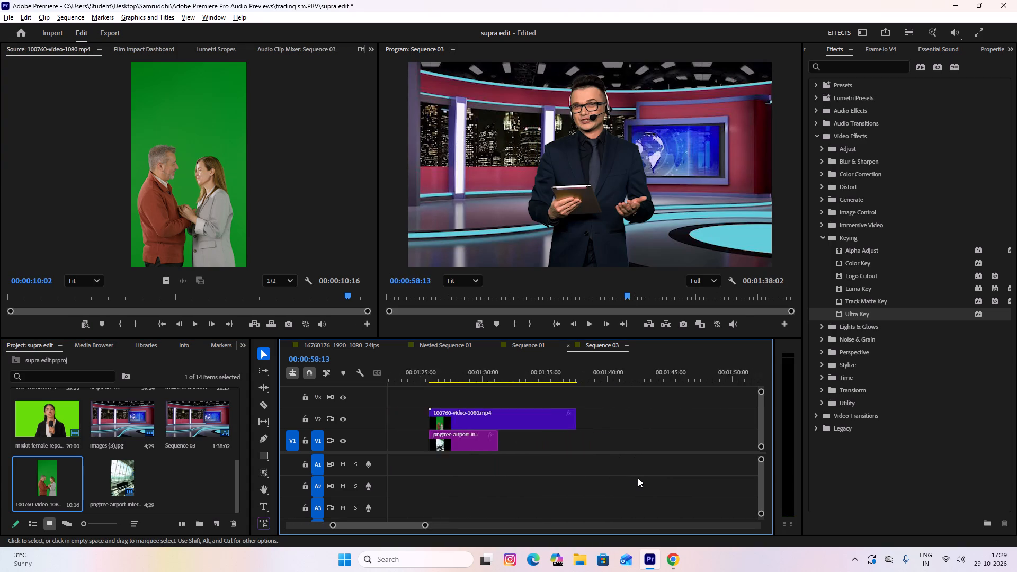
Extend the airport interior image on V1 to end together with the 100760-video-1080 couple clip above it.
{"action": "scroll", "coordinate": [638, 478], "scroll_direction": "up", "scroll_amount": 2, "text": "alt"}
{"action": "scroll", "coordinate": [508, 457], "scroll_direction": "up", "scroll_amount": 3}
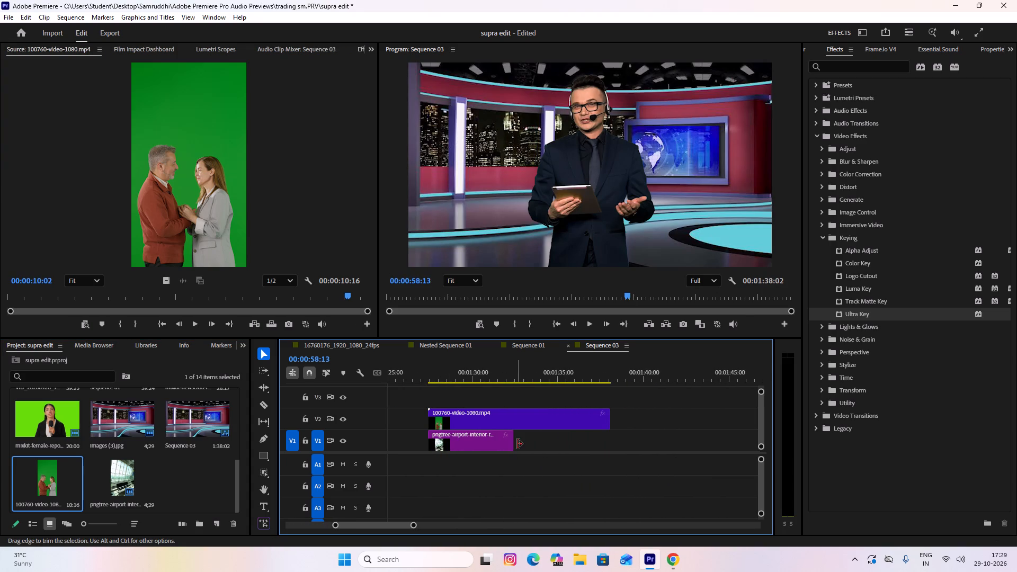
{"action": "left_click_drag", "start_coordinate": [518, 444], "coordinate": [614, 442]}
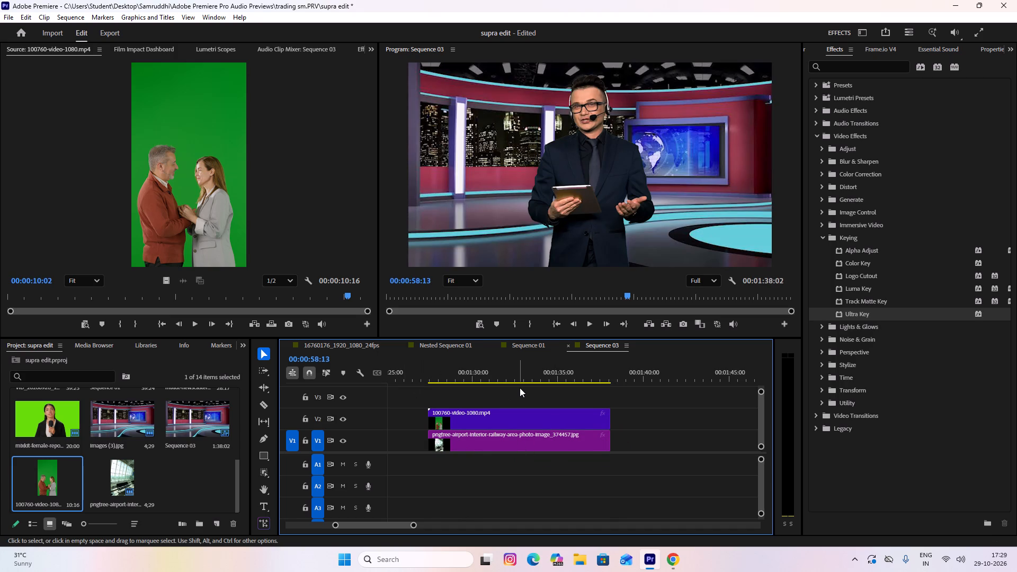
Move the Sequence 03 playhead to 00:01:27:00, just before the couple clip and airport image.
{"action": "scroll", "coordinate": [520, 388], "scroll_direction": "down", "scroll_amount": 6, "text": "alt"}
{"action": "scroll", "coordinate": [520, 388], "scroll_direction": "up", "scroll_amount": 1, "text": "alt"}
{"action": "scroll", "coordinate": [520, 388], "scroll_direction": "down", "scroll_amount": 5, "text": "alt"}
{"action": "scroll", "coordinate": [503, 390], "scroll_direction": "up", "scroll_amount": 1, "text": "alt"}
{"action": "scroll", "coordinate": [503, 390], "scroll_direction": "down", "scroll_amount": 7, "text": "alt"}
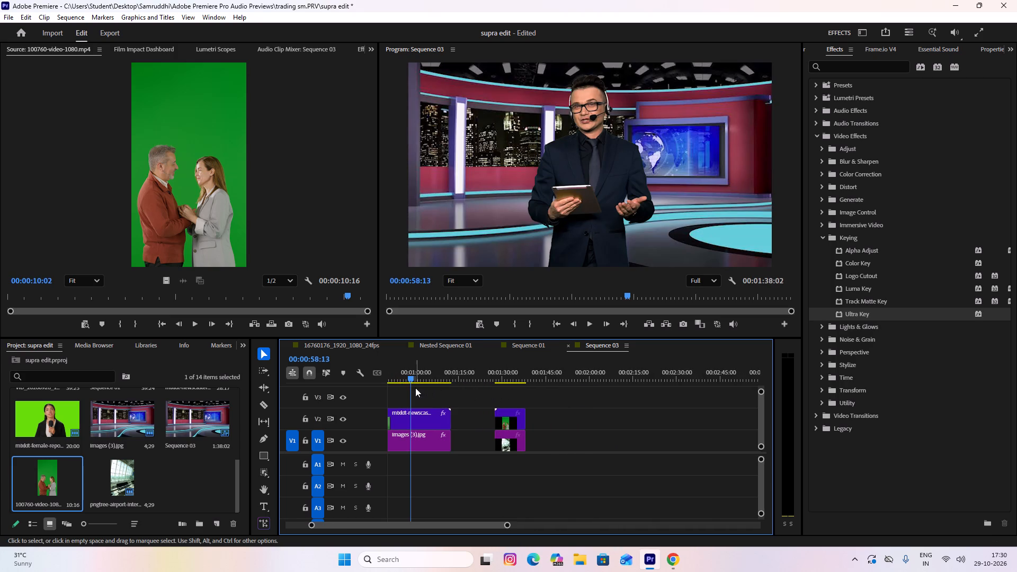
{"action": "left_click_drag", "start_coordinate": [409, 380], "coordinate": [481, 383]}
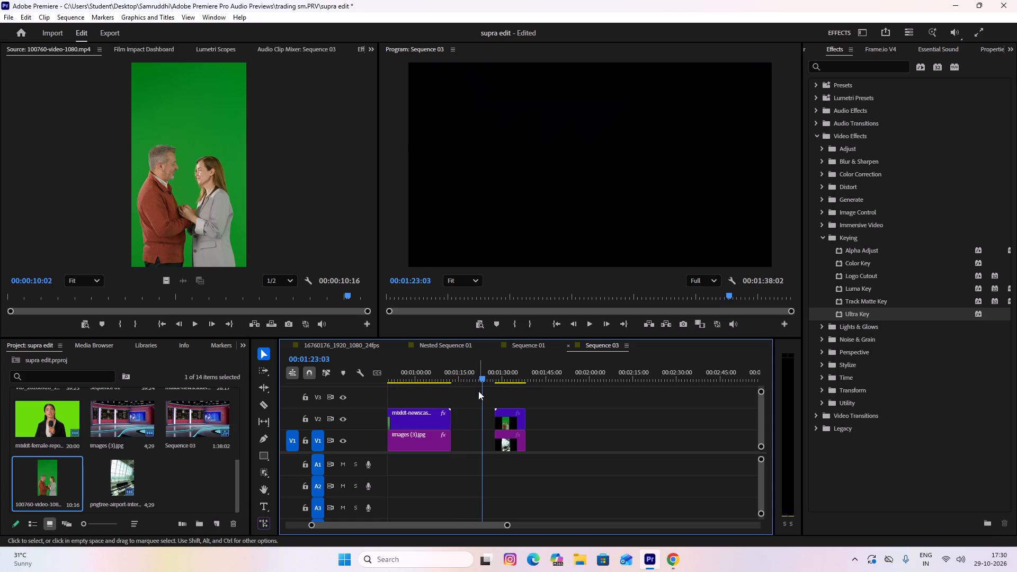
{"action": "scroll", "coordinate": [515, 430], "scroll_direction": "up", "scroll_amount": 6, "text": "alt"}
{"action": "left_click_drag", "start_coordinate": [449, 382], "coordinate": [460, 381]}
{"action": "left_click_drag", "start_coordinate": [449, 377], "coordinate": [469, 377]}
{"action": "scroll", "coordinate": [475, 385], "scroll_direction": "up", "scroll_amount": 3, "text": "alt"}
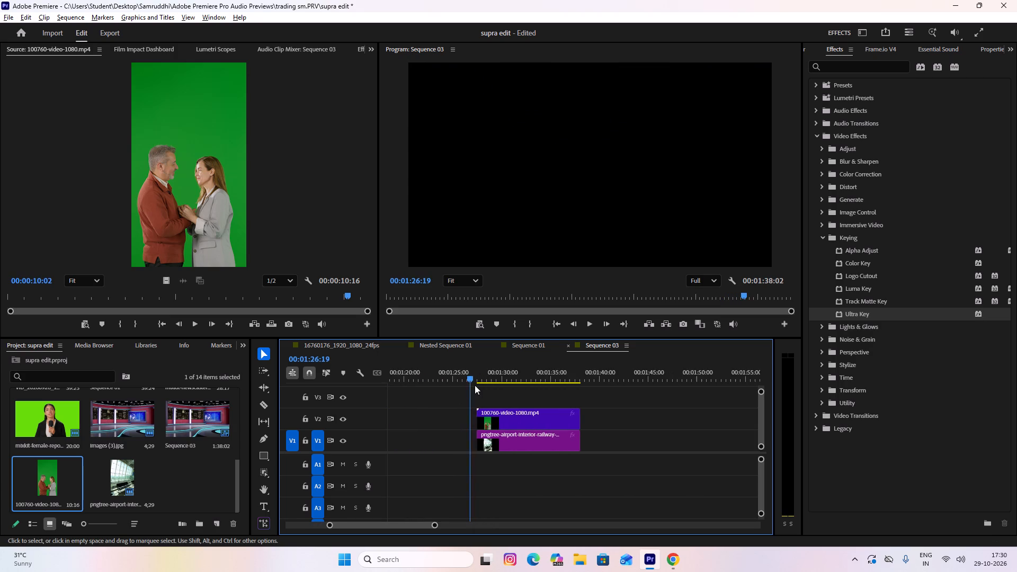
{"action": "scroll", "coordinate": [475, 385], "scroll_direction": "up", "scroll_amount": 2, "text": "alt"}
{"action": "scroll", "coordinate": [475, 385], "scroll_direction": "down", "scroll_amount": 1, "text": "alt"}
{"action": "scroll", "coordinate": [477, 386], "scroll_direction": "up", "scroll_amount": 3, "text": "alt"}
{"action": "scroll", "coordinate": [478, 386], "scroll_direction": "down", "scroll_amount": 1, "text": "alt"}
{"action": "scroll", "coordinate": [478, 386], "scroll_direction": "up", "scroll_amount": 3, "text": "alt"}
{"action": "scroll", "coordinate": [492, 390], "scroll_direction": "down", "scroll_amount": 1, "text": "alt"}
{"action": "scroll", "coordinate": [492, 390], "scroll_direction": "up", "scroll_amount": 7, "text": "alt"}
{"action": "scroll", "coordinate": [492, 390], "scroll_direction": "down", "scroll_amount": 2, "text": "alt"}
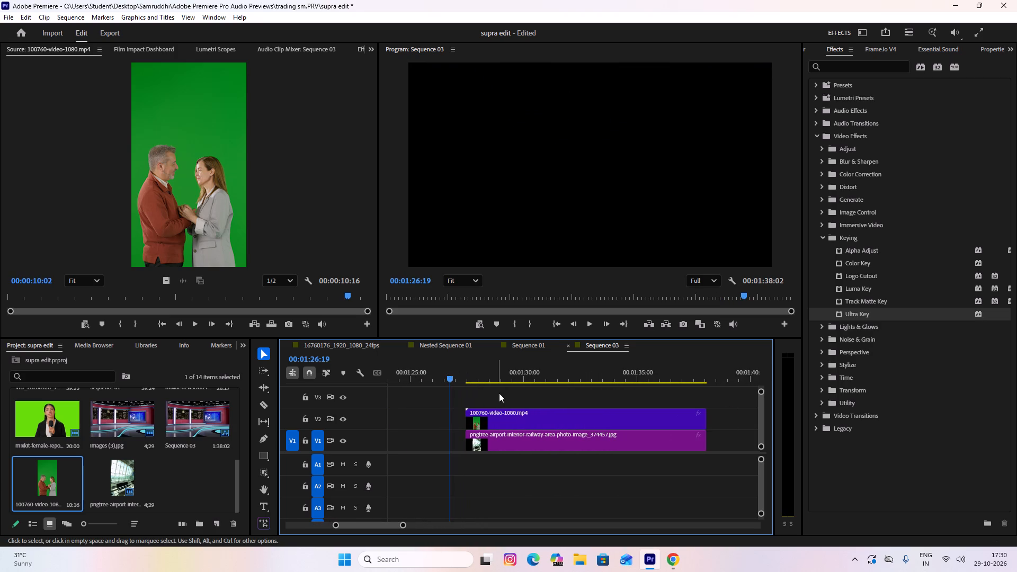
{"action": "scroll", "coordinate": [499, 393], "scroll_direction": "up", "scroll_amount": 4}
{"action": "scroll", "coordinate": [499, 393], "scroll_direction": "down", "scroll_amount": 6}
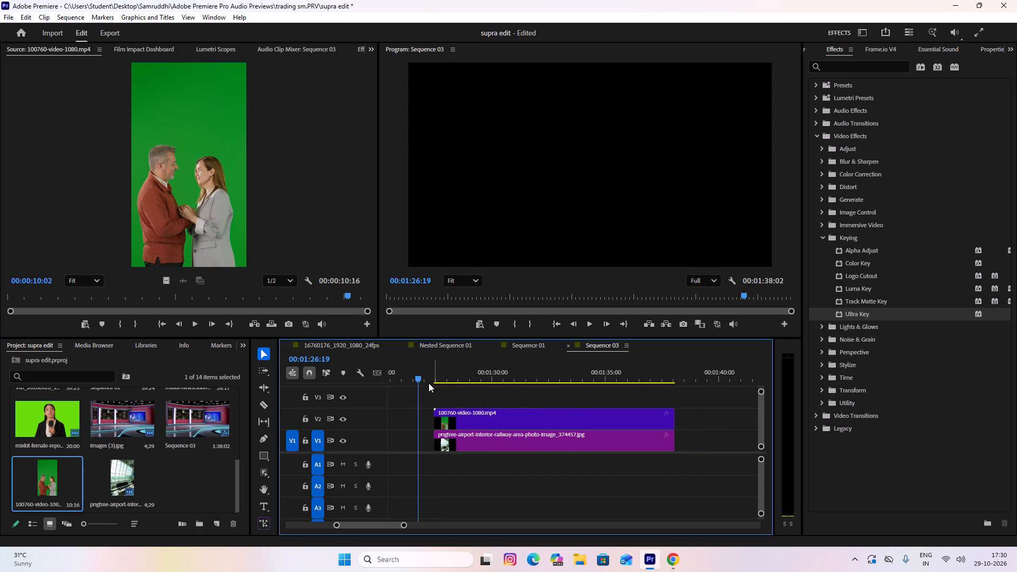
{"action": "left_click_drag", "start_coordinate": [417, 378], "coordinate": [423, 378]}
{"action": "scroll", "coordinate": [431, 389], "scroll_direction": "up", "scroll_amount": 3}
{"action": "scroll", "coordinate": [431, 389], "scroll_direction": "down", "scroll_amount": 1}
{"action": "scroll", "coordinate": [431, 389], "scroll_direction": "up", "scroll_amount": 1}
{"action": "scroll", "coordinate": [431, 389], "scroll_direction": "down", "scroll_amount": 5}
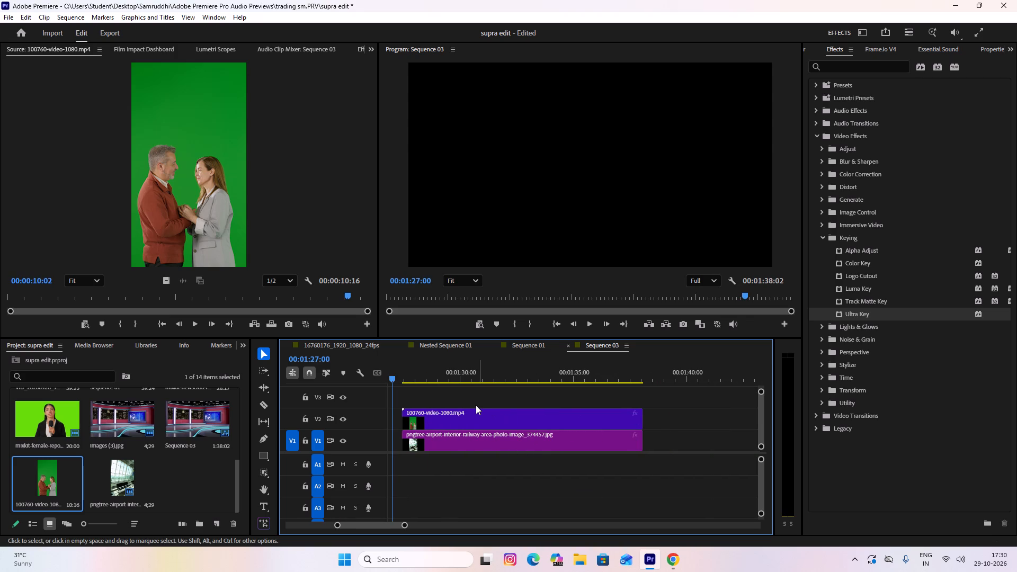
Apply the Ultra Key effect to the 100760-video-1080 couple clip on V2 and open that clip in the source view.
{"action": "left_click", "coordinate": [449, 421]}
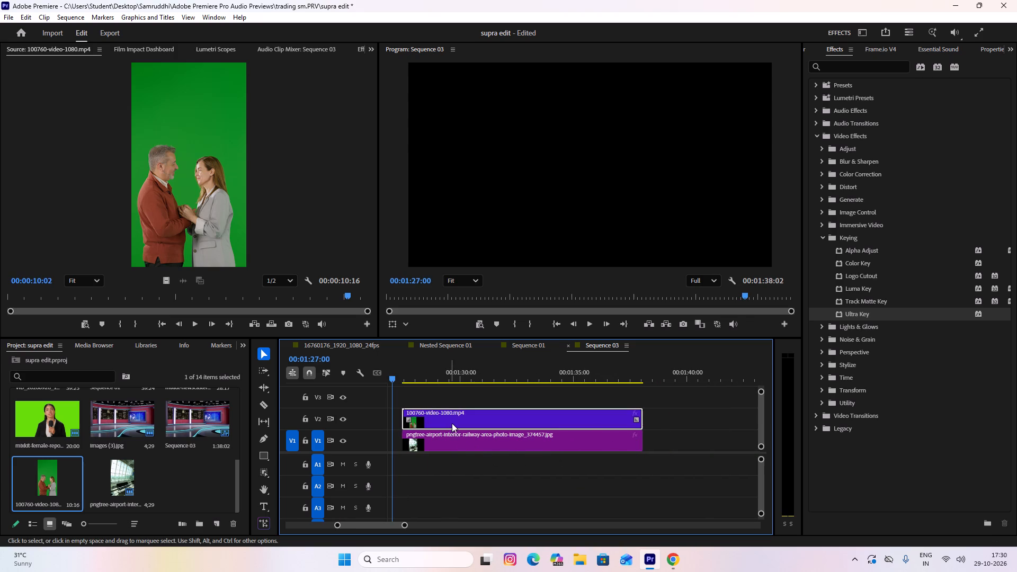
{"action": "left_click", "coordinate": [470, 440]}
{"action": "left_click", "coordinate": [456, 422]}
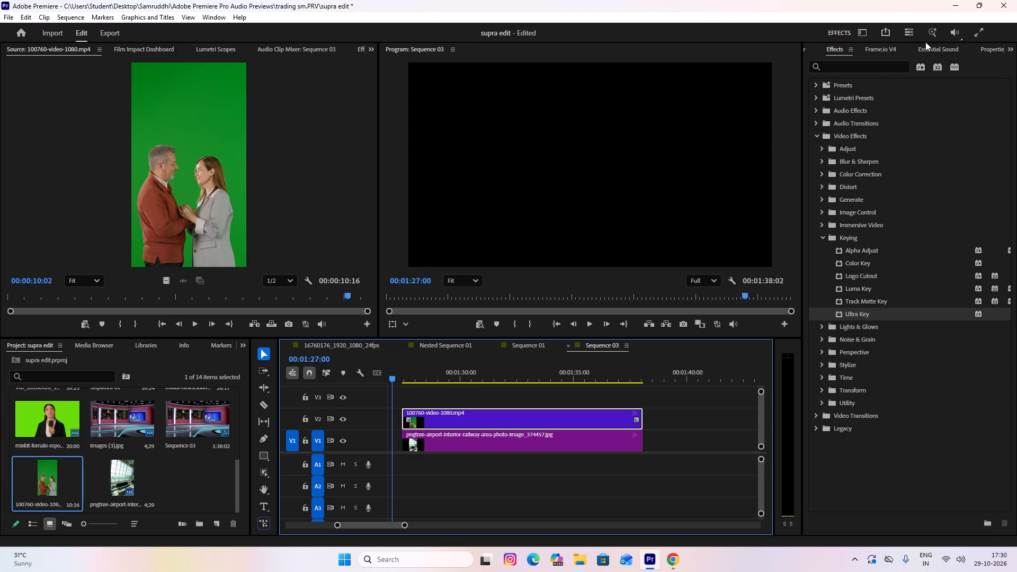
{"action": "left_click", "coordinate": [888, 50]}
{"action": "left_click", "coordinate": [836, 50]}
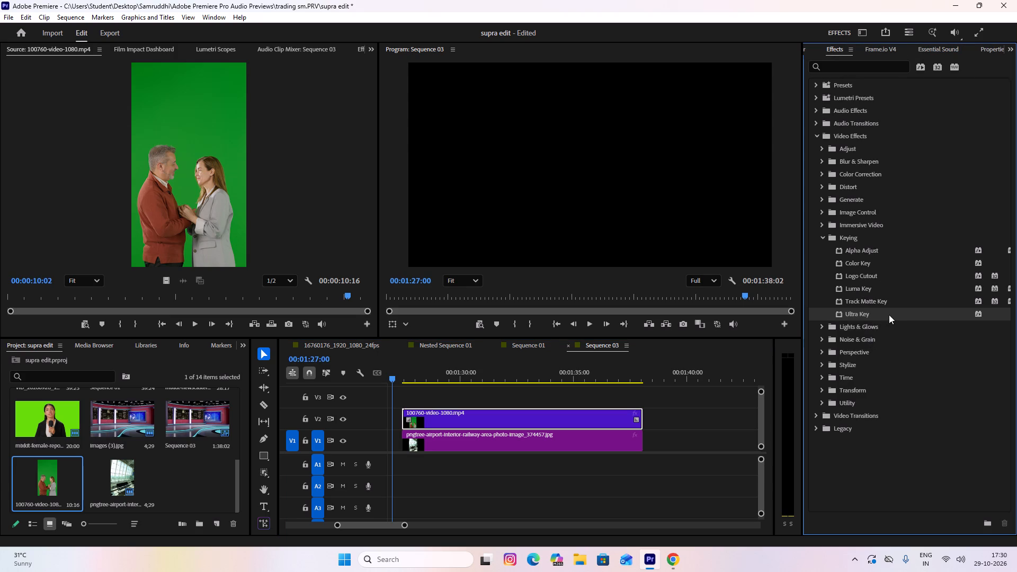
{"action": "left_click_drag", "start_coordinate": [889, 315], "coordinate": [789, 344]}
{"action": "left_click_drag", "start_coordinate": [765, 352], "coordinate": [743, 360]}
{"action": "left_click", "coordinate": [583, 403]}
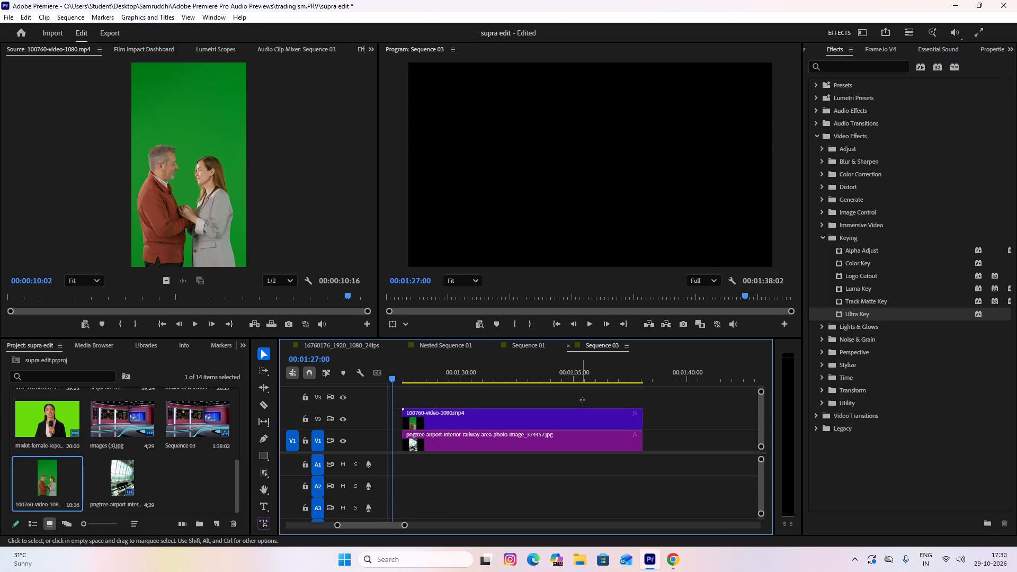
{"action": "left_click", "coordinate": [875, 313]}
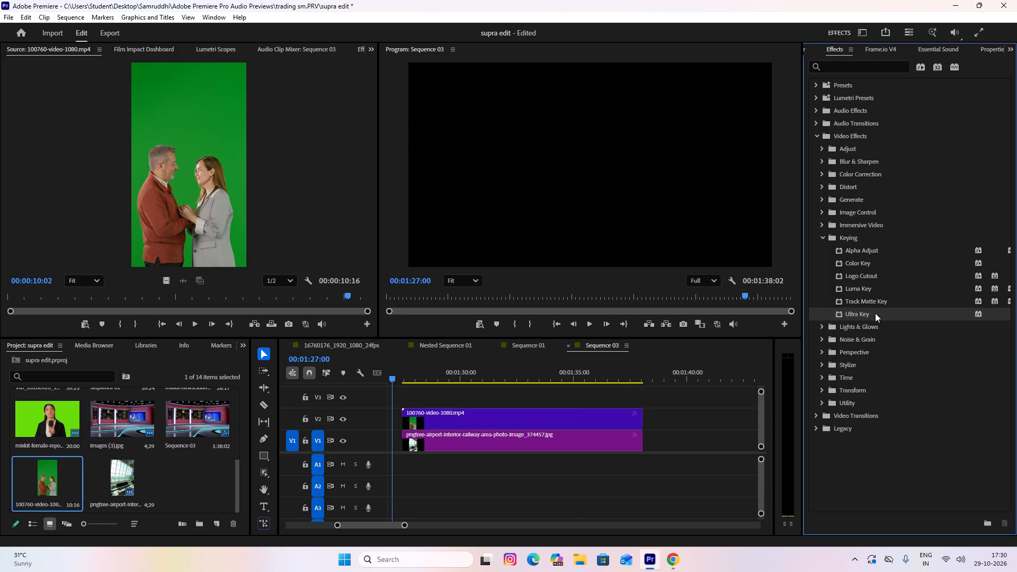
{"action": "left_click_drag", "start_coordinate": [875, 313], "coordinate": [547, 415]}
{"action": "double_click", "coordinate": [547, 415]}
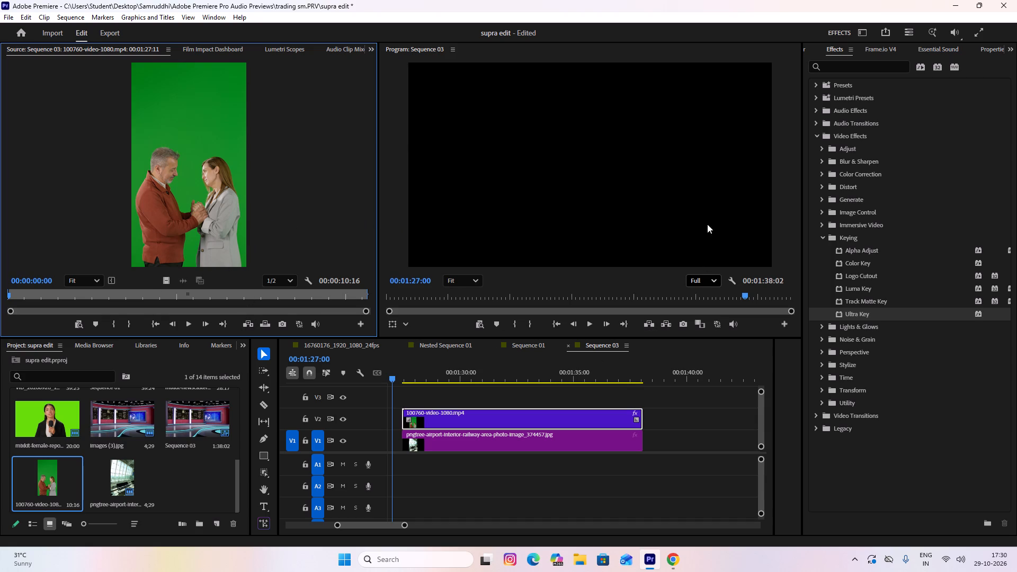
Preview the couple clip at 00:01:28:12 and set its vertical position to 183.
{"action": "left_click", "coordinate": [993, 51]}
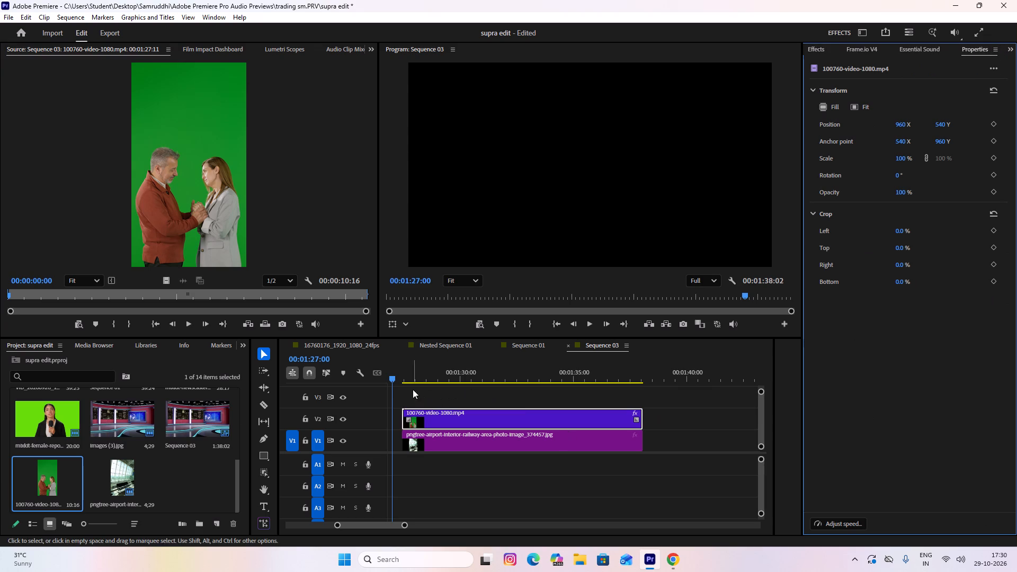
{"action": "left_click_drag", "start_coordinate": [394, 379], "coordinate": [427, 384]}
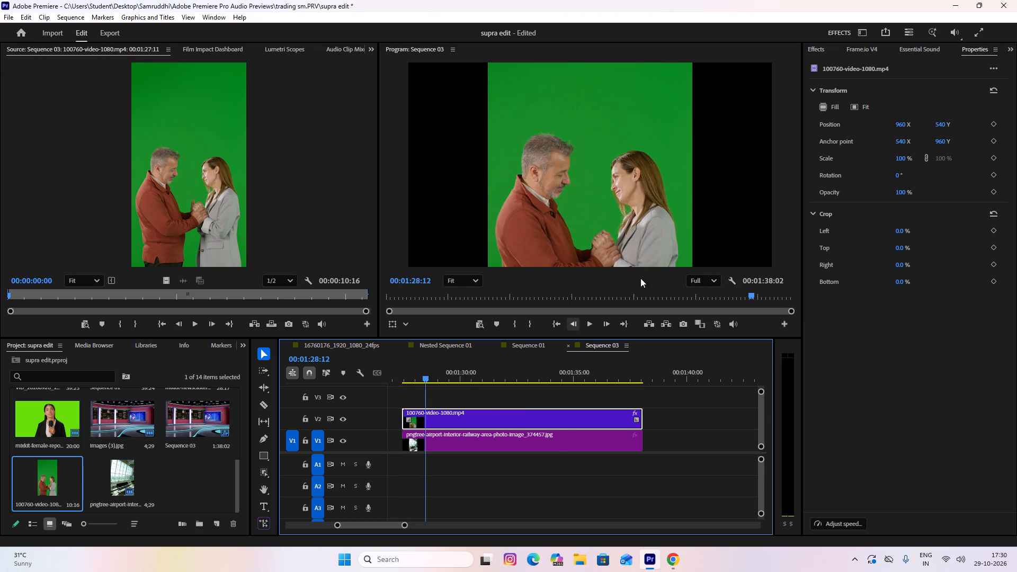
{"action": "scroll", "coordinate": [682, 237], "scroll_direction": "down", "scroll_amount": 5}
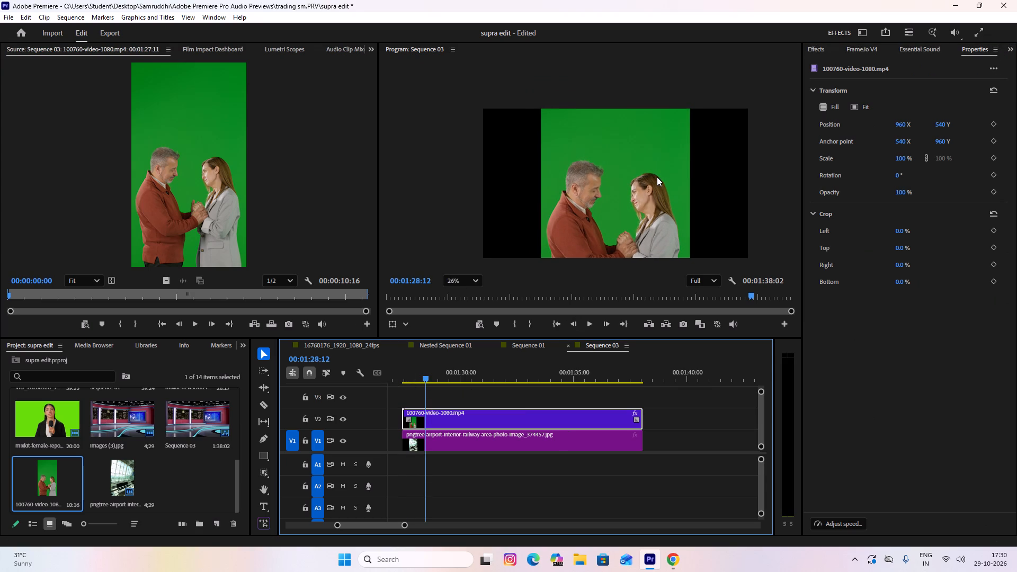
{"action": "left_click_drag", "start_coordinate": [943, 128], "coordinate": [899, 129]}
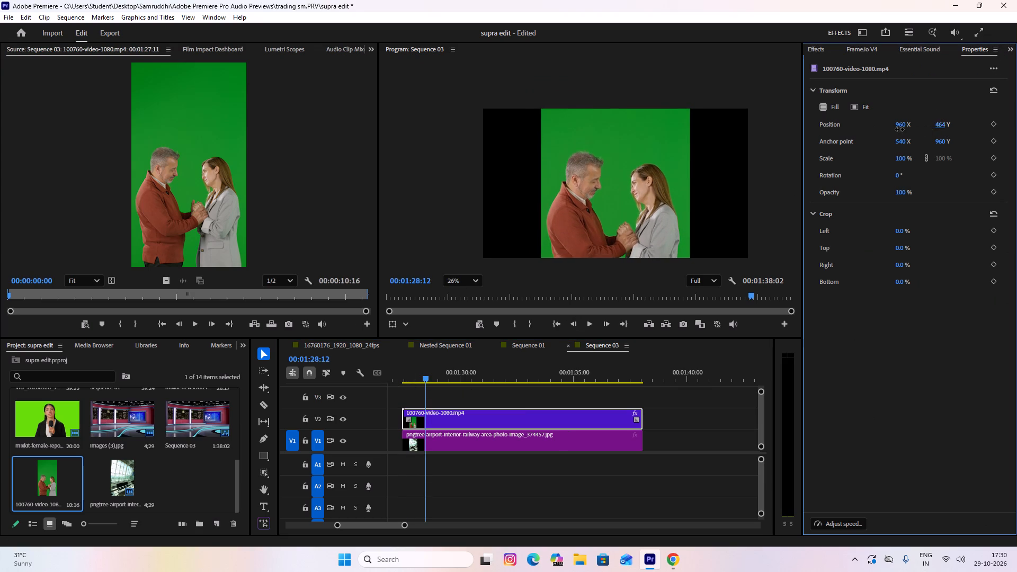
{"action": "left_click_drag", "start_coordinate": [899, 129], "coordinate": [756, 131]}
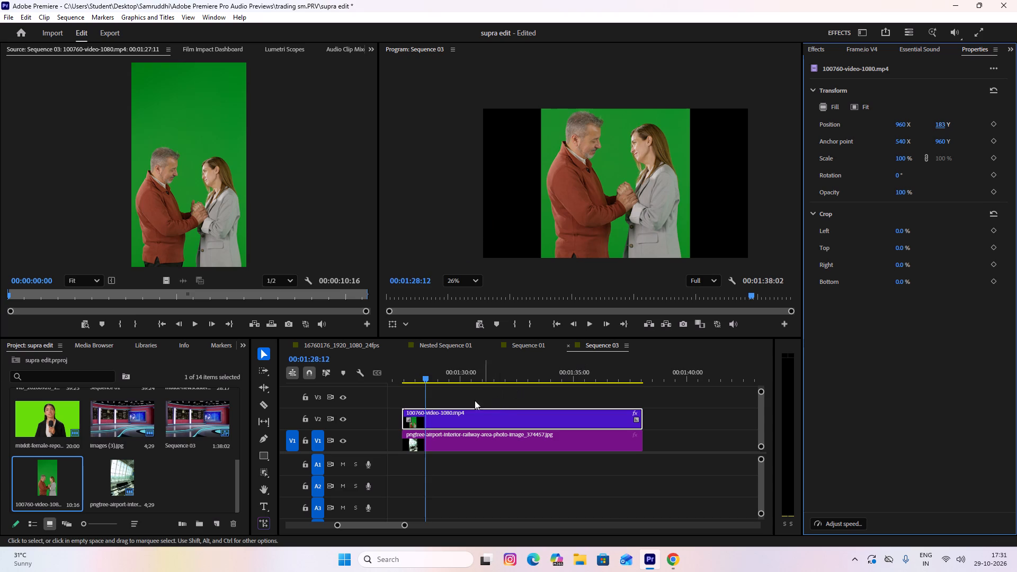
Close the Sequence 03 timeline.
{"action": "right_click", "coordinate": [267, 372]}
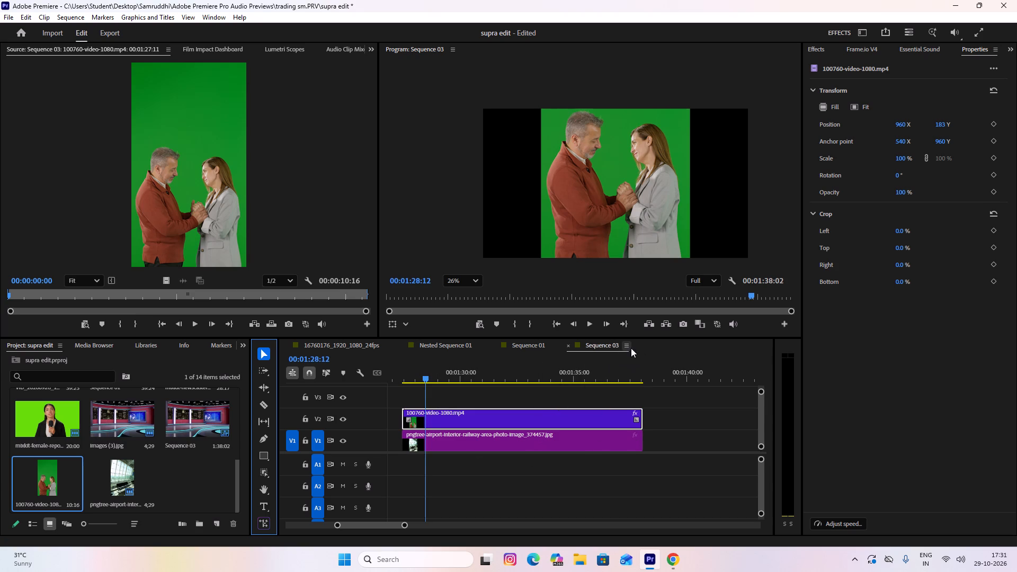
{"action": "left_click", "coordinate": [606, 350]}
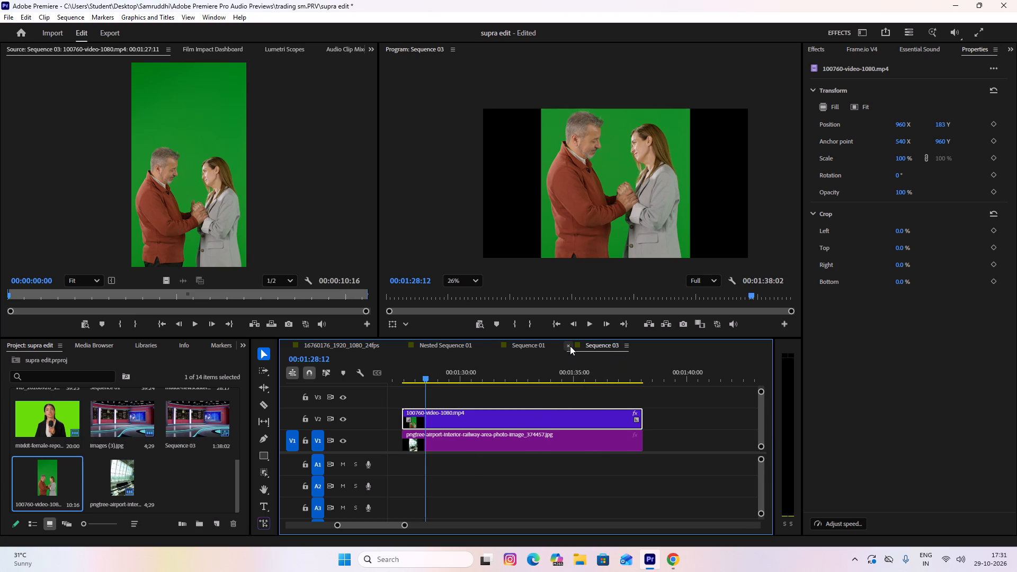
{"action": "left_click", "coordinate": [570, 346]}
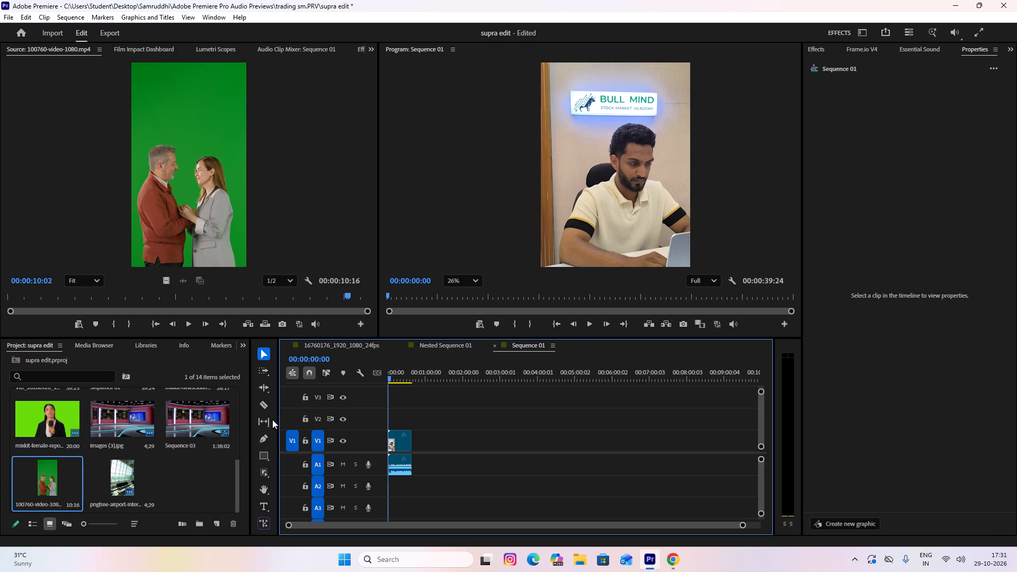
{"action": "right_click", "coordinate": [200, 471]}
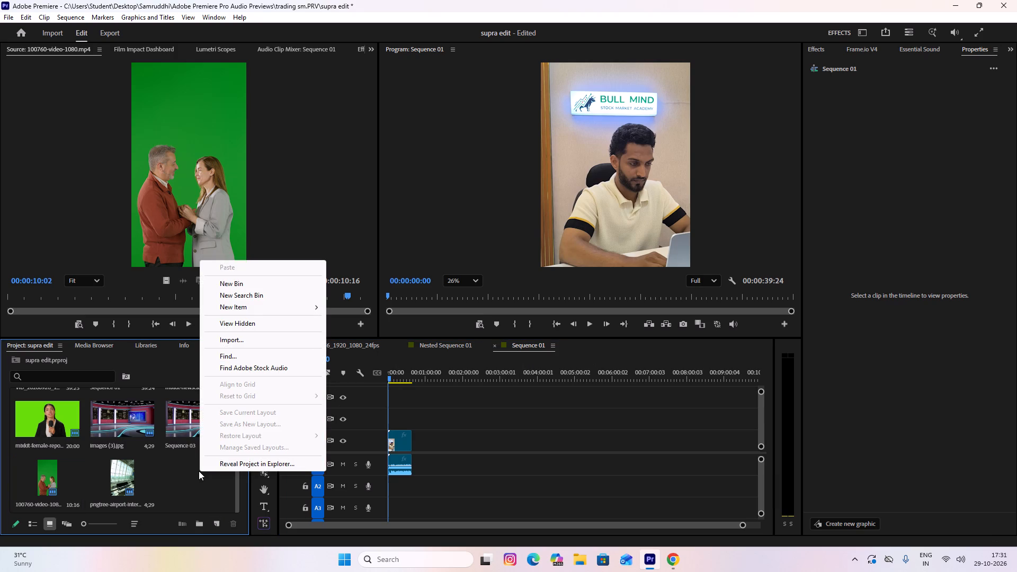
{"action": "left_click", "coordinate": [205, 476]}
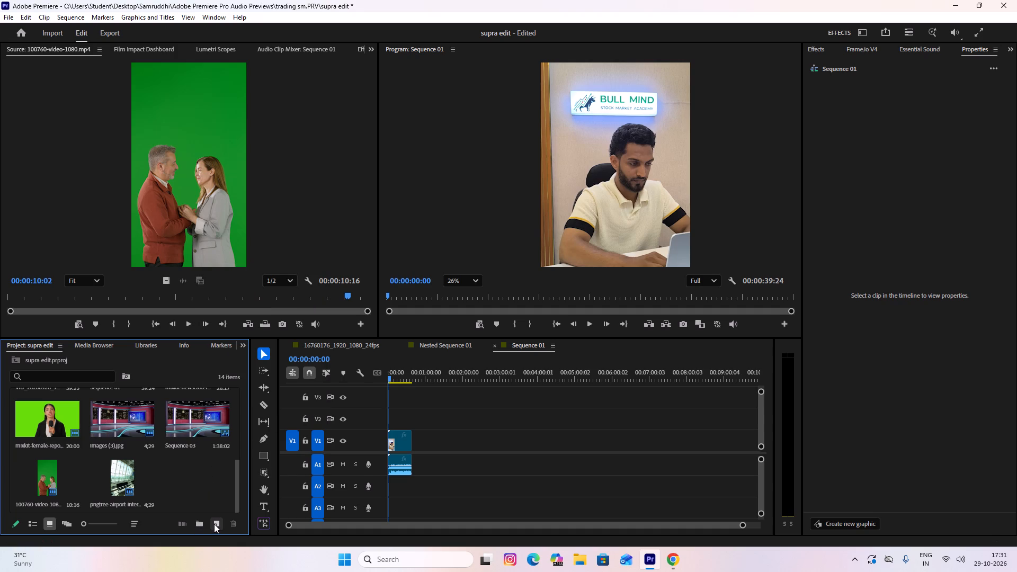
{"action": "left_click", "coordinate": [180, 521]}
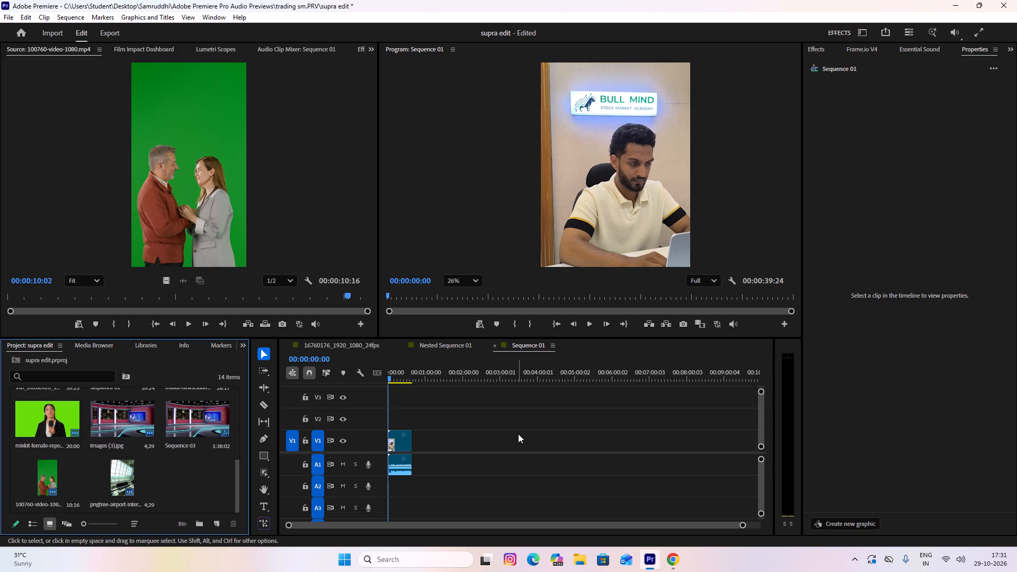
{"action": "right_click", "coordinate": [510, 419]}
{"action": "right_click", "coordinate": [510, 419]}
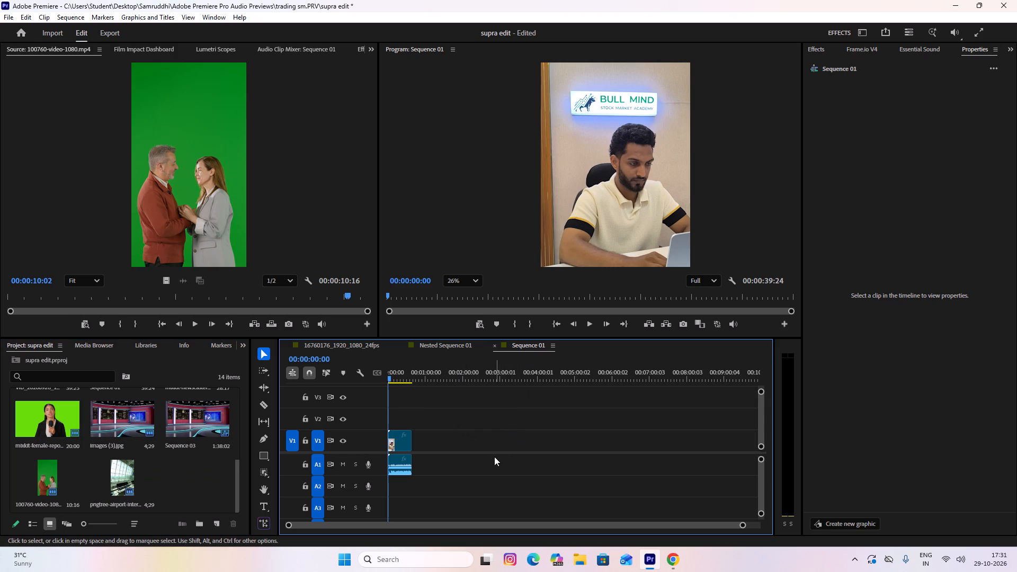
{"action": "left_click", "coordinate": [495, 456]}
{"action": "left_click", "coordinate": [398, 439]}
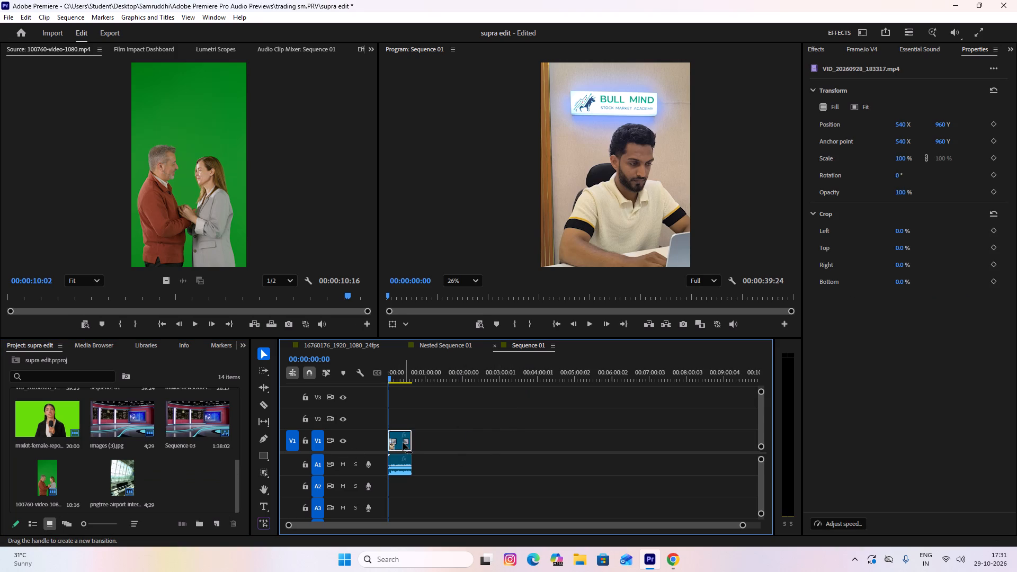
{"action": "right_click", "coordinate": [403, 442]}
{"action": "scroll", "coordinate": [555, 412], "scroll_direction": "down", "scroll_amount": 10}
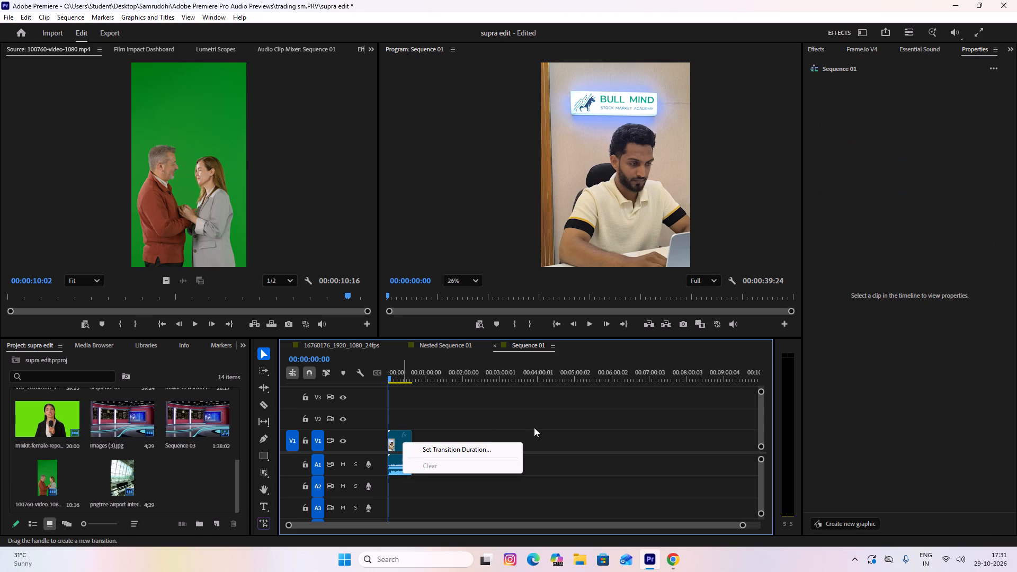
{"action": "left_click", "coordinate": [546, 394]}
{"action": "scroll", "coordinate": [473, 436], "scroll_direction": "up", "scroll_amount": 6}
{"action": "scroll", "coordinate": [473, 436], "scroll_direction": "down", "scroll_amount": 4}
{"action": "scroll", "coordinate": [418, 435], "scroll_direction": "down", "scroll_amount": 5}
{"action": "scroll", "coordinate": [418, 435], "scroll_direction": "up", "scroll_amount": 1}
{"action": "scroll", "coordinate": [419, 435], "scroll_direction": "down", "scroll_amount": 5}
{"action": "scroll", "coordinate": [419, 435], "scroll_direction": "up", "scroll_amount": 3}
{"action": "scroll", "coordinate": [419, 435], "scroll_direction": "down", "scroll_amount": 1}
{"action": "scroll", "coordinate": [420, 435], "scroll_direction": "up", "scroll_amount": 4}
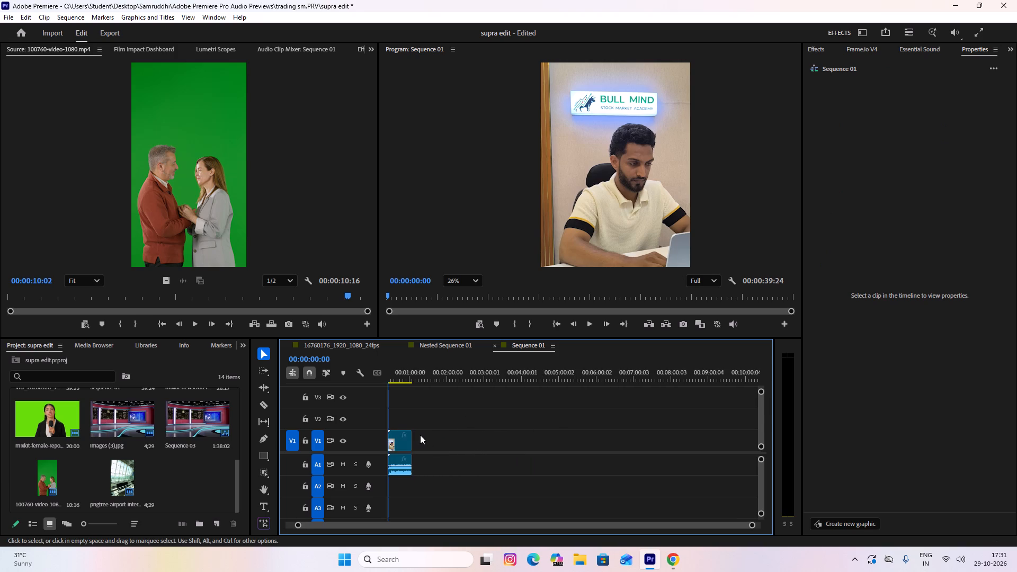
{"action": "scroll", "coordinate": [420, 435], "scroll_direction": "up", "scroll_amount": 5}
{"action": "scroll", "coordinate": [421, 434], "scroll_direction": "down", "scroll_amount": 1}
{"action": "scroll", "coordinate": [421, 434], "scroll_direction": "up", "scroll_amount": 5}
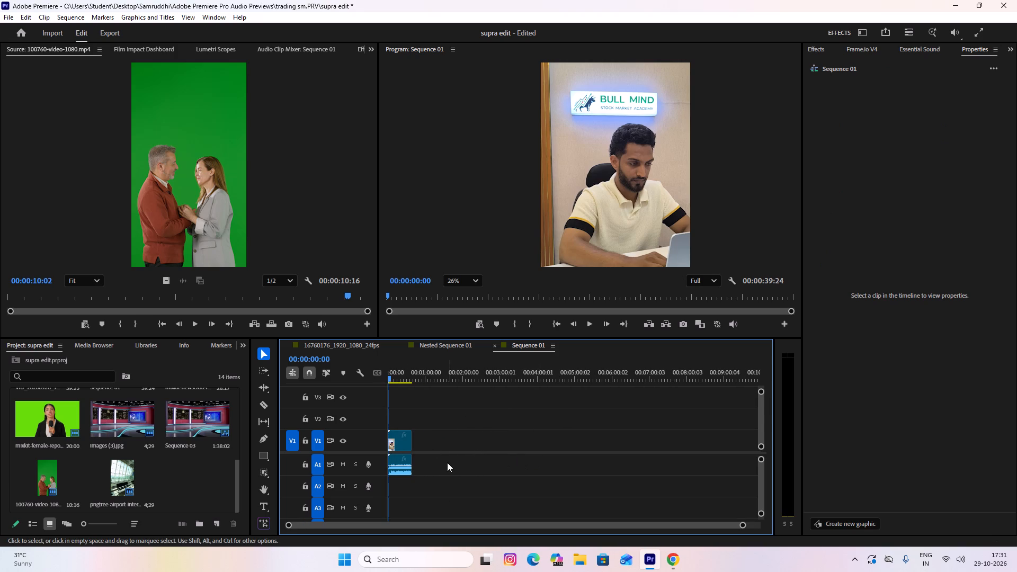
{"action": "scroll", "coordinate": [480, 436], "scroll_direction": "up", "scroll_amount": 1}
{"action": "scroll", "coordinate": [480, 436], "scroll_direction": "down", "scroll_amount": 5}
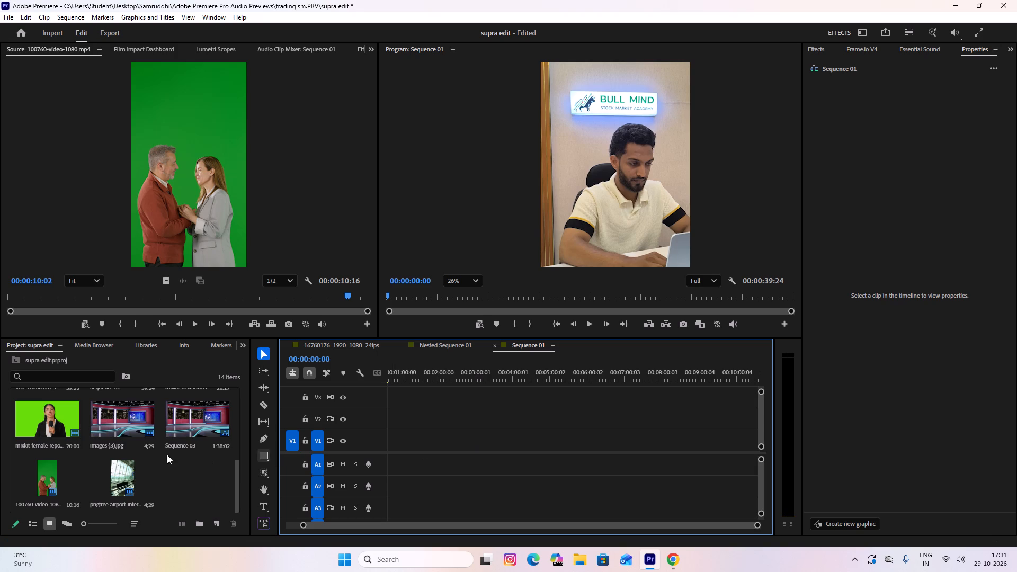
Place the airport interior image on V1 of Sequence 01 at about 00:02:37 and extend it to end at about 00:03:56.
{"action": "left_click_drag", "start_coordinate": [128, 477], "coordinate": [453, 432]}
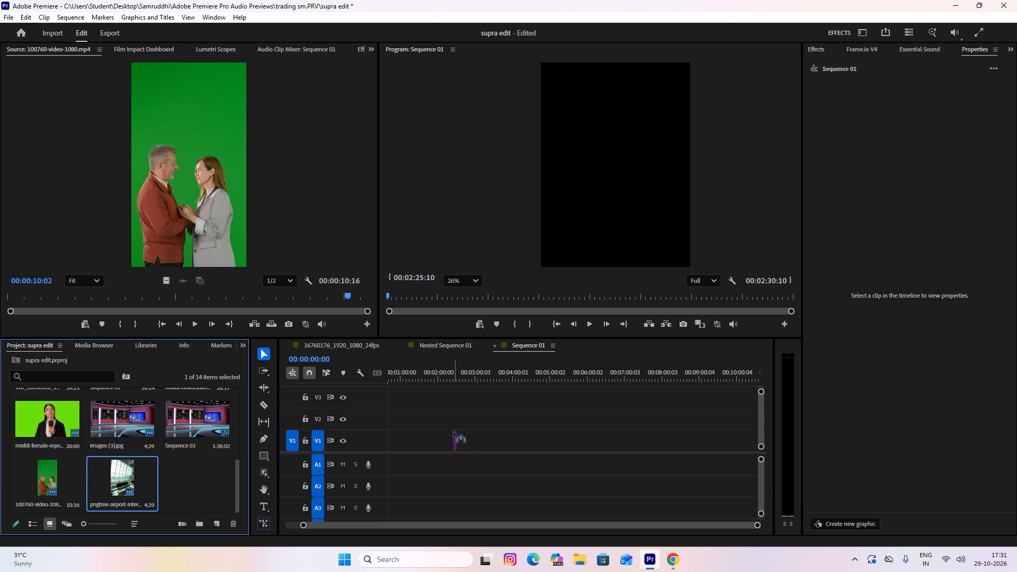
{"action": "left_click_drag", "start_coordinate": [453, 432], "coordinate": [486, 436]}
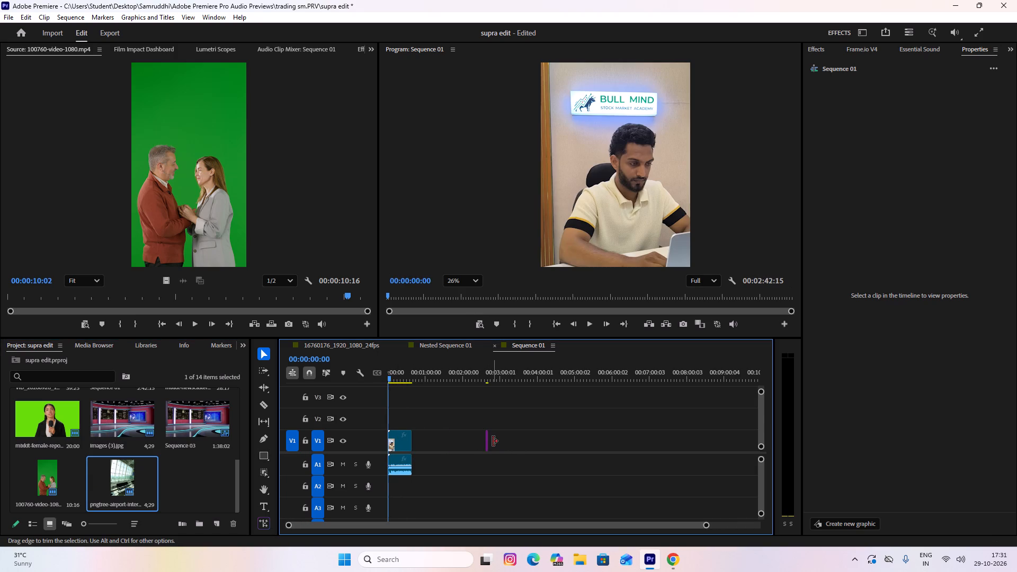
{"action": "scroll", "coordinate": [493, 439], "scroll_direction": "up", "scroll_amount": 5, "text": "alt"}
{"action": "scroll", "coordinate": [493, 439], "scroll_direction": "down", "scroll_amount": 1, "text": "alt"}
{"action": "scroll", "coordinate": [493, 439], "scroll_direction": "up", "scroll_amount": 2, "text": "alt"}
{"action": "left_click_drag", "start_coordinate": [486, 441], "coordinate": [565, 439]}
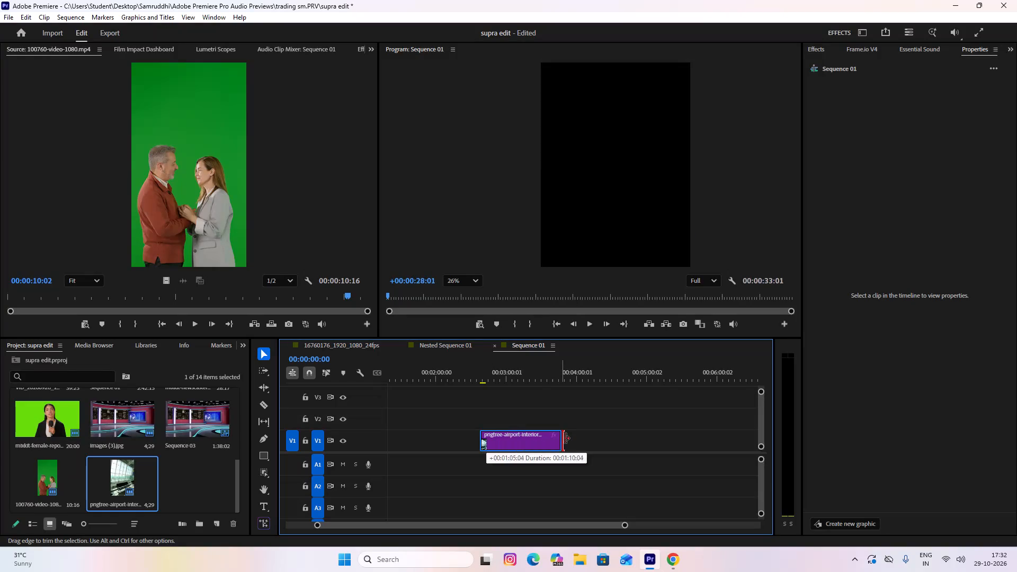
{"action": "left_click_drag", "start_coordinate": [565, 439], "coordinate": [573, 439]}
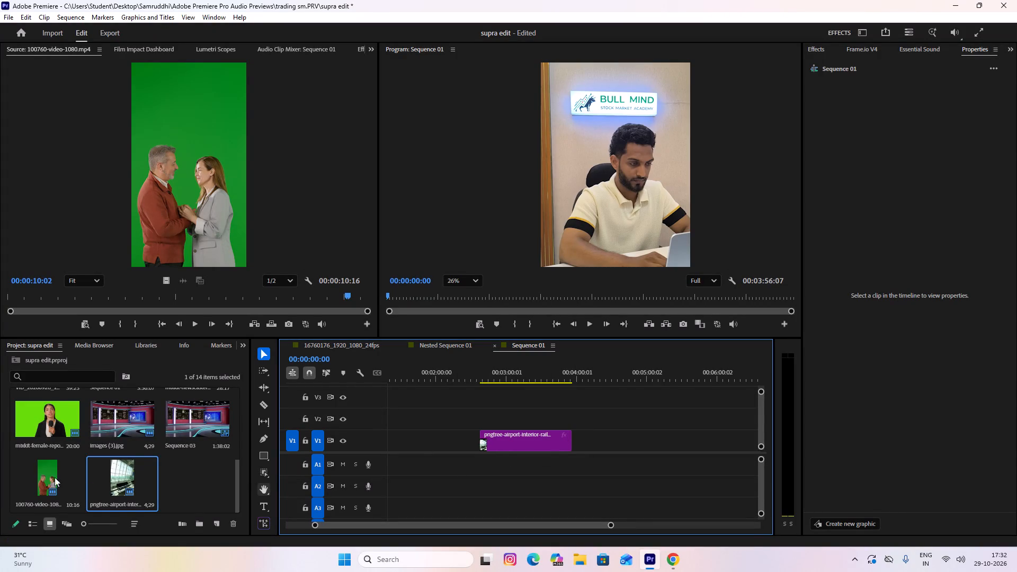
Place the 100760-video-1080 couple clip on V2 of Sequence 01, aligned with the start of the airport interior image.
{"action": "left_click_drag", "start_coordinate": [52, 478], "coordinate": [482, 410]}
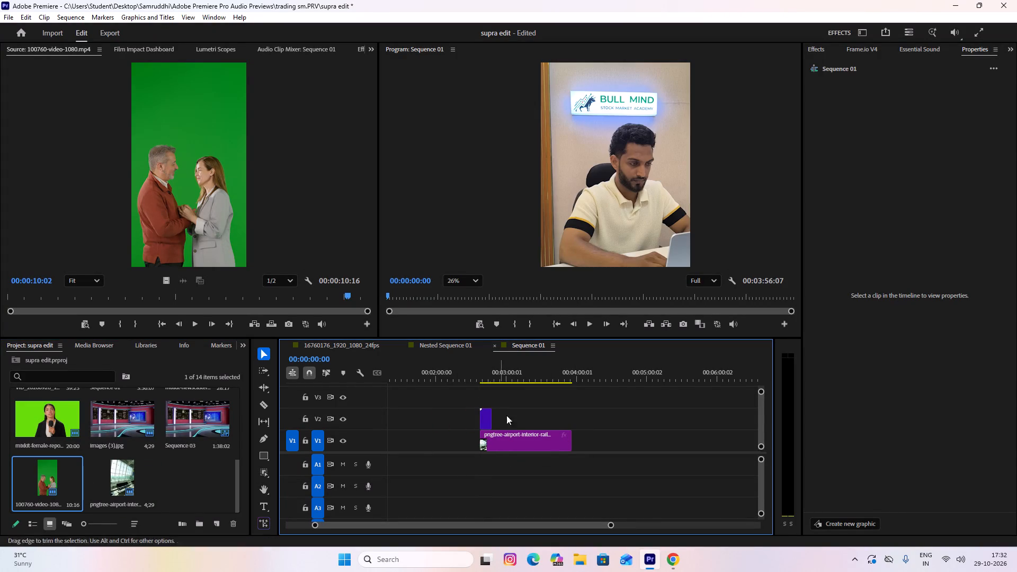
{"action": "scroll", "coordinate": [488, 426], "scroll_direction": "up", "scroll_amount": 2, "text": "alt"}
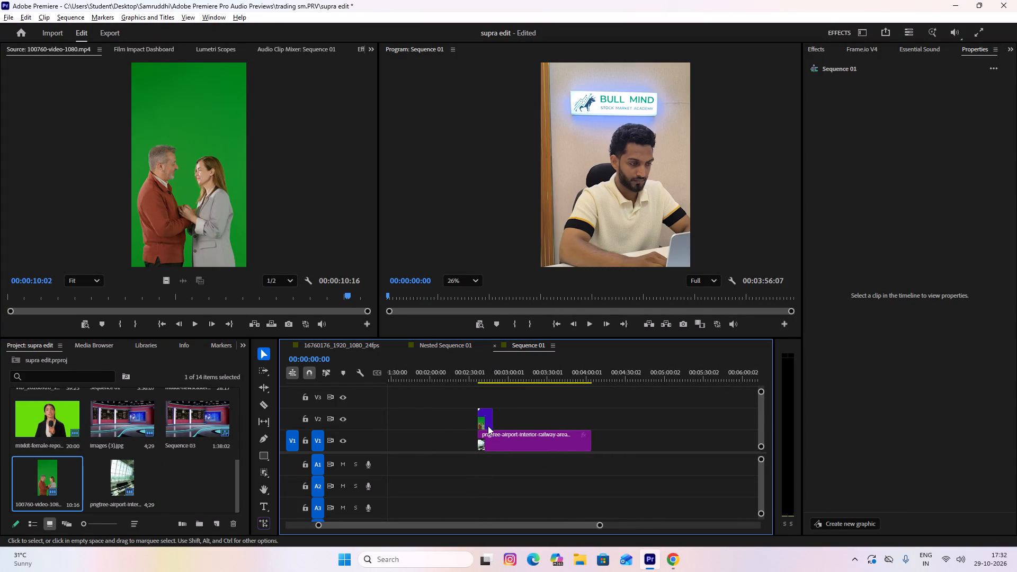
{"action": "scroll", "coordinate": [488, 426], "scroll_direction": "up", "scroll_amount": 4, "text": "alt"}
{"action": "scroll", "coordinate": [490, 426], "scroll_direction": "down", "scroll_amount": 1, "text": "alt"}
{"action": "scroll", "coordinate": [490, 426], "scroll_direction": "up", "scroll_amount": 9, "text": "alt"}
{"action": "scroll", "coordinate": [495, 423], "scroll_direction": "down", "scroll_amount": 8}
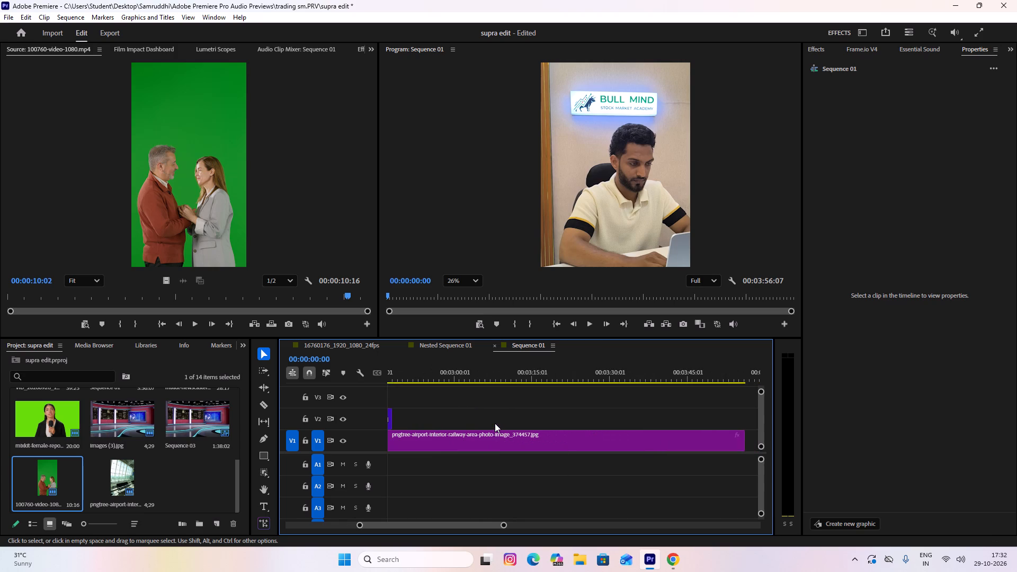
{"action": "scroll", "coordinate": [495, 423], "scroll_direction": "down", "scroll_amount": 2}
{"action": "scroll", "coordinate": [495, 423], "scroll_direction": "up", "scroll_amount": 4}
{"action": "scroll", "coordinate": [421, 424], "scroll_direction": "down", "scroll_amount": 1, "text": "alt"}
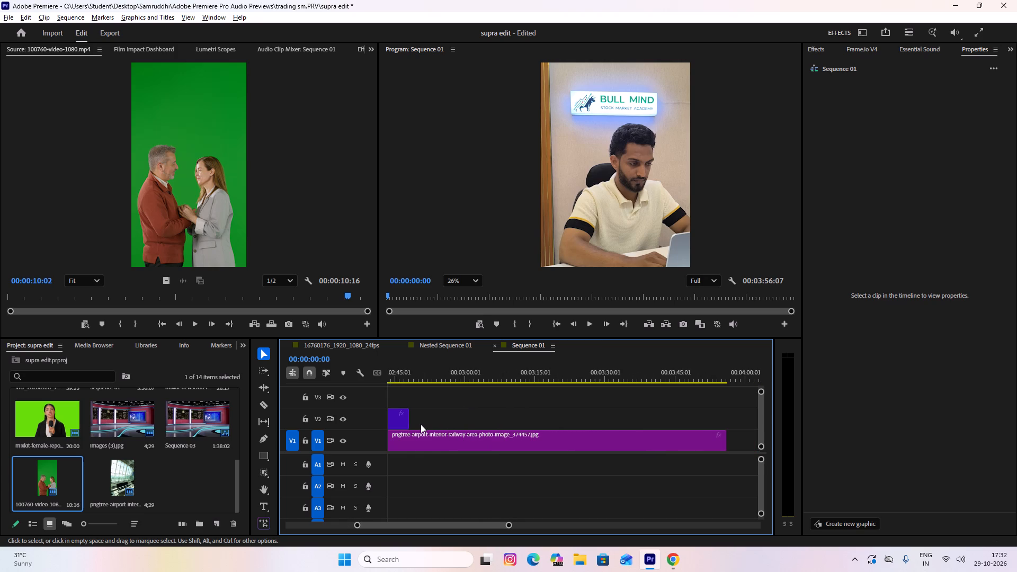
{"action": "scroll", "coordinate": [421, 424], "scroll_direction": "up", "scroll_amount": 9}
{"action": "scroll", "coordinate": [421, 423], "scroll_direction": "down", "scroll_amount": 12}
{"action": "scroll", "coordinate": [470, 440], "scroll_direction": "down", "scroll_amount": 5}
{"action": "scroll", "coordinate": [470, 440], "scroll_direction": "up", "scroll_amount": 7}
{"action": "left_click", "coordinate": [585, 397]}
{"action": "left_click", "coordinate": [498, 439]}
Apply the Ultra Key effect to the 100760-video-1080 couple clip on V2.
{"action": "scroll", "coordinate": [491, 438], "scroll_direction": "up", "scroll_amount": 6}
{"action": "scroll", "coordinate": [491, 437], "scroll_direction": "down", "scroll_amount": 3}
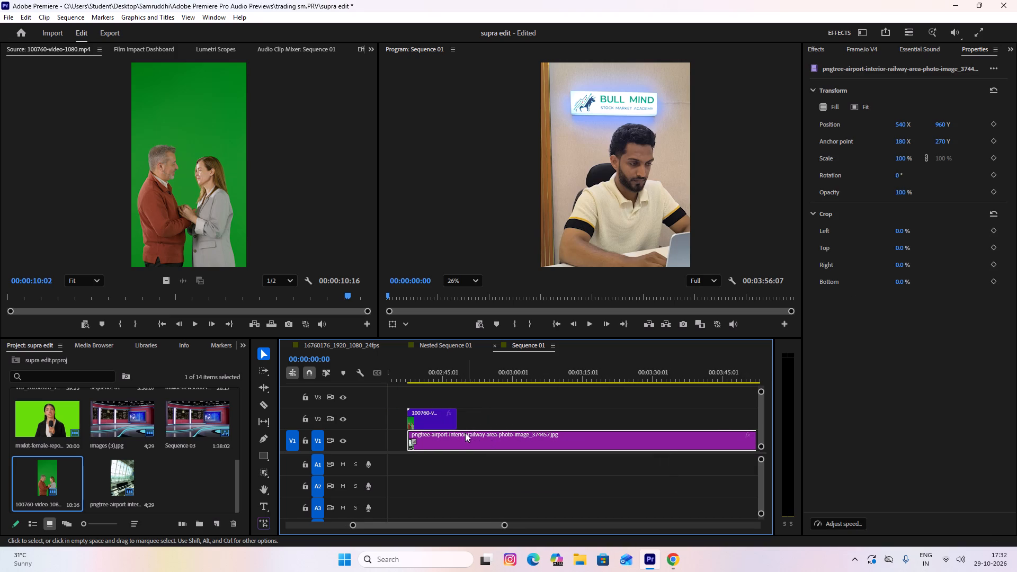
{"action": "scroll", "coordinate": [444, 416], "scroll_direction": "down", "scroll_amount": 1}
{"action": "left_click", "coordinate": [410, 417]}
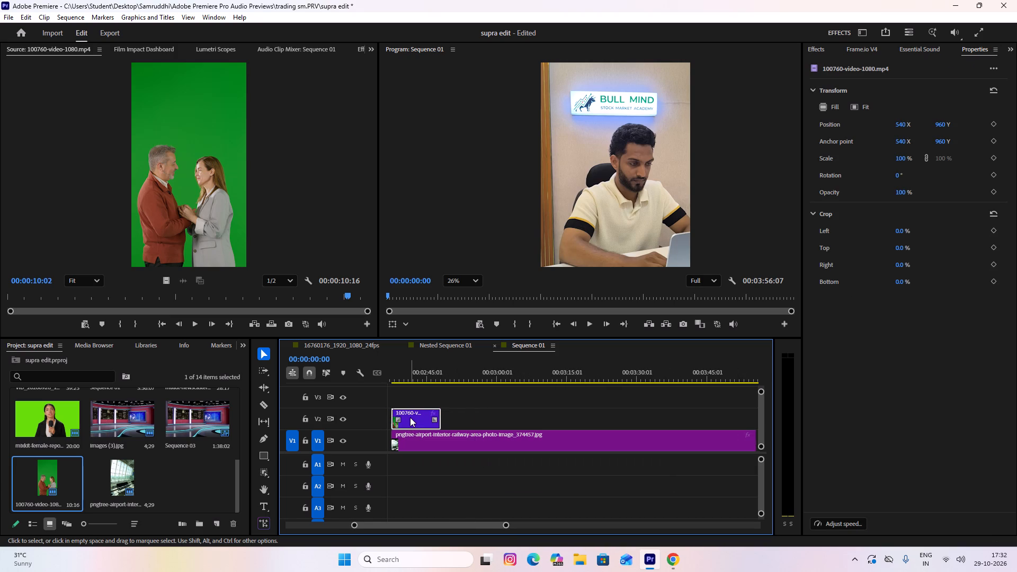
{"action": "left_click", "coordinate": [817, 48]}
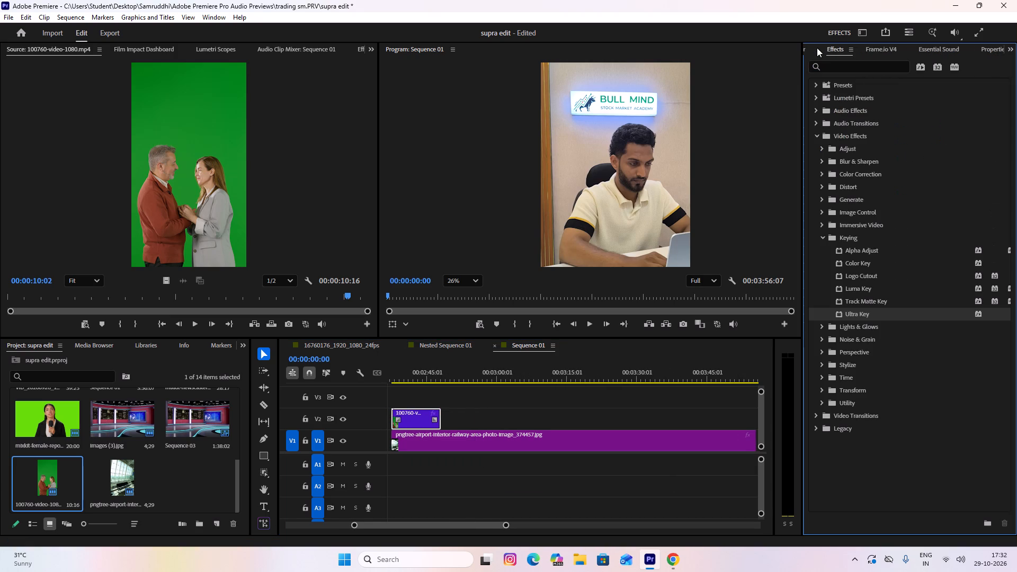
{"action": "left_click", "coordinate": [851, 312]}
{"action": "left_click_drag", "start_coordinate": [851, 312], "coordinate": [422, 419]}
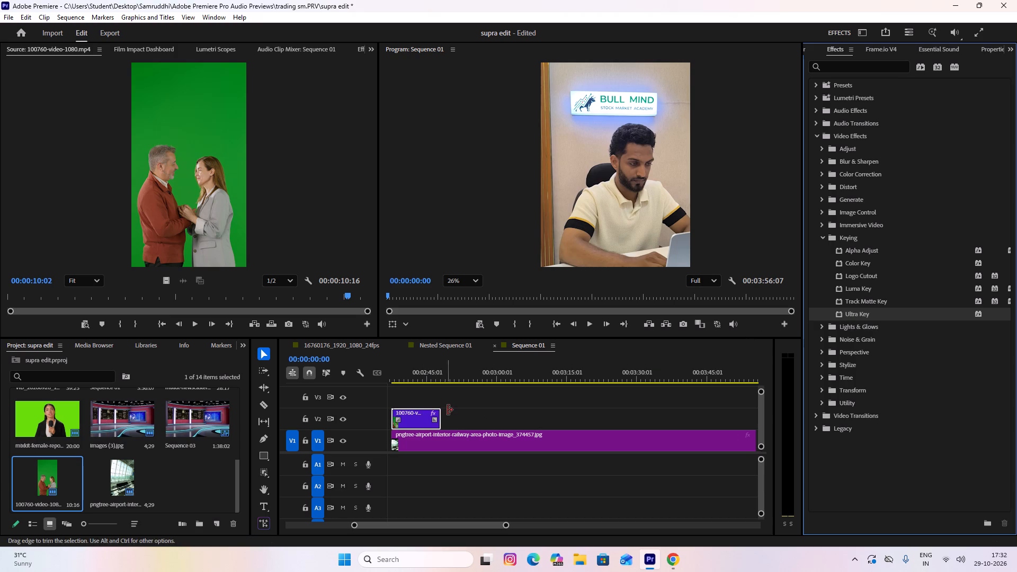
Move the playhead to 00:02:43:05 so the couple clip shows in the program preview.
{"action": "scroll", "coordinate": [457, 378], "scroll_direction": "down", "scroll_amount": 4}
{"action": "scroll", "coordinate": [459, 379], "scroll_direction": "up", "scroll_amount": 13}
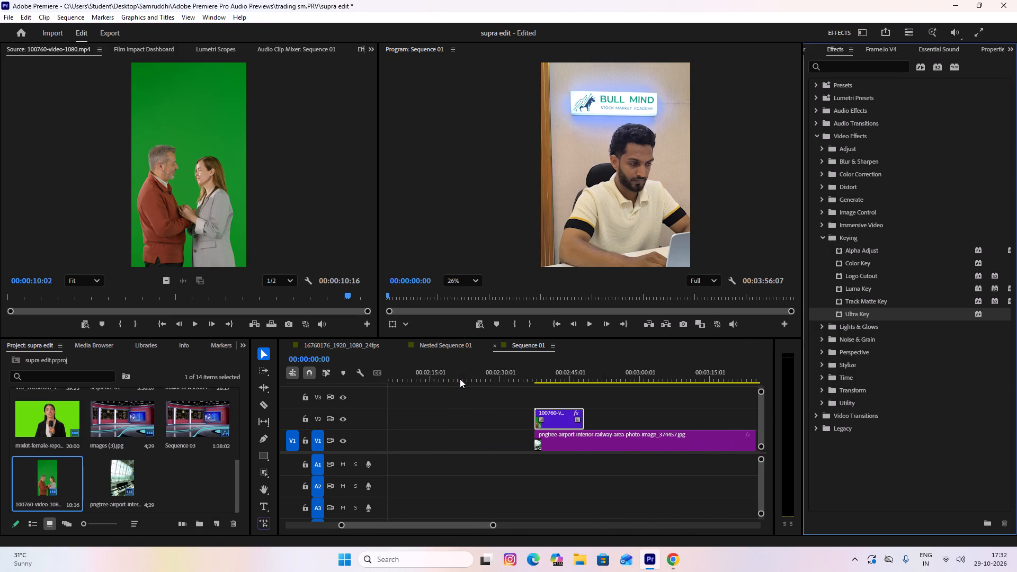
{"action": "scroll", "coordinate": [460, 379], "scroll_direction": "up", "scroll_amount": 9}
{"action": "scroll", "coordinate": [460, 379], "scroll_direction": "down", "scroll_amount": 13, "text": "alt"}
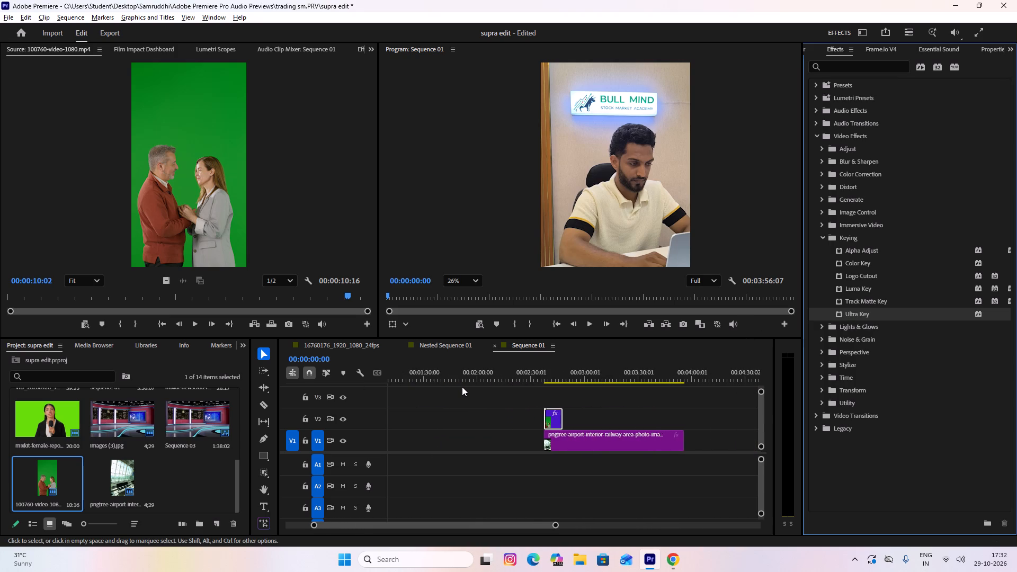
{"action": "scroll", "coordinate": [462, 387], "scroll_direction": "down", "scroll_amount": 9, "text": "alt"}
{"action": "left_click_drag", "start_coordinate": [390, 377], "coordinate": [394, 377]}
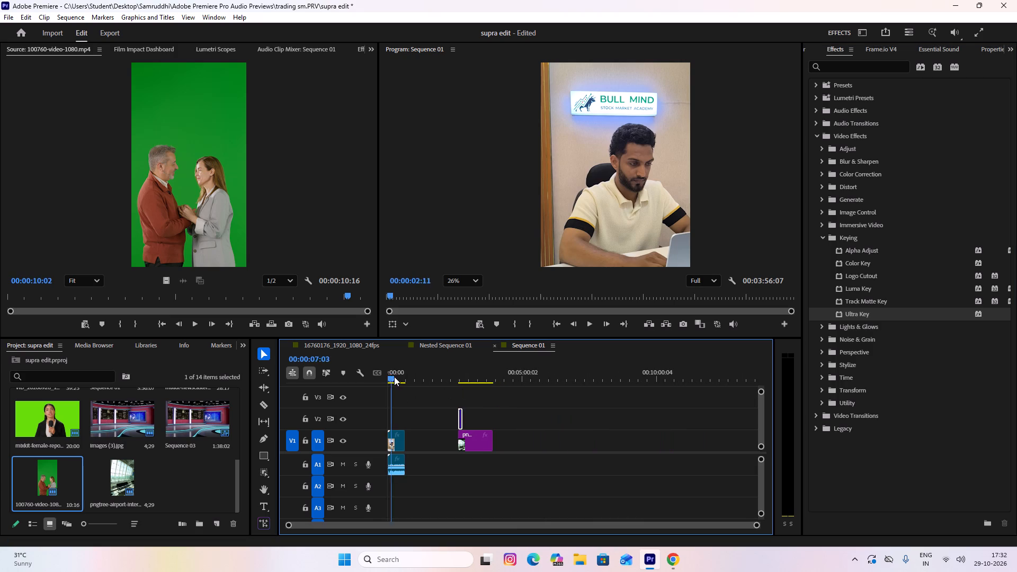
{"action": "left_click_drag", "start_coordinate": [394, 377], "coordinate": [461, 380]}
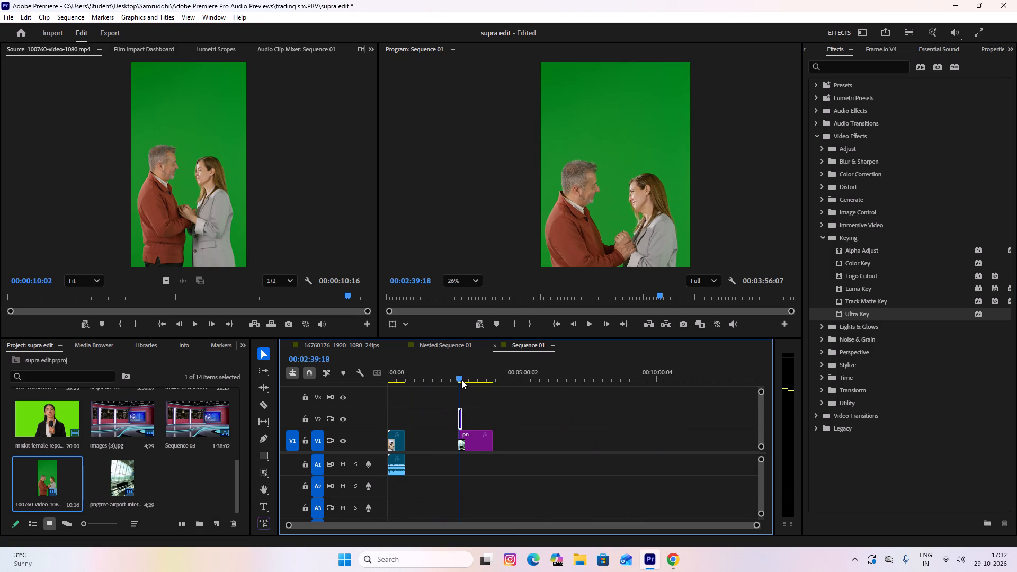
{"action": "left_click_drag", "start_coordinate": [461, 380], "coordinate": [463, 382]}
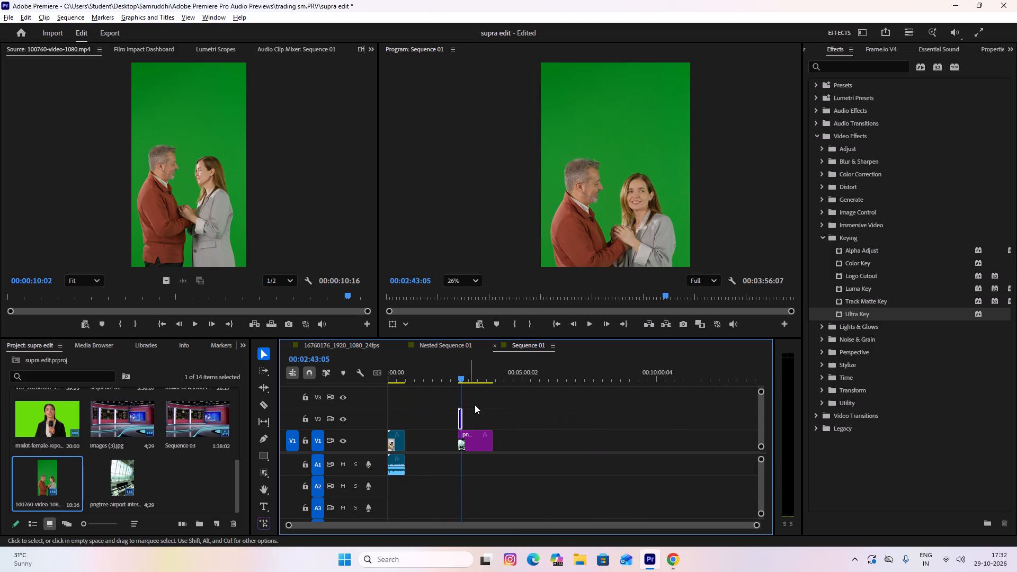
Set the vertical position of the couple clip on V2 to 619.
{"action": "scroll", "coordinate": [475, 406], "scroll_direction": "up", "scroll_amount": 1, "text": "alt"}
{"action": "scroll", "coordinate": [475, 406], "scroll_direction": "down", "scroll_amount": 1, "text": "alt"}
{"action": "scroll", "coordinate": [475, 406], "scroll_direction": "up", "scroll_amount": 10, "text": "alt"}
{"action": "scroll", "coordinate": [475, 406], "scroll_direction": "down", "scroll_amount": 1, "text": "alt"}
{"action": "scroll", "coordinate": [475, 405], "scroll_direction": "up", "scroll_amount": 7, "text": "alt"}
{"action": "scroll", "coordinate": [475, 415], "scroll_direction": "up", "scroll_amount": 2}
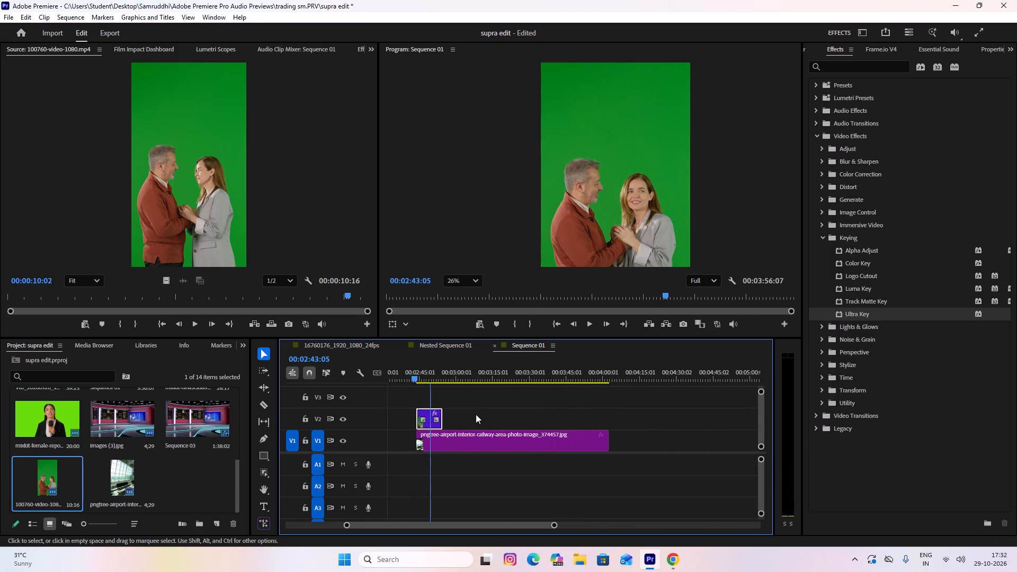
{"action": "scroll", "coordinate": [476, 414], "scroll_direction": "up", "scroll_amount": 2}
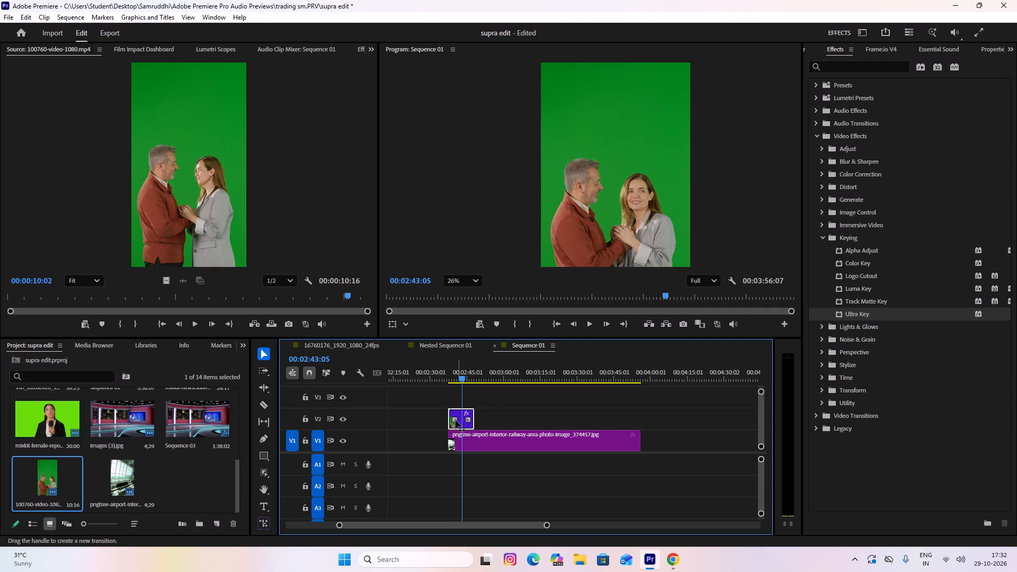
{"action": "left_click", "coordinate": [461, 414]}
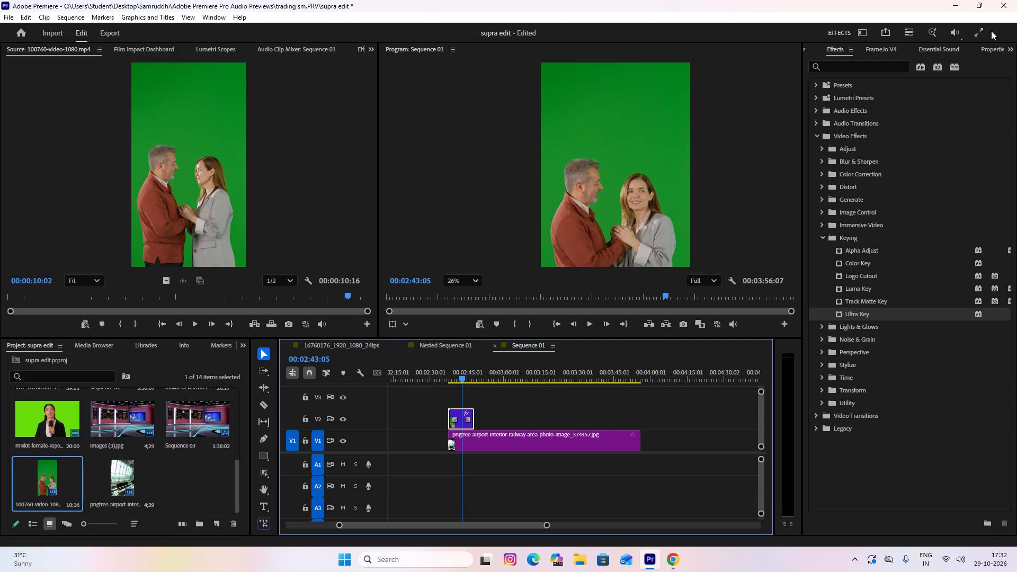
{"action": "left_click", "coordinate": [996, 48]}
{"action": "left_click_drag", "start_coordinate": [944, 126], "coordinate": [944, 128]}
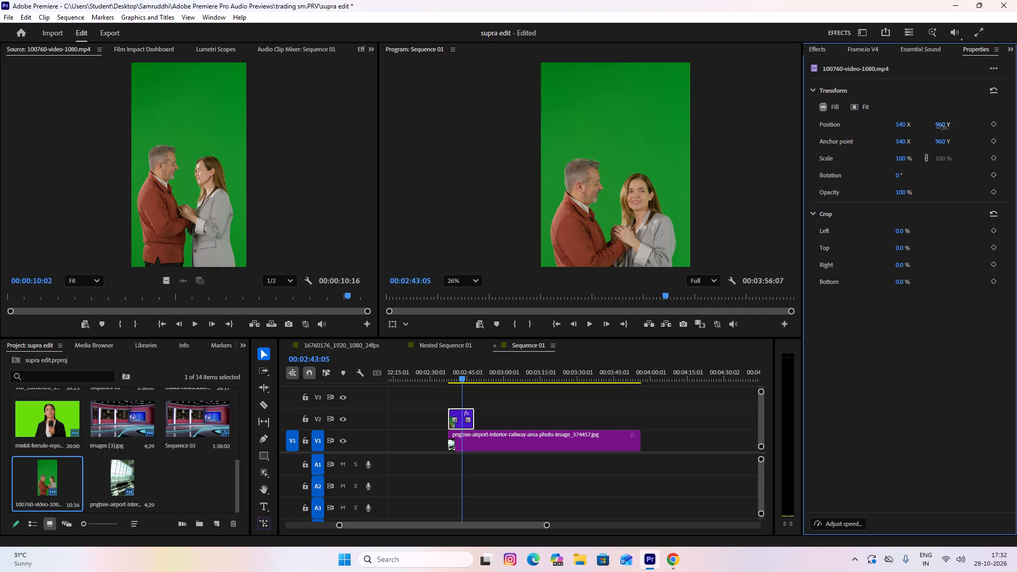
{"action": "left_click_drag", "start_coordinate": [944, 128], "coordinate": [884, 139]}
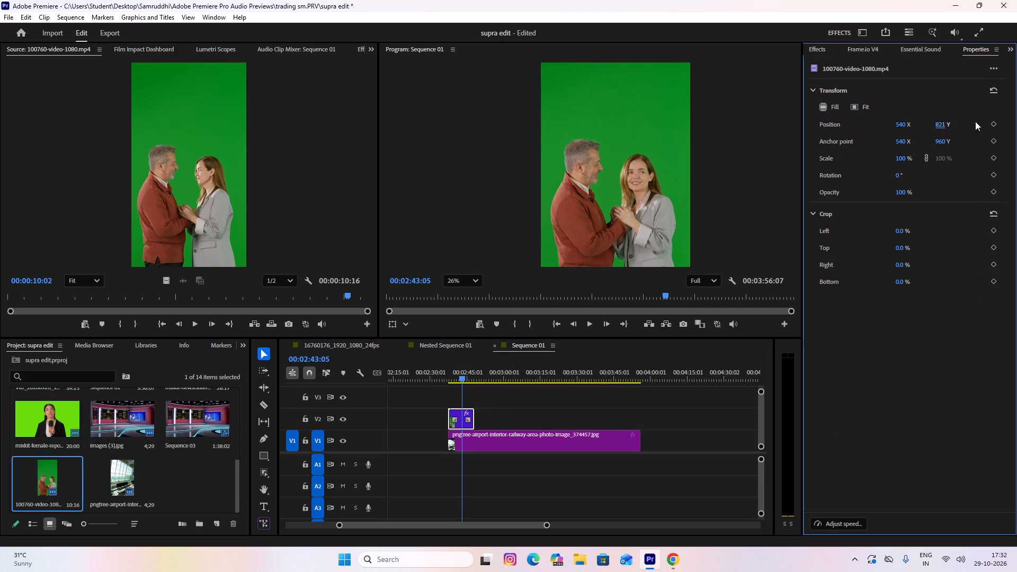
{"action": "left_click_drag", "start_coordinate": [945, 127], "coordinate": [874, 135]}
{"action": "left_click_drag", "start_coordinate": [943, 124], "coordinate": [853, 135]}
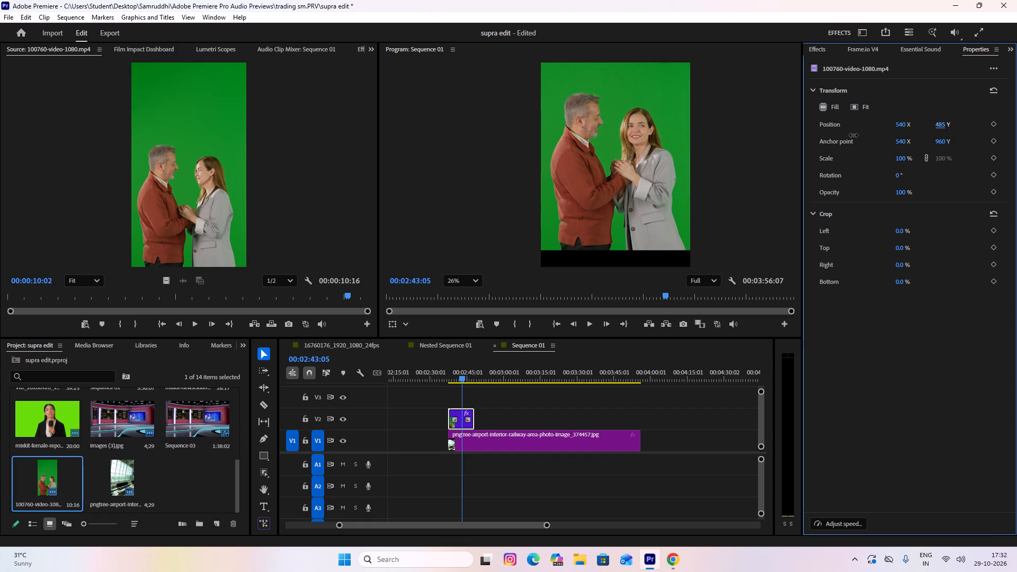
{"action": "left_click_drag", "start_coordinate": [853, 135], "coordinate": [922, 133]}
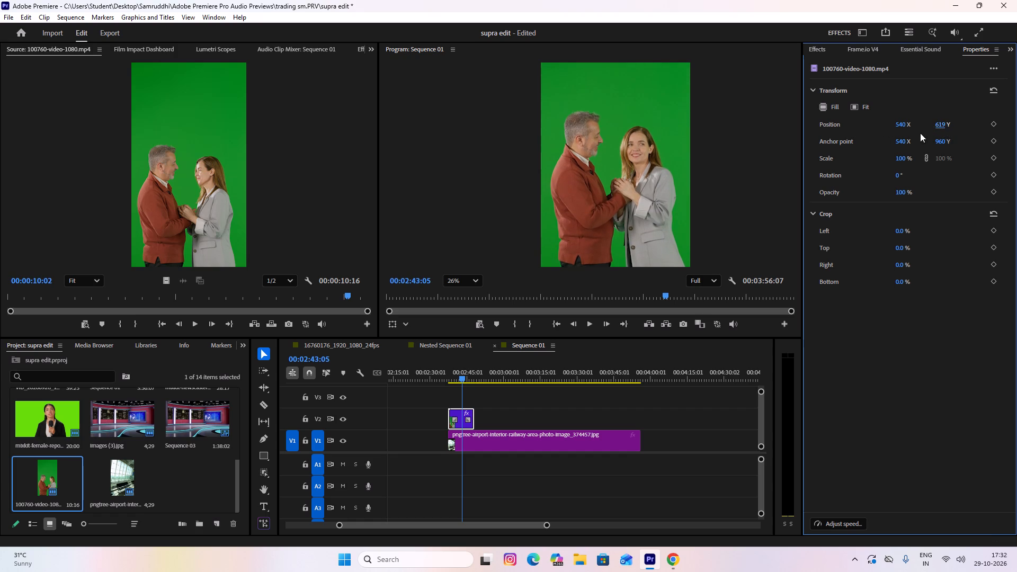
{"action": "left_click_drag", "start_coordinate": [886, 139], "coordinate": [937, 131]}
{"action": "left_click", "coordinate": [937, 131]}
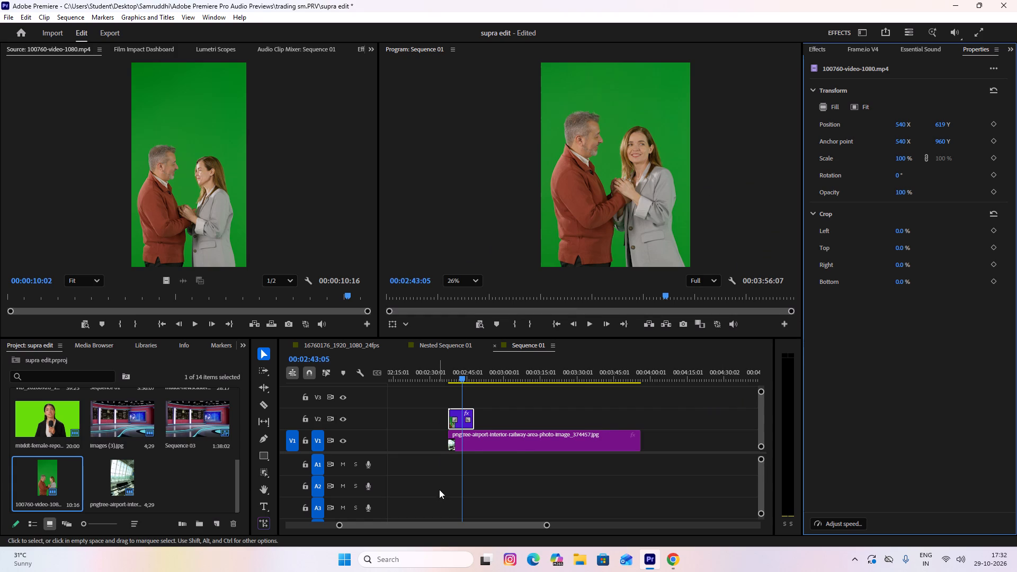
Key out the green background of the couple clip on V2 by sampling the green as Ultra Key's key color.
{"action": "left_click", "coordinate": [525, 439]}
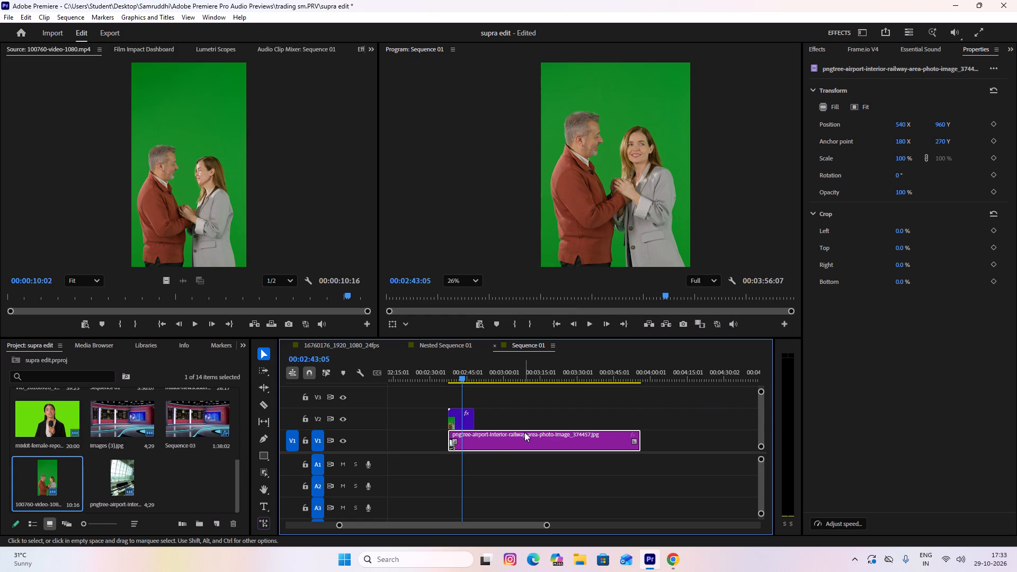
{"action": "left_click", "coordinate": [457, 413]}
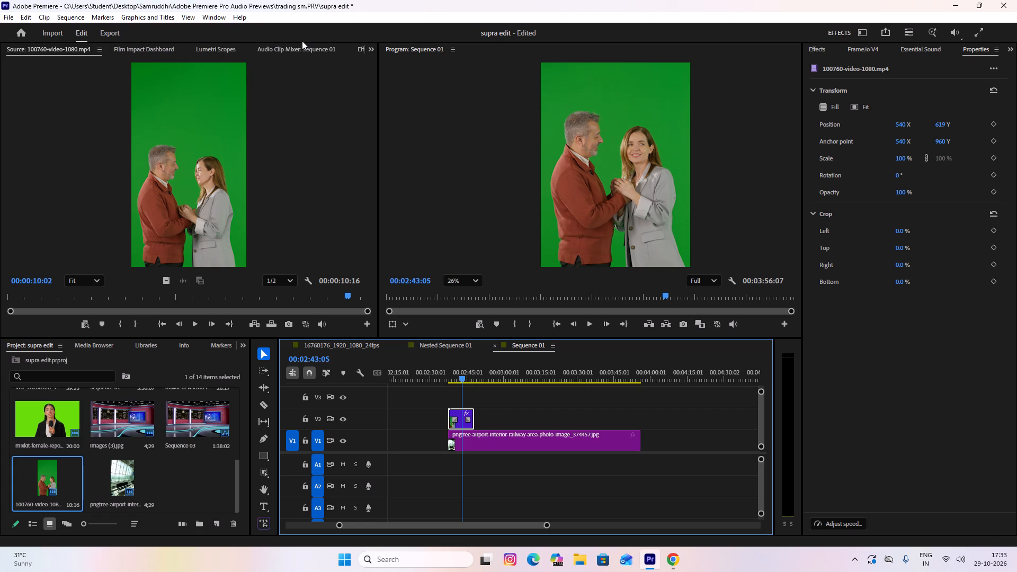
{"action": "scroll", "coordinate": [349, 52], "scroll_direction": "down", "scroll_amount": 4}
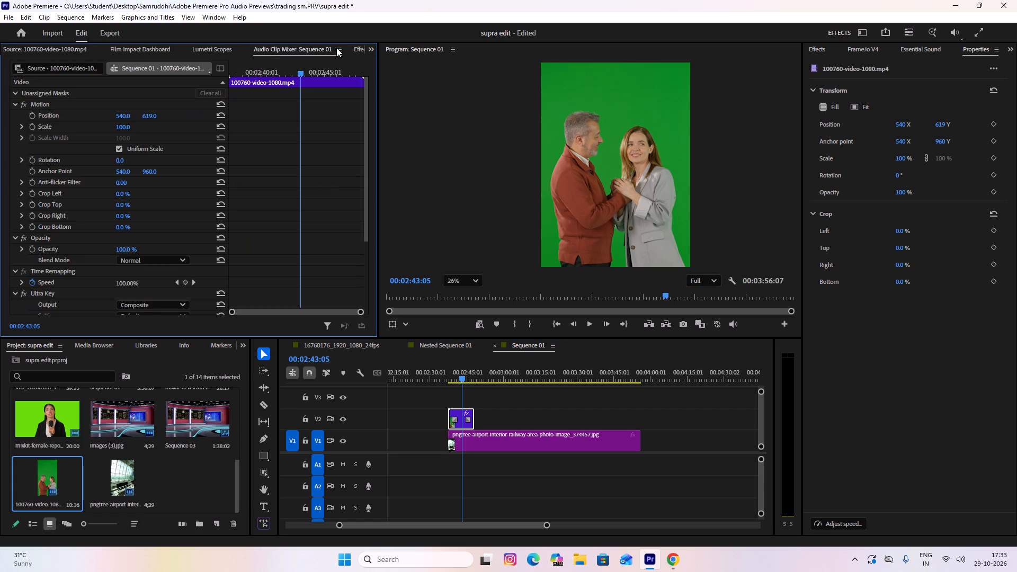
{"action": "left_click", "coordinate": [334, 47]}
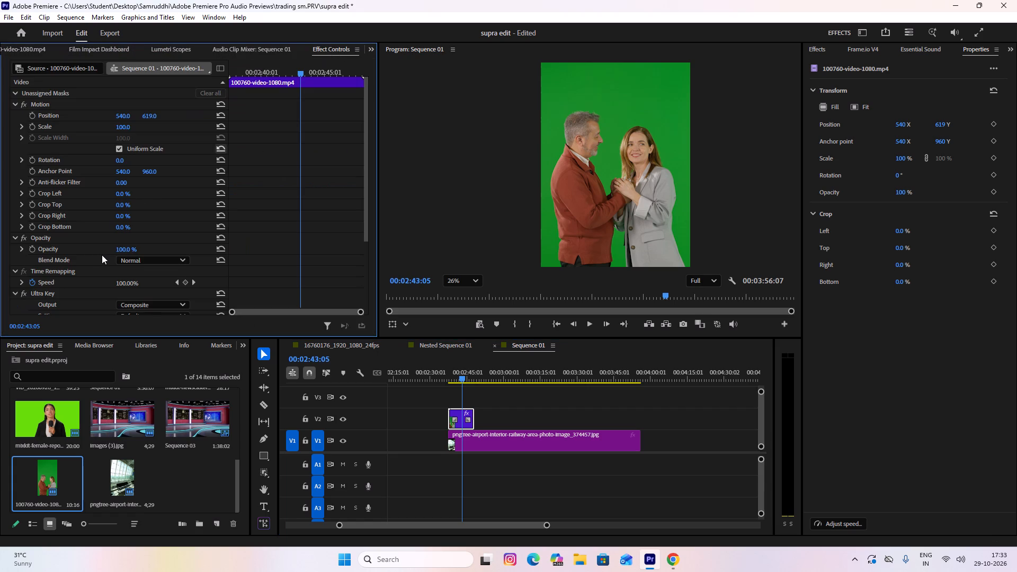
{"action": "scroll", "coordinate": [102, 255], "scroll_direction": "down", "scroll_amount": 2}
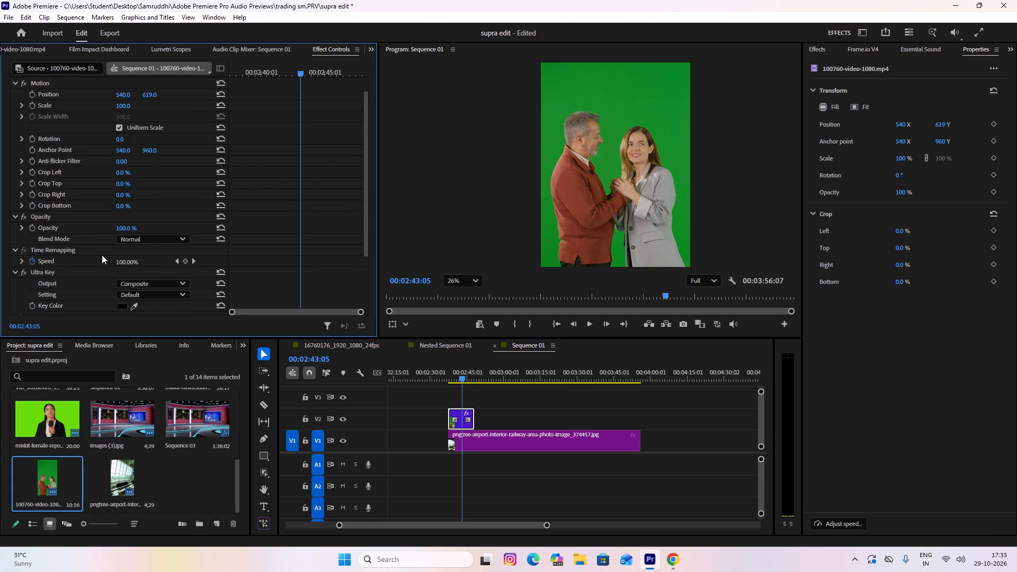
{"action": "scroll", "coordinate": [102, 255], "scroll_direction": "down", "scroll_amount": 5}
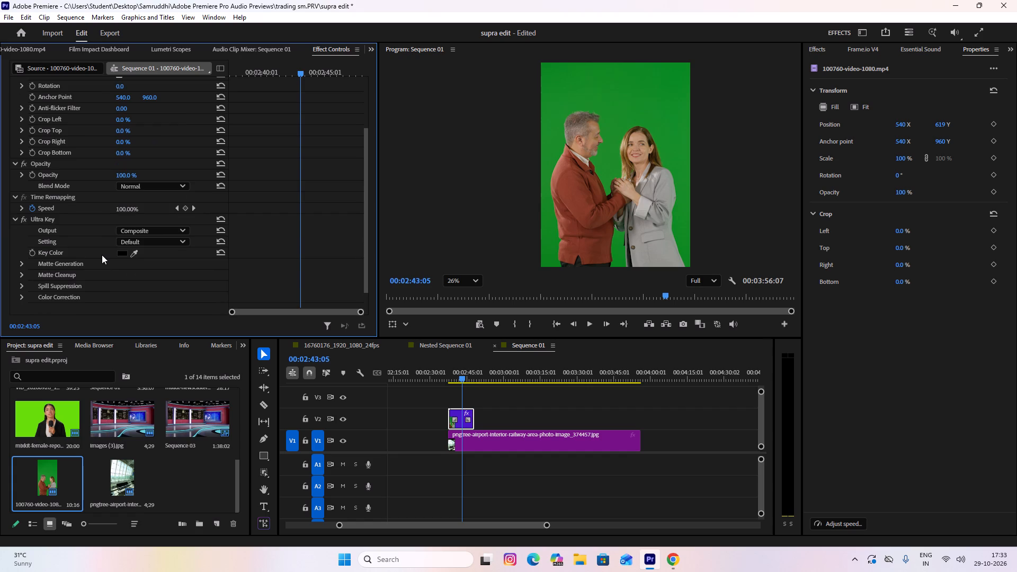
{"action": "scroll", "coordinate": [102, 255], "scroll_direction": "up", "scroll_amount": 1}
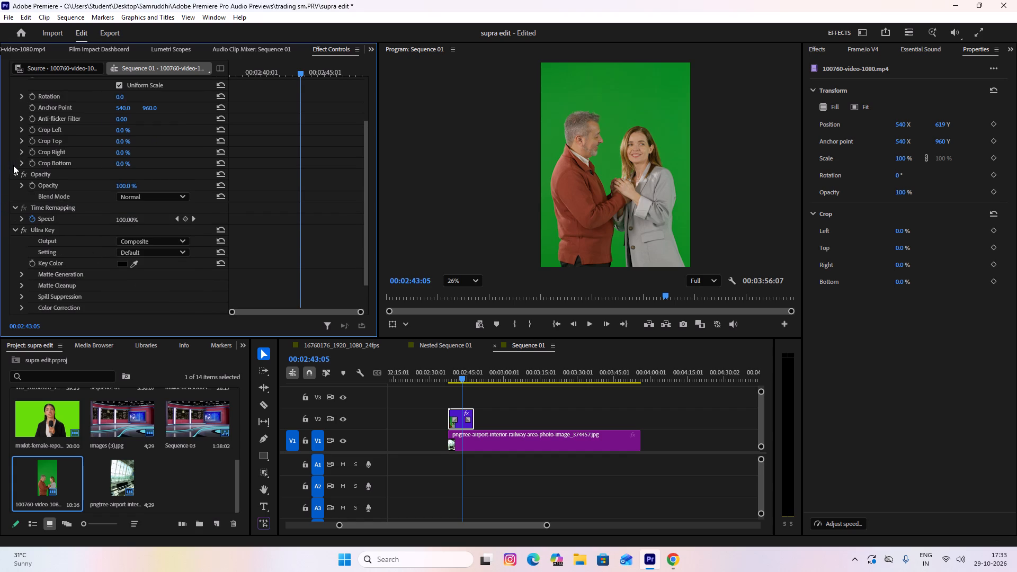
{"action": "left_click", "coordinate": [459, 414]}
{"action": "scroll", "coordinate": [104, 226], "scroll_direction": "up", "scroll_amount": 2}
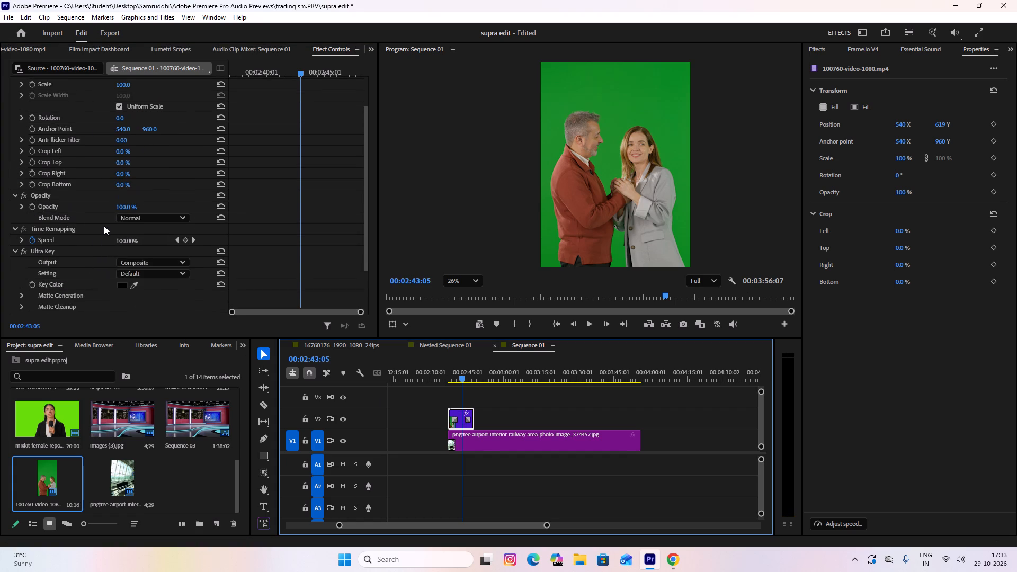
{"action": "scroll", "coordinate": [104, 226], "scroll_direction": "down", "scroll_amount": 2}
{"action": "scroll", "coordinate": [53, 270], "scroll_direction": "down", "scroll_amount": 3}
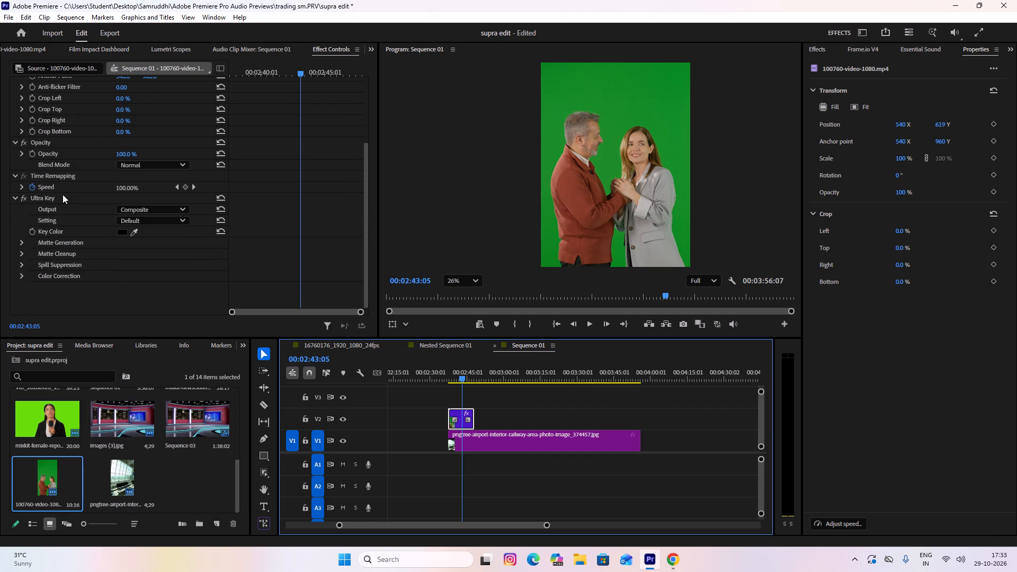
{"action": "left_click", "coordinate": [48, 196]}
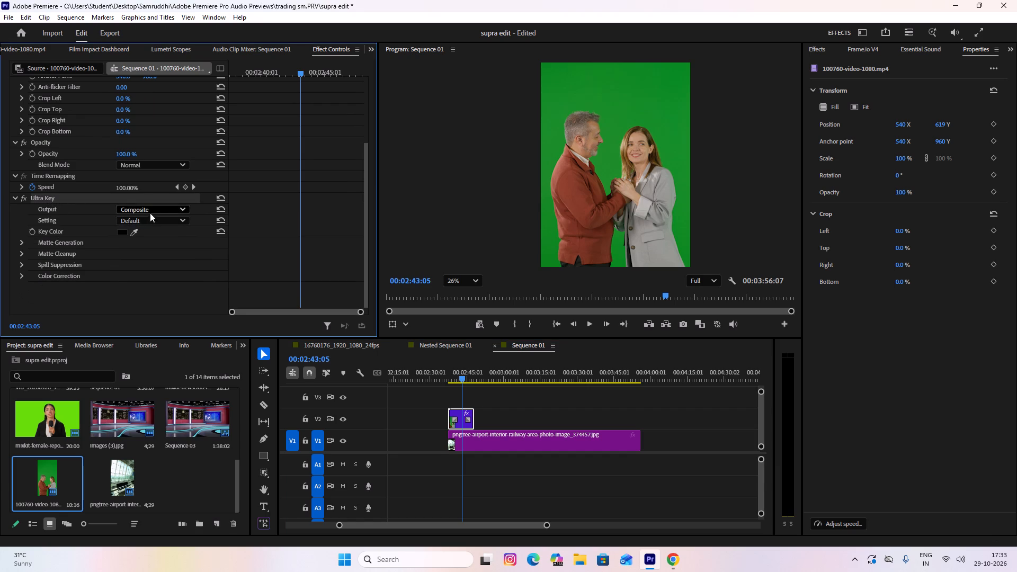
{"action": "left_click", "coordinate": [132, 230]}
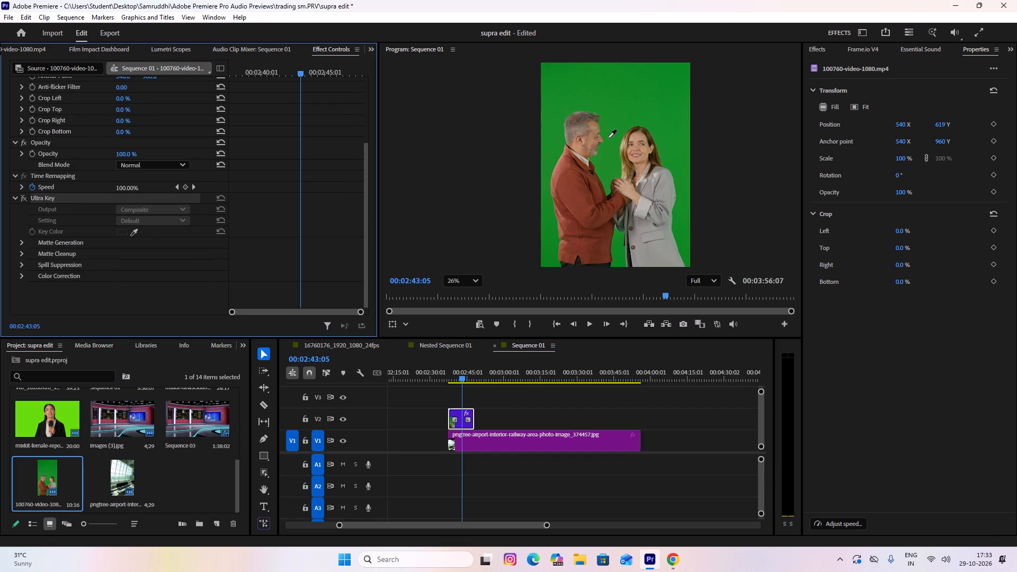
{"action": "left_click", "coordinate": [679, 166]}
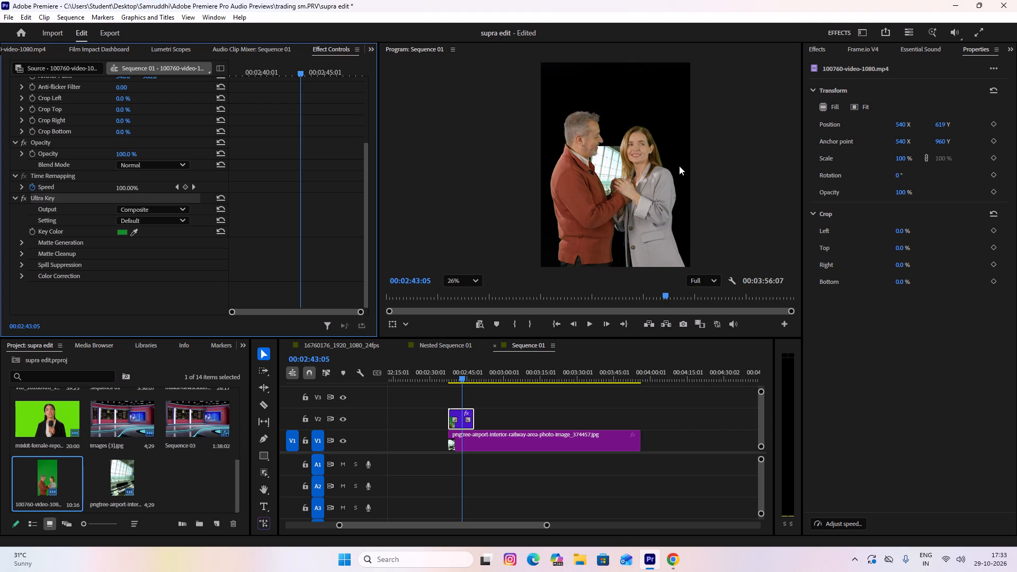
Set the airport interior image's vertical position to 1004 and its scale to 344% so it fills the frame.
{"action": "left_click", "coordinate": [505, 440]}
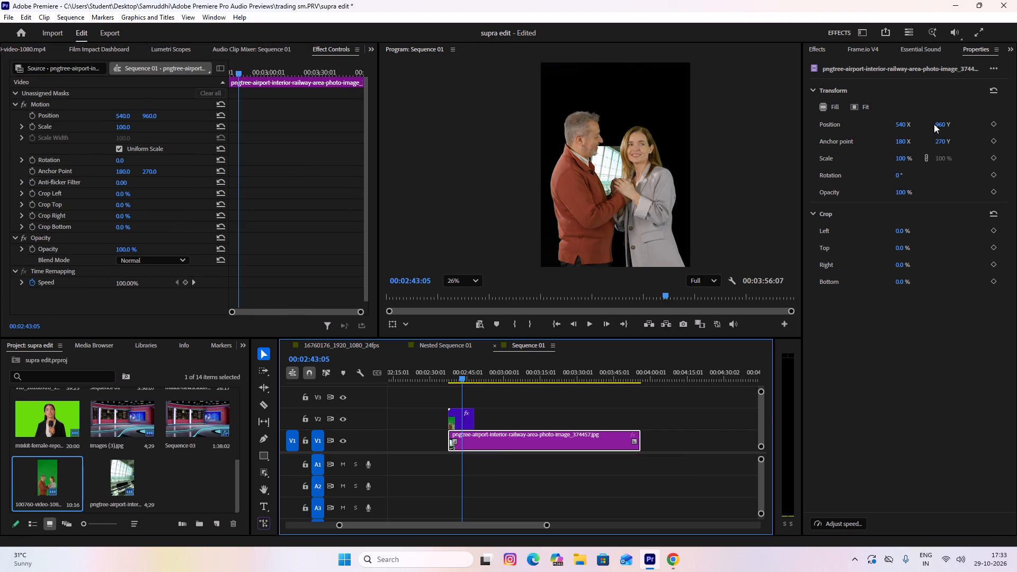
{"action": "left_click_drag", "start_coordinate": [935, 124], "coordinate": [950, 124]}
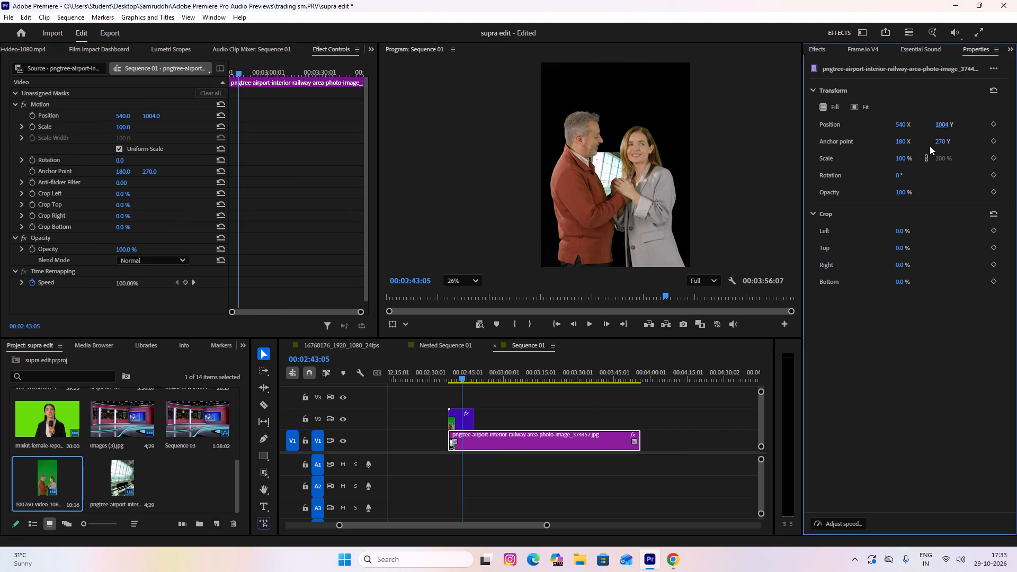
{"action": "left_click_drag", "start_coordinate": [898, 162], "coordinate": [905, 162]}
{"action": "left_click_drag", "start_coordinate": [905, 162], "coordinate": [985, 145]}
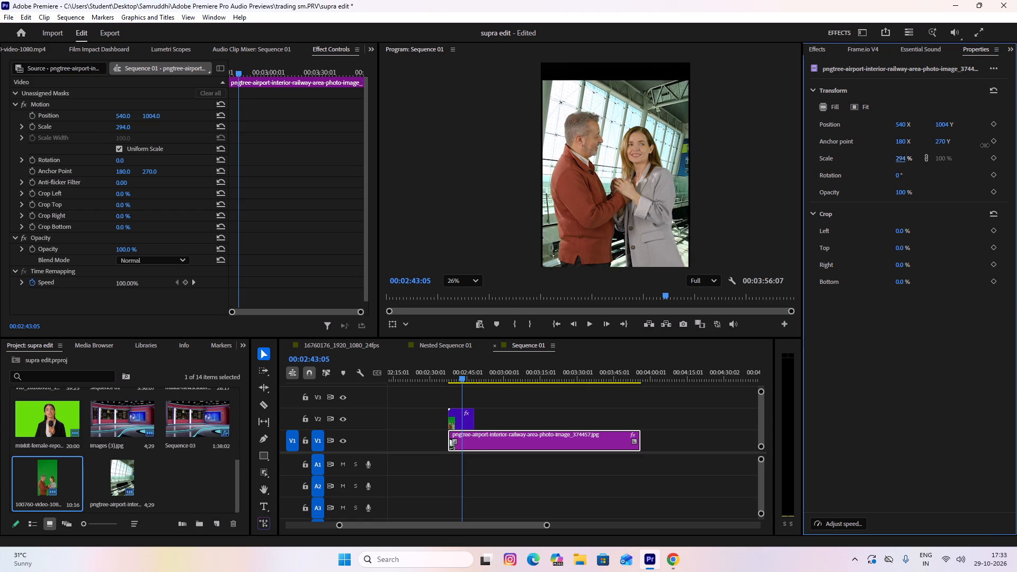
{"action": "left_click_drag", "start_coordinate": [985, 145], "coordinate": [998, 141]}
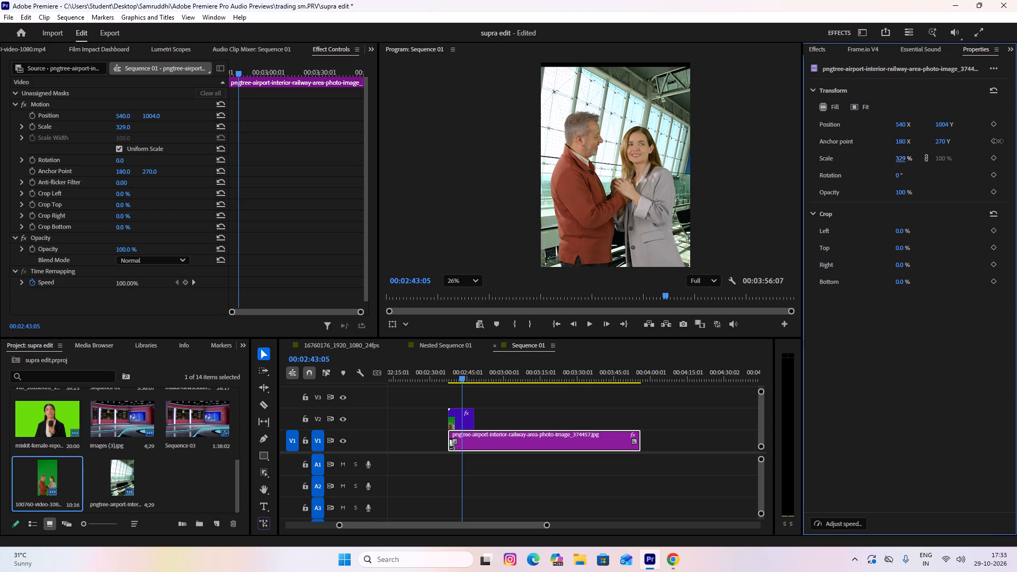
{"action": "left_click_drag", "start_coordinate": [998, 141], "coordinate": [1004, 138]}
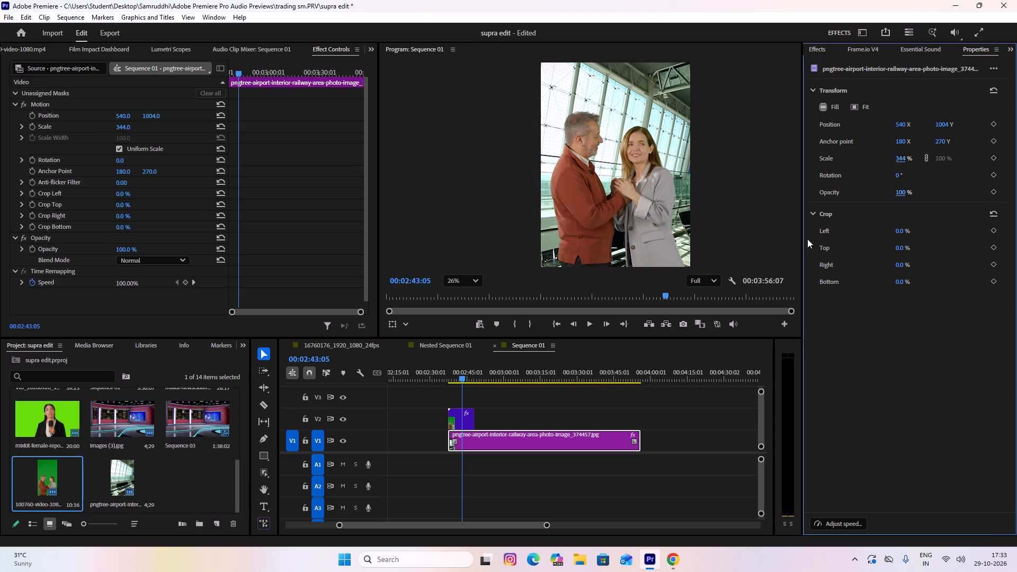
Play the composite from just before the start of the couple clip.
{"action": "left_click_drag", "start_coordinate": [465, 377], "coordinate": [439, 381]}
{"action": "key", "text": "space"}
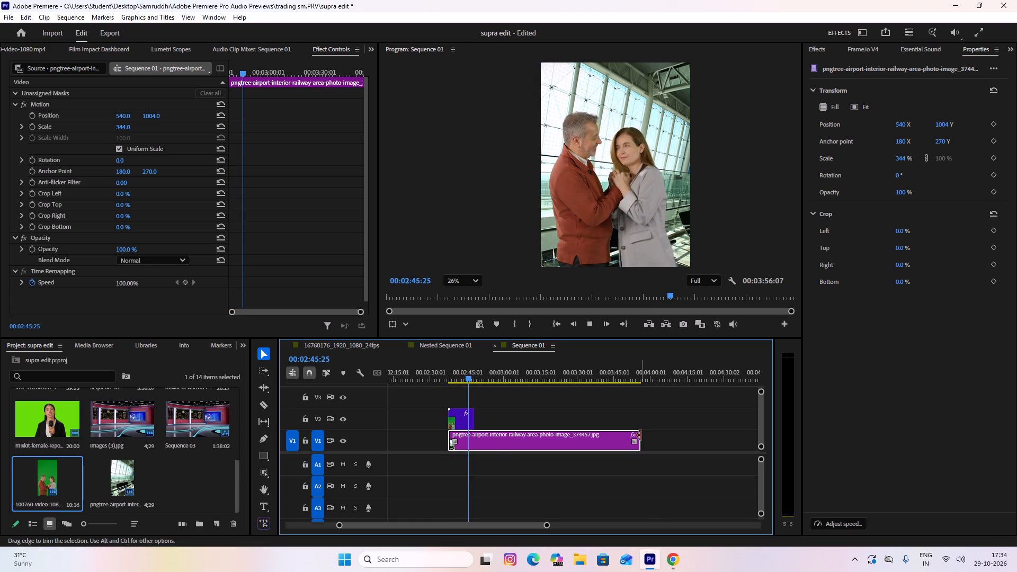
Trim the end of the airport interior image on V1 to match the end of the couple clip.
{"action": "left_click_drag", "start_coordinate": [640, 435], "coordinate": [477, 433]}
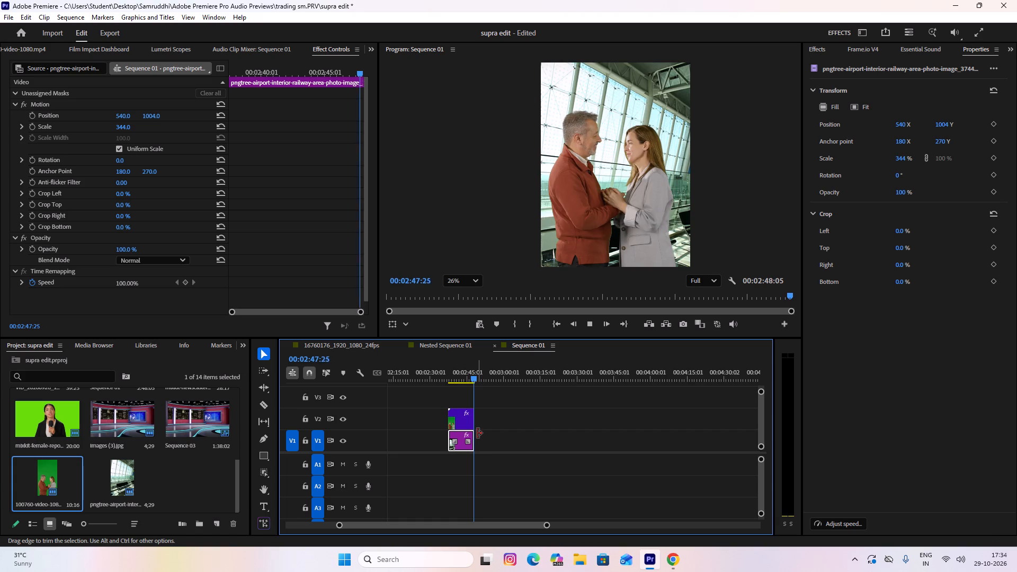
{"action": "key", "text": "space"}
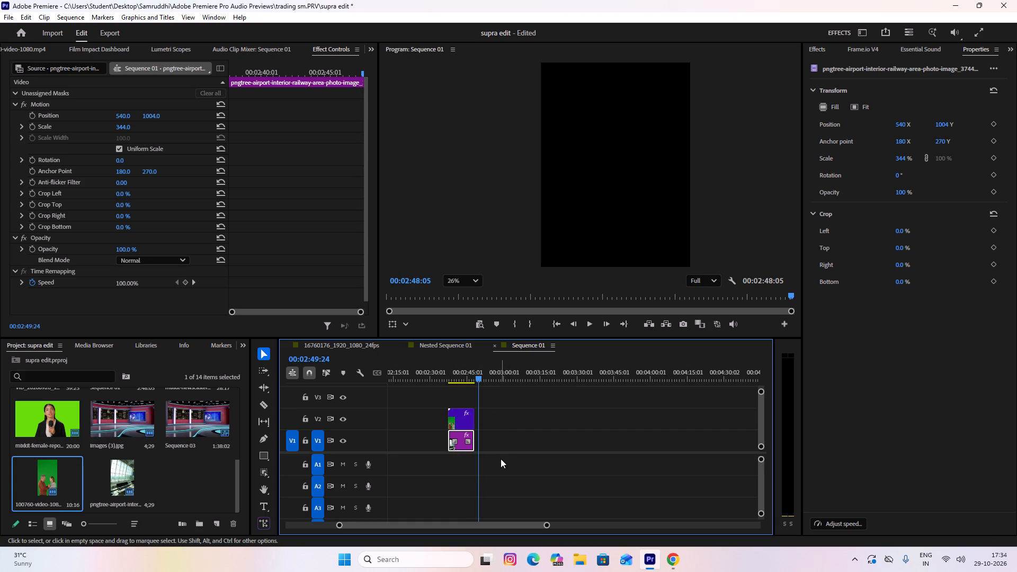
Play the keyed couple composite from 00:02:36:16 to review it over the airport background.
{"action": "scroll", "coordinate": [501, 459], "scroll_direction": "up", "scroll_amount": 6, "text": "alt"}
{"action": "scroll", "coordinate": [501, 459], "scroll_direction": "up", "scroll_amount": 3}
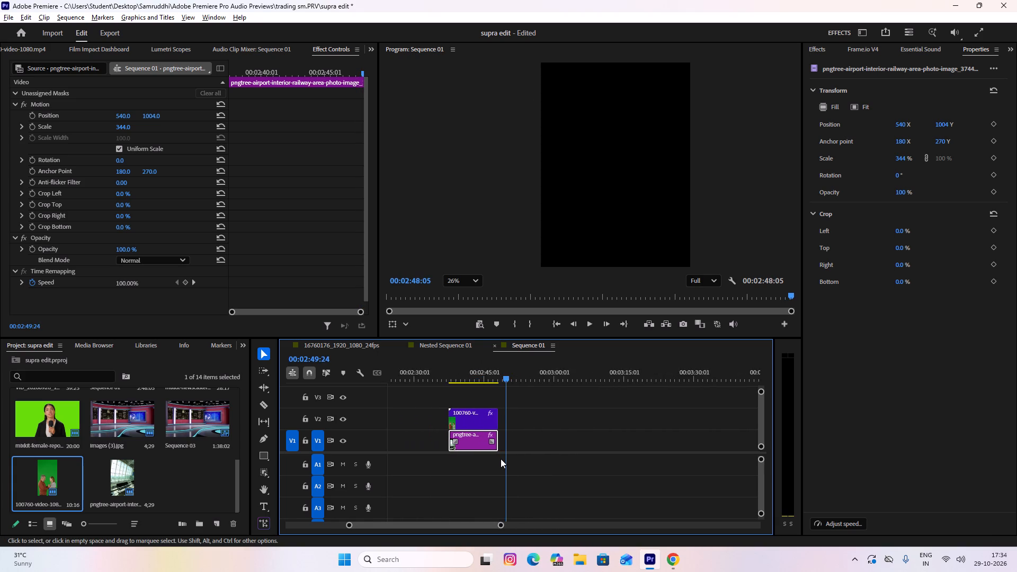
{"action": "scroll", "coordinate": [501, 459], "scroll_direction": "up", "scroll_amount": 3, "text": "alt"}
{"action": "scroll", "coordinate": [501, 459], "scroll_direction": "down", "scroll_amount": 1, "text": "alt"}
{"action": "scroll", "coordinate": [501, 459], "scroll_direction": "up", "scroll_amount": 3, "text": "alt"}
{"action": "scroll", "coordinate": [501, 459], "scroll_direction": "up", "scroll_amount": 6}
{"action": "scroll", "coordinate": [501, 459], "scroll_direction": "up", "scroll_amount": 5, "text": "alt"}
{"action": "scroll", "coordinate": [501, 459], "scroll_direction": "down", "scroll_amount": 1, "text": "alt"}
{"action": "scroll", "coordinate": [501, 459], "scroll_direction": "up", "scroll_amount": 1, "text": "alt"}
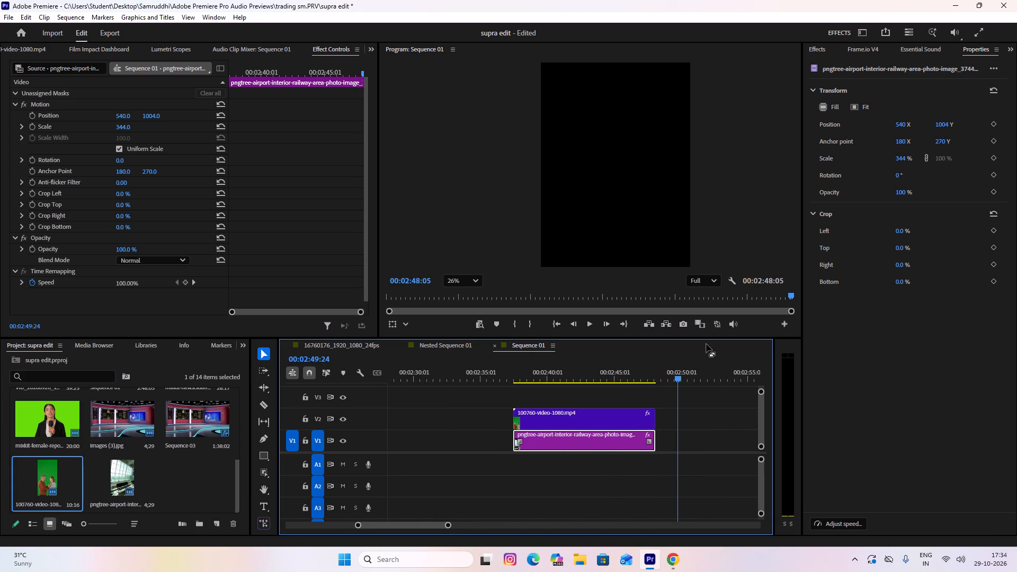
{"action": "left_click_drag", "start_coordinate": [679, 379], "coordinate": [492, 382]}
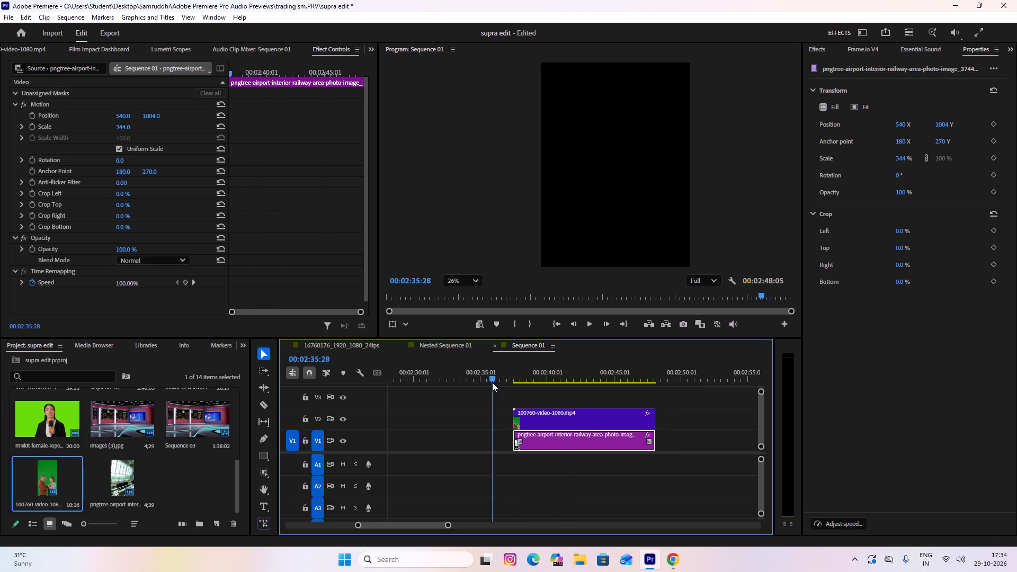
{"action": "left_click_drag", "start_coordinate": [492, 382], "coordinate": [501, 381]}
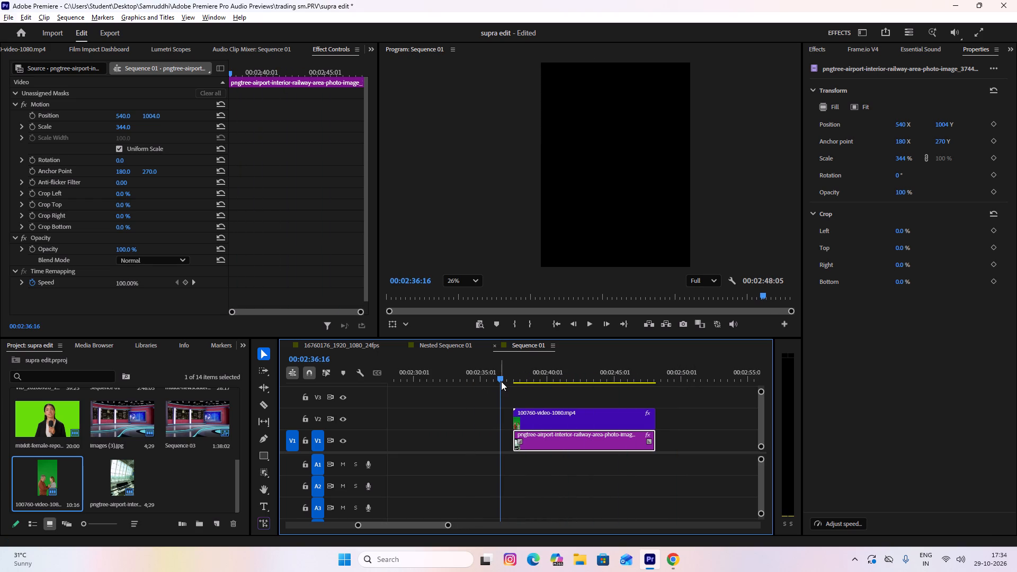
{"action": "key", "text": "space"}
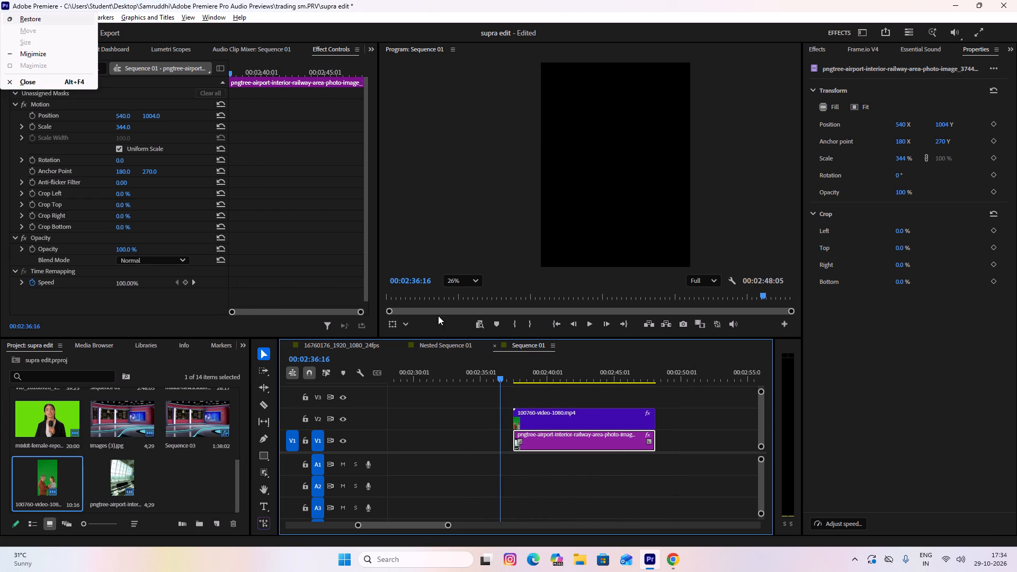
{"action": "left_click", "coordinate": [490, 258]}
{"action": "key", "text": "space"}
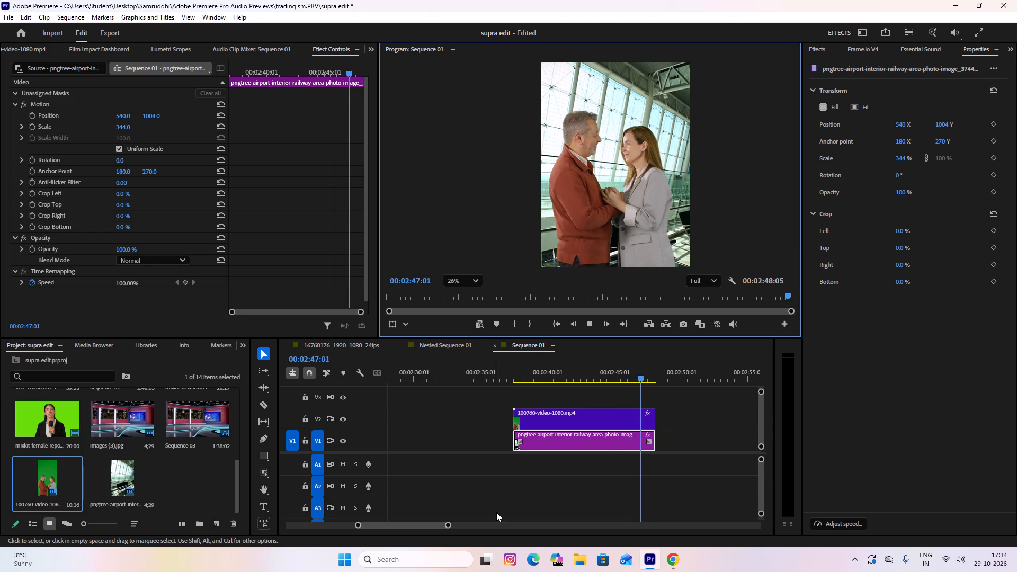
{"action": "key", "text": "space"}
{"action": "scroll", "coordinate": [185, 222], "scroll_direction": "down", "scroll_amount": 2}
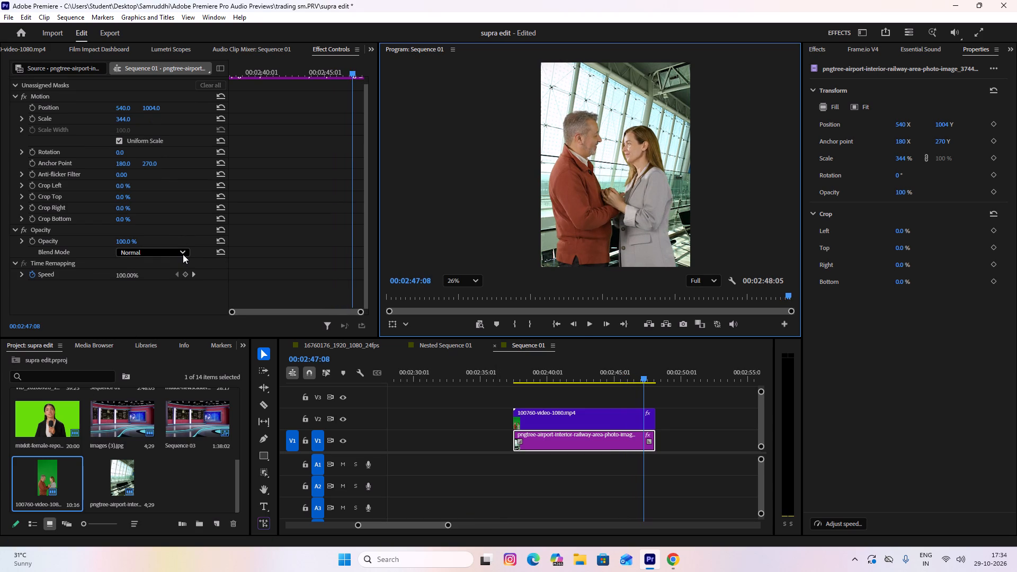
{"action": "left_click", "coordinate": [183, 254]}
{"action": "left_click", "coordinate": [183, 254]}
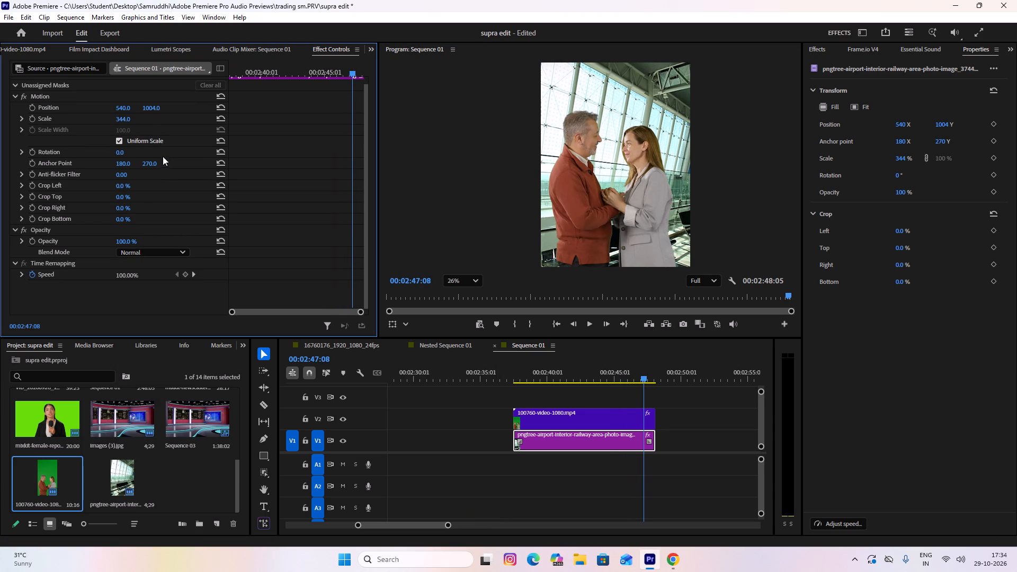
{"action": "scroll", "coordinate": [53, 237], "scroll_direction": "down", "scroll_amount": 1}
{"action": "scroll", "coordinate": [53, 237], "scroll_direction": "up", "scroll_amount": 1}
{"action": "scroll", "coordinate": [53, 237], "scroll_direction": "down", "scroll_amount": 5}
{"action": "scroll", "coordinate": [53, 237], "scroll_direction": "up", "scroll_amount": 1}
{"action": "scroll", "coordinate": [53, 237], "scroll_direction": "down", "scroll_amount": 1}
Change the blend mode of the couple clip on V2 to Linear Burn.
{"action": "left_click", "coordinate": [573, 419]}
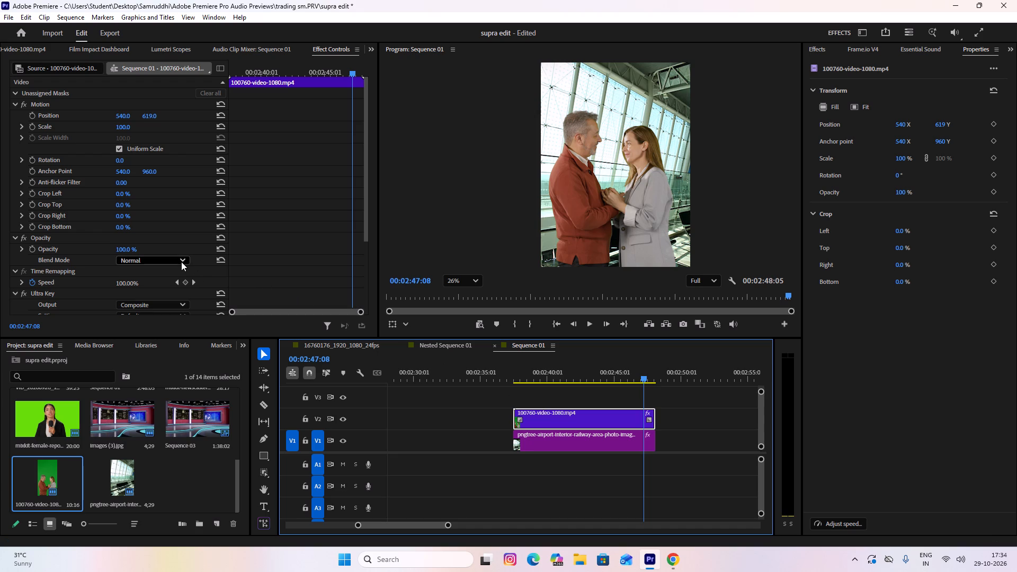
{"action": "scroll", "coordinate": [181, 258], "scroll_direction": "down", "scroll_amount": 5}
{"action": "scroll", "coordinate": [203, 298], "scroll_direction": "down", "scroll_amount": 4}
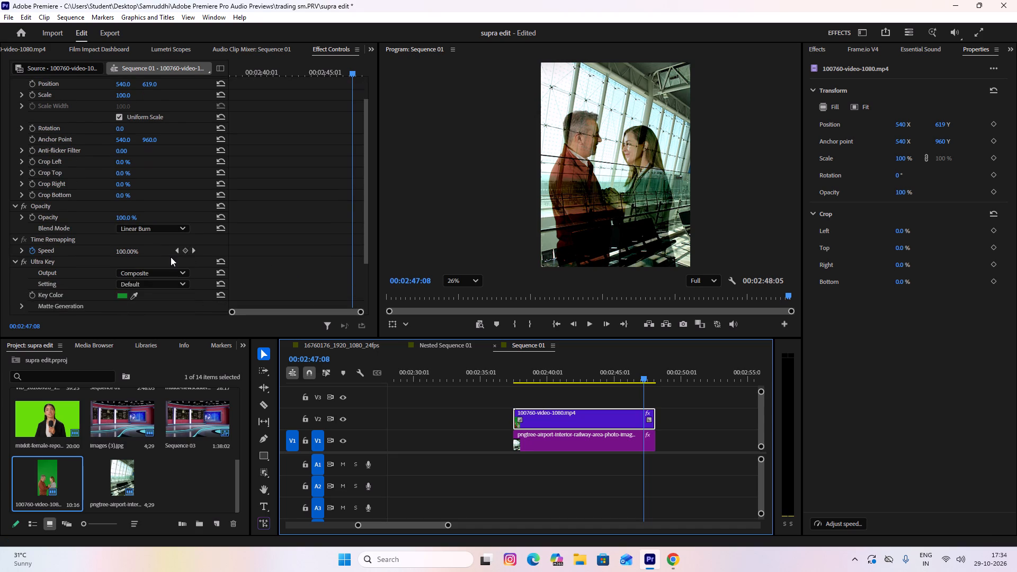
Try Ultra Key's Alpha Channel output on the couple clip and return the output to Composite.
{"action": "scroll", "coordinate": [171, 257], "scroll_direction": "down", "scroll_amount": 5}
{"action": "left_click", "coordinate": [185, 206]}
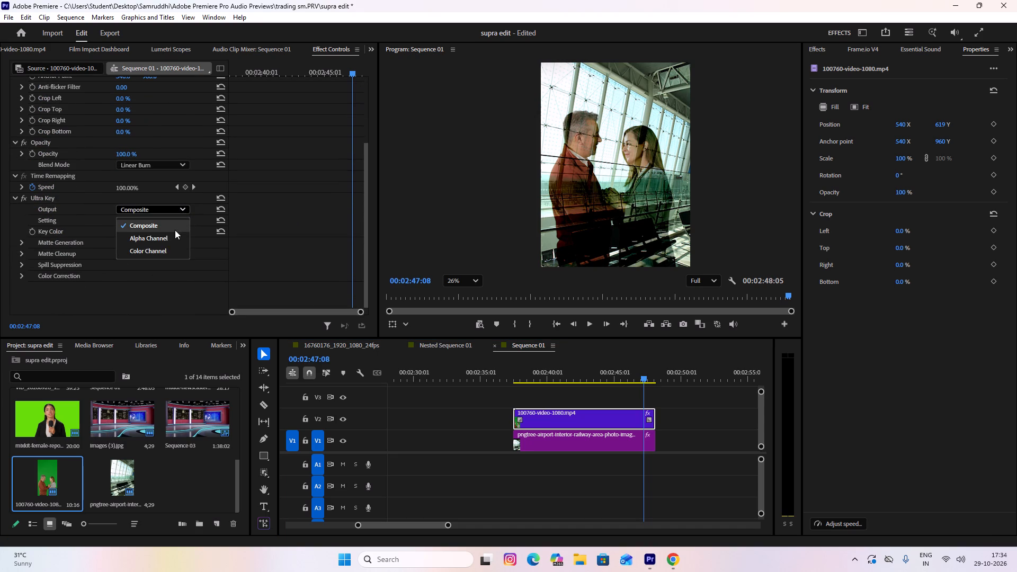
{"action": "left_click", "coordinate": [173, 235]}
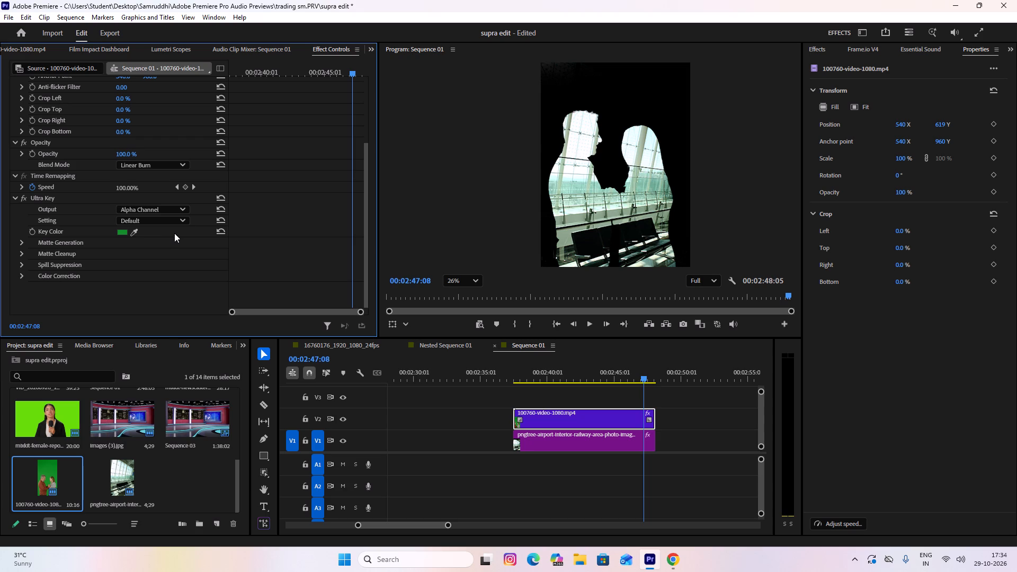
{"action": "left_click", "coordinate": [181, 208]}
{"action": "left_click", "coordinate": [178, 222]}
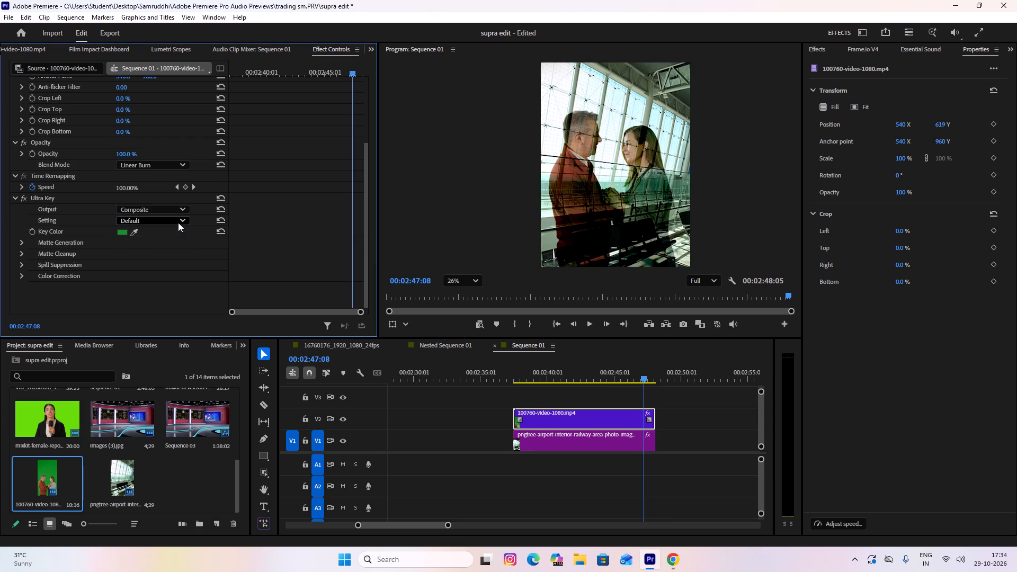
Set the blend mode of the couple clip on V2 back to Normal.
{"action": "left_click", "coordinate": [177, 220]}
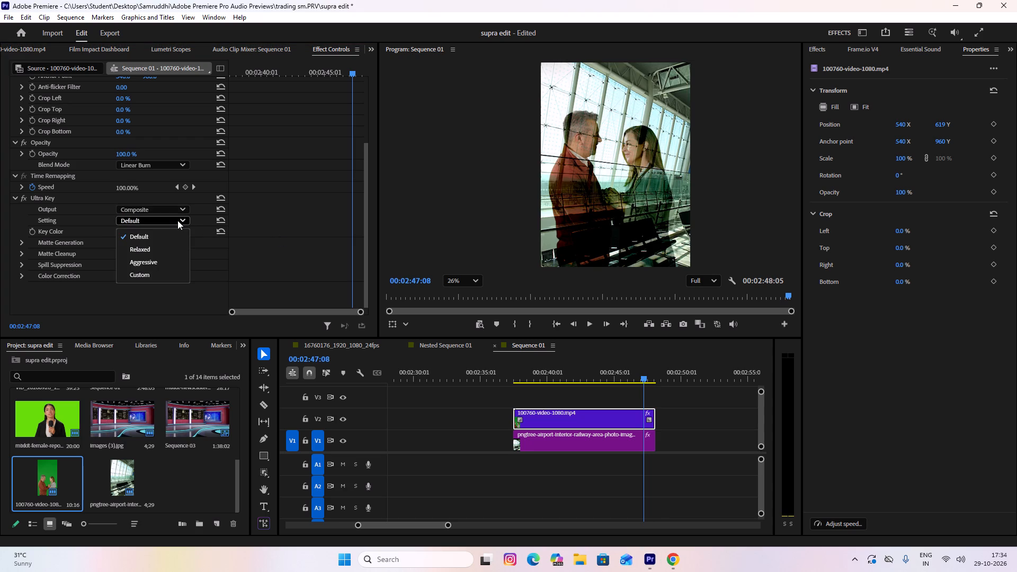
{"action": "left_click", "coordinate": [177, 220]}
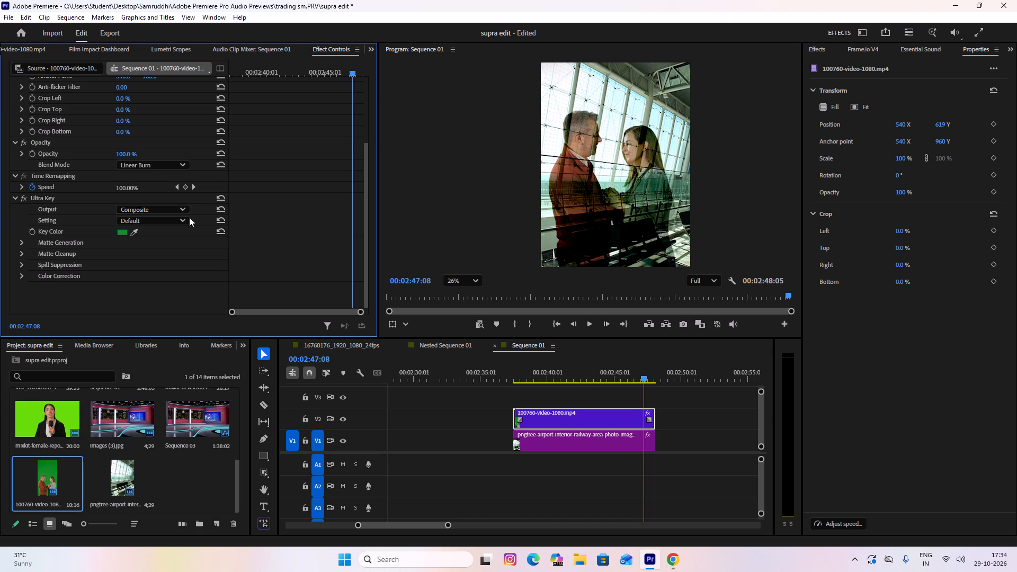
{"action": "left_click_drag", "start_coordinate": [640, 375], "coordinate": [536, 375]}
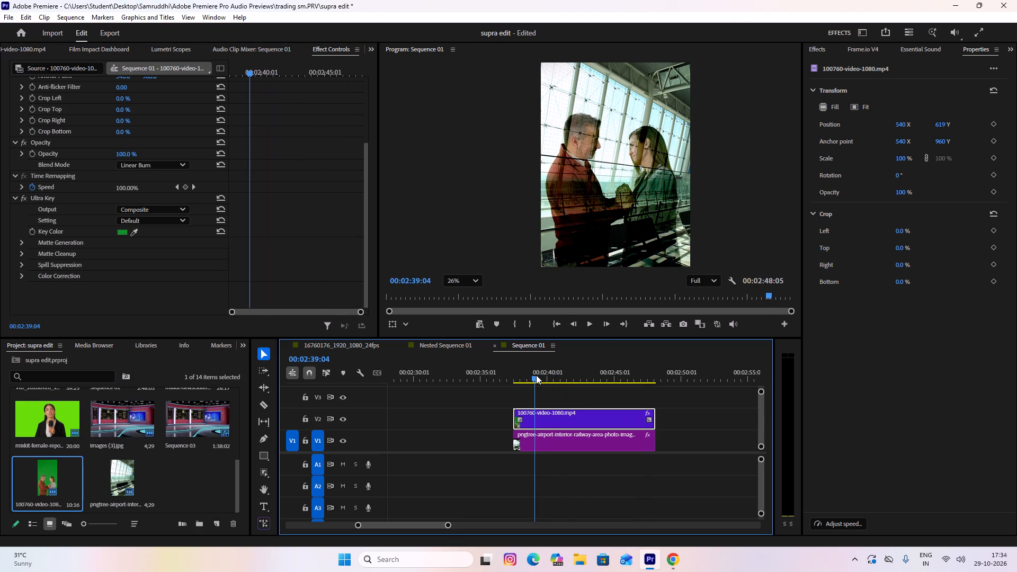
{"action": "left_click_drag", "start_coordinate": [536, 375], "coordinate": [561, 381]}
{"action": "left_click", "coordinate": [184, 165]}
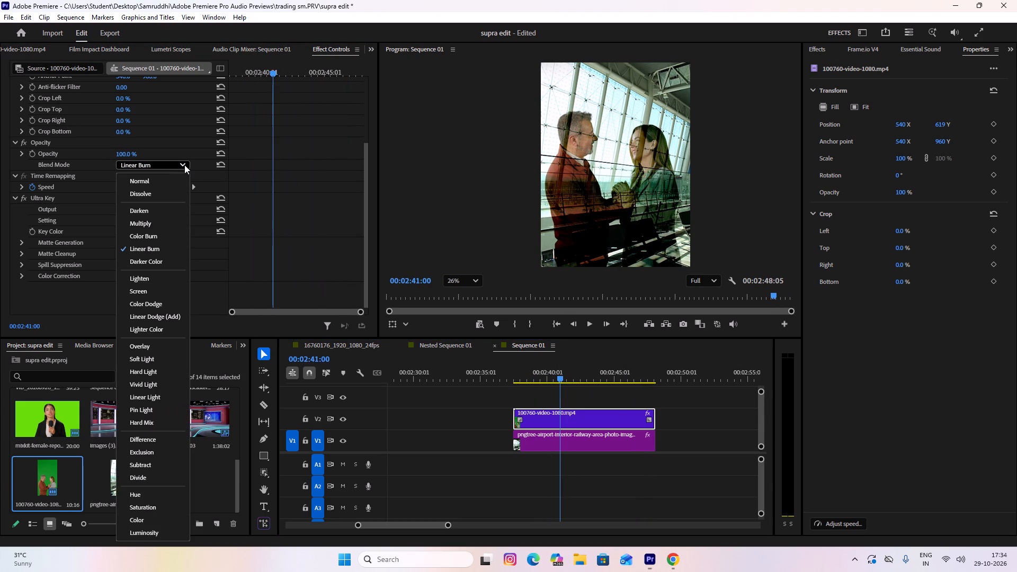
{"action": "left_click", "coordinate": [174, 175]}
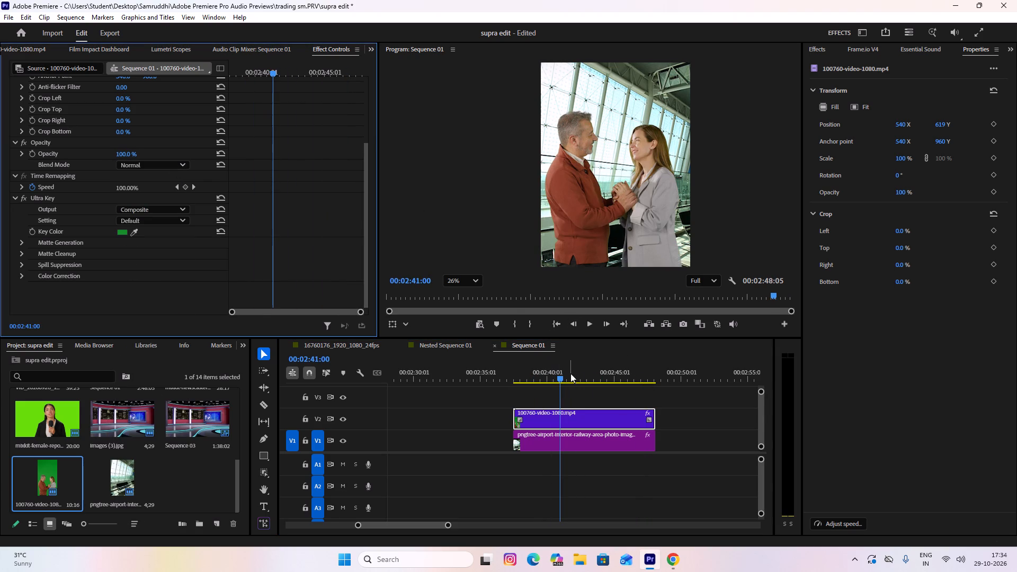
Play the keyed couple composite over the airport interior to review it in Normal blend mode.
{"action": "left_click_drag", "start_coordinate": [560, 376], "coordinate": [470, 378]}
{"action": "key", "text": "space"}
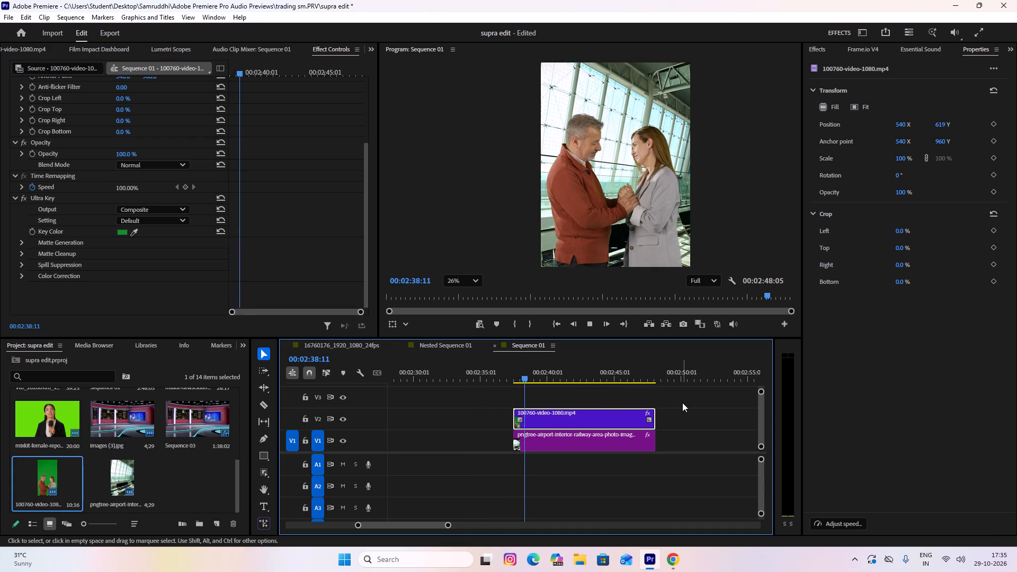
{"action": "key", "text": "space"}
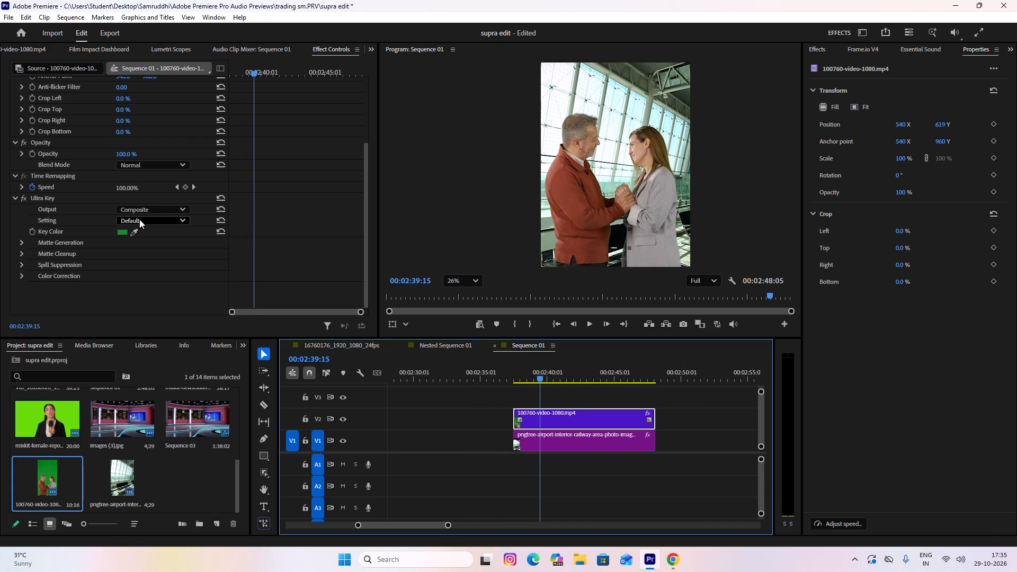
Inspect the couple clip's matte during playback with Ultra Key's Alpha Channel output, and return the output to Composite.
{"action": "left_click", "coordinate": [176, 208]}
{"action": "left_click", "coordinate": [180, 234]}
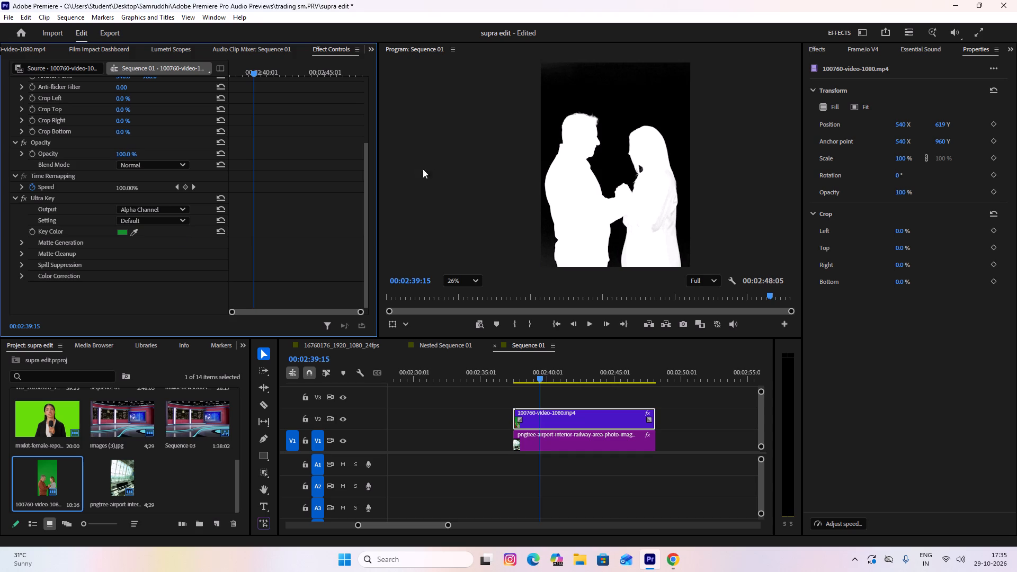
{"action": "key", "text": "space"}
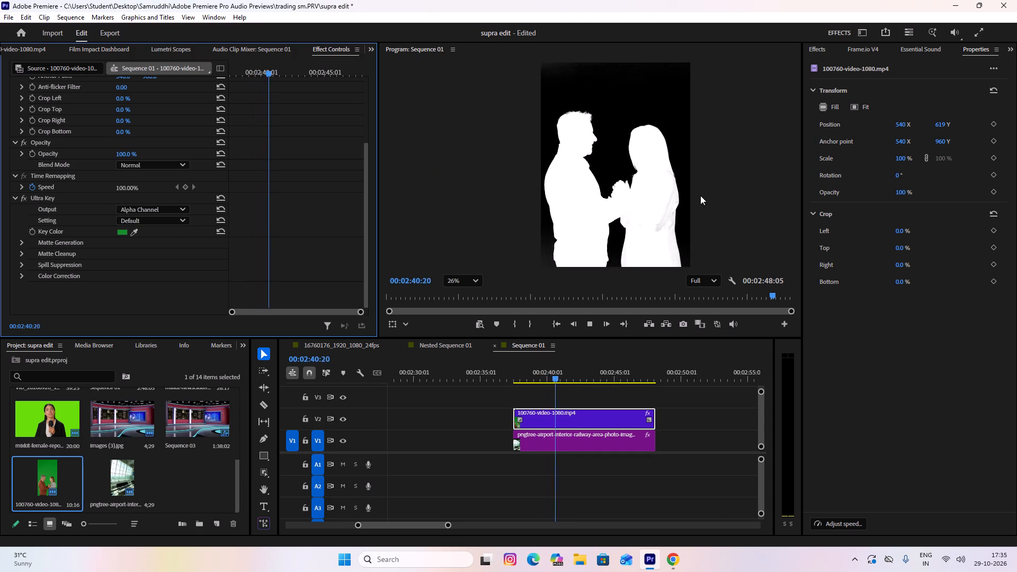
{"action": "key", "text": "space"}
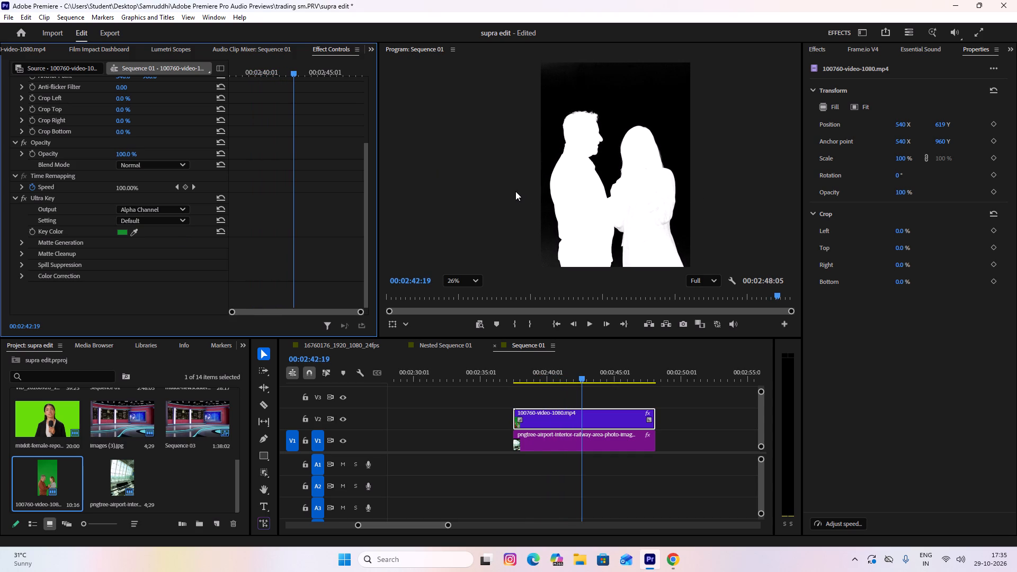
{"action": "left_click", "coordinate": [175, 212]}
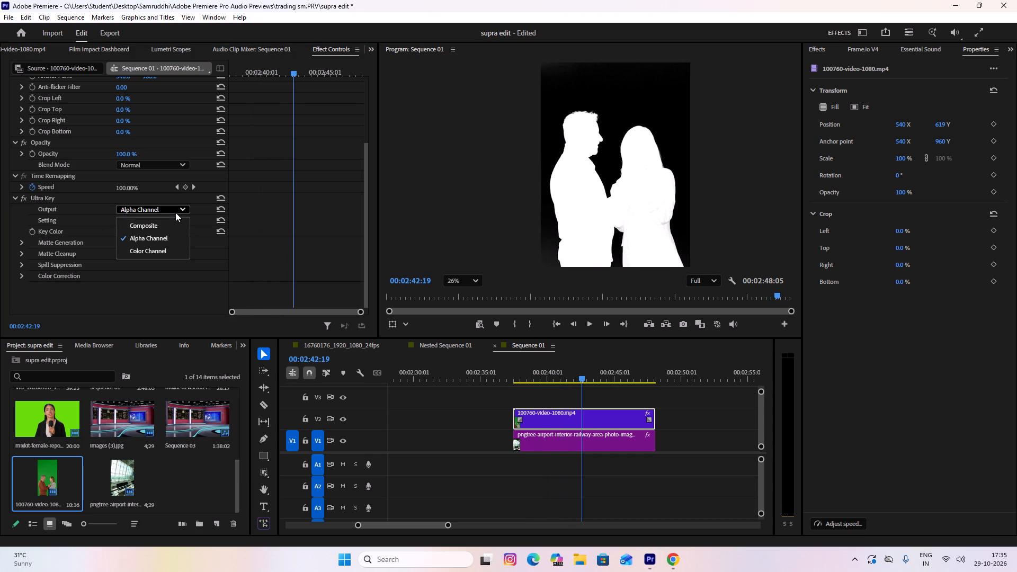
{"action": "left_click", "coordinate": [157, 225]}
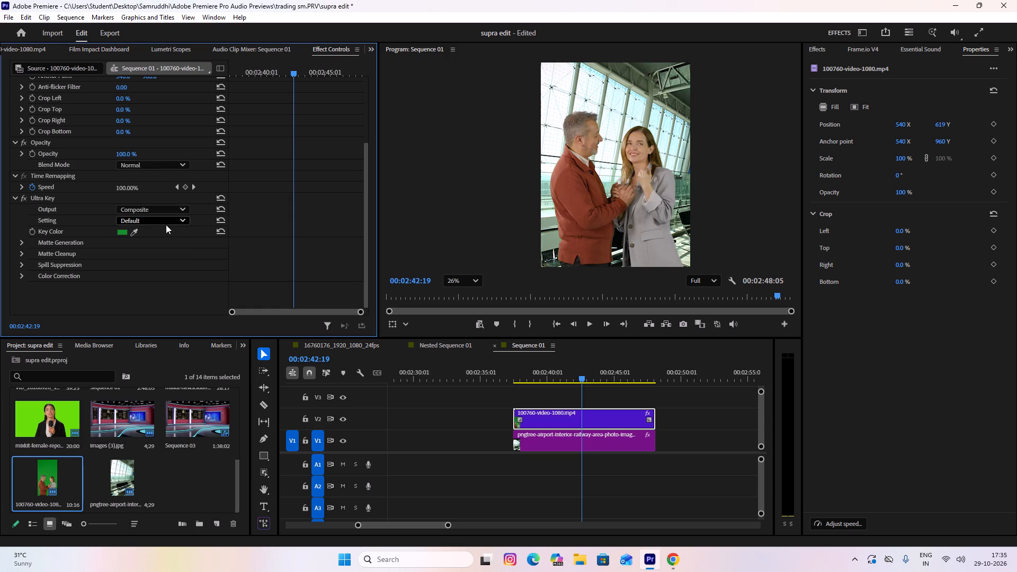
Play the keyed couple composite from the clip's start at 00:02:37:15 to review it over the airport interior.
{"action": "left_click_drag", "start_coordinate": [582, 378], "coordinate": [527, 385]}
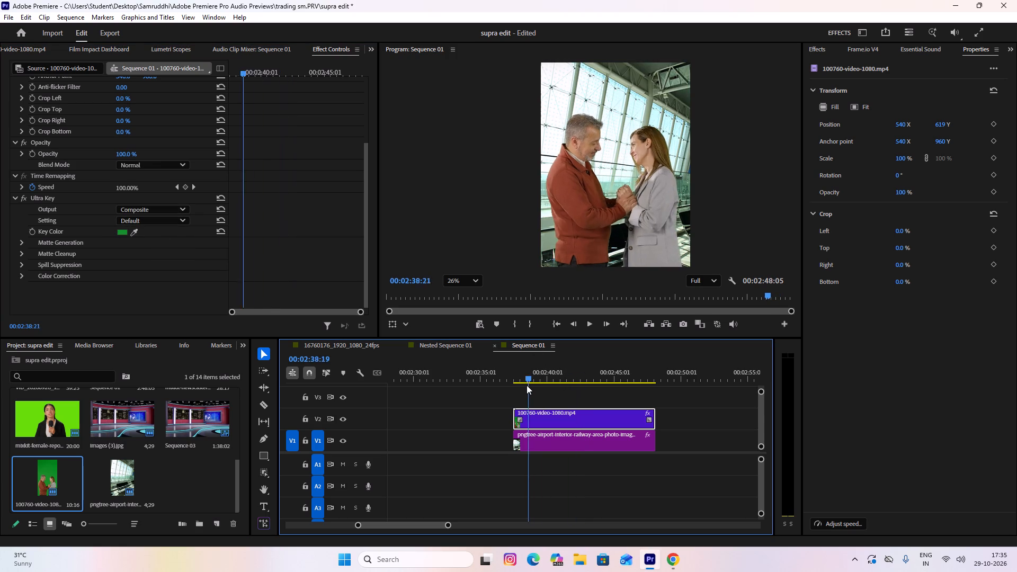
{"action": "left_click_drag", "start_coordinate": [527, 385], "coordinate": [513, 385]}
{"action": "scroll", "coordinate": [505, 380], "scroll_direction": "down", "scroll_amount": 1}
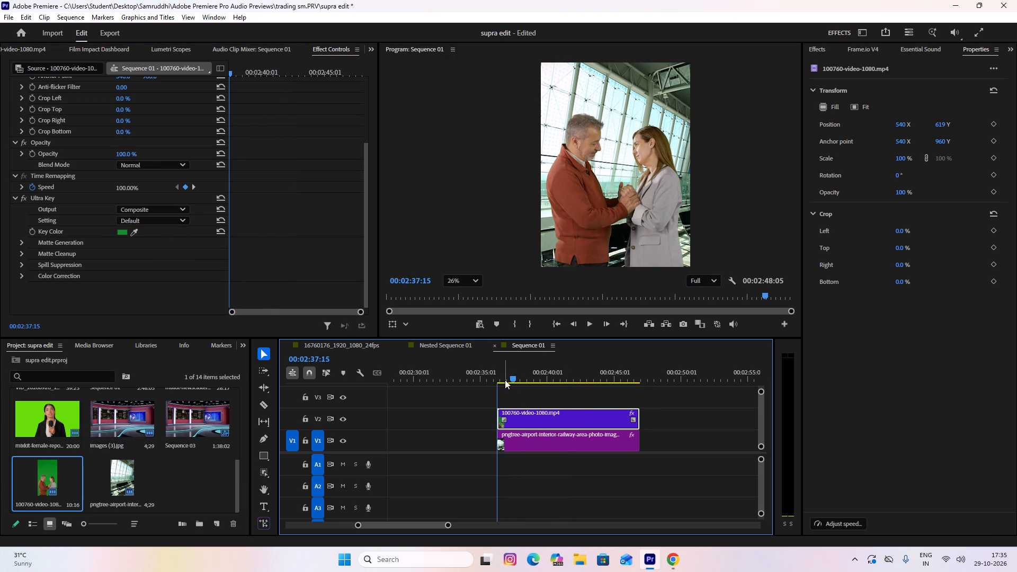
{"action": "scroll", "coordinate": [505, 380], "scroll_direction": "down", "scroll_amount": 10, "text": "alt"}
{"action": "scroll", "coordinate": [505, 380], "scroll_direction": "up", "scroll_amount": 1, "text": "alt"}
{"action": "scroll", "coordinate": [505, 380], "scroll_direction": "down", "scroll_amount": 15, "text": "alt"}
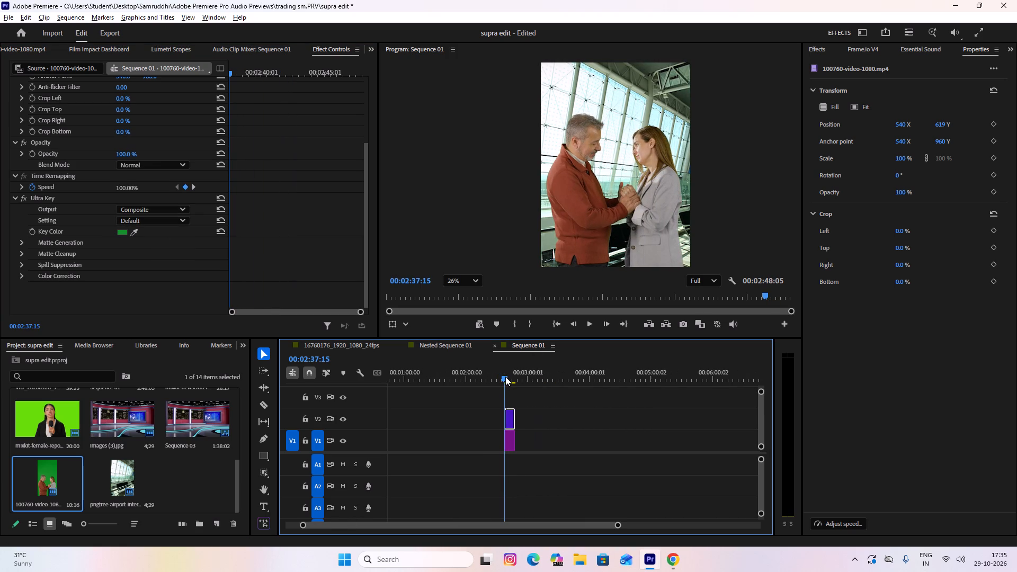
{"action": "scroll", "coordinate": [460, 403], "scroll_direction": "down", "scroll_amount": 12}
{"action": "scroll", "coordinate": [454, 399], "scroll_direction": "up", "scroll_amount": 1}
{"action": "scroll", "coordinate": [429, 383], "scroll_direction": "down", "scroll_amount": 1}
{"action": "scroll", "coordinate": [429, 383], "scroll_direction": "up", "scroll_amount": 1}
{"action": "scroll", "coordinate": [429, 383], "scroll_direction": "down", "scroll_amount": 16}
{"action": "left_click_drag", "start_coordinate": [497, 398], "coordinate": [538, 471]}
{"action": "left_click", "coordinate": [538, 471]}
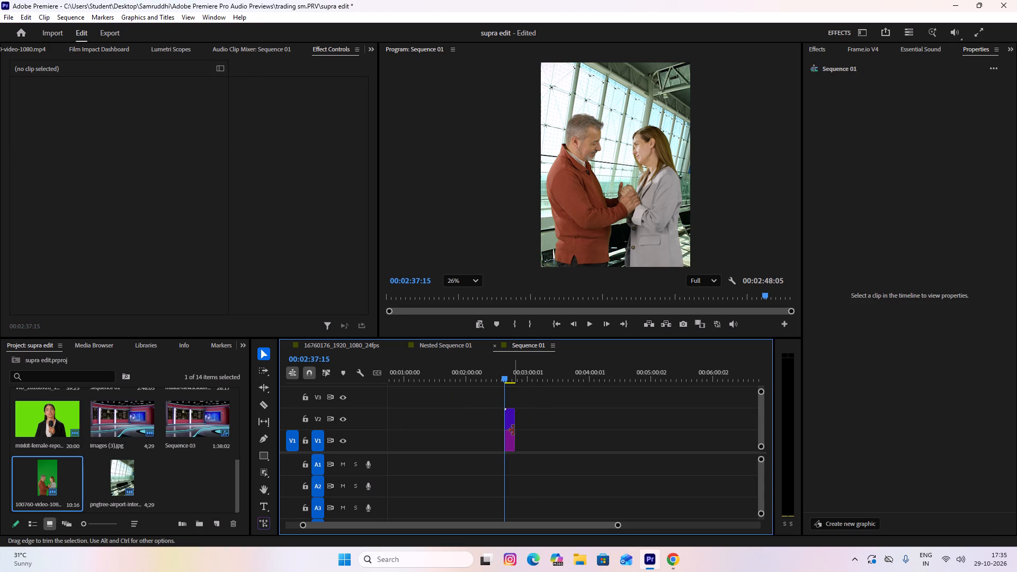
{"action": "left_click", "coordinate": [513, 430]}
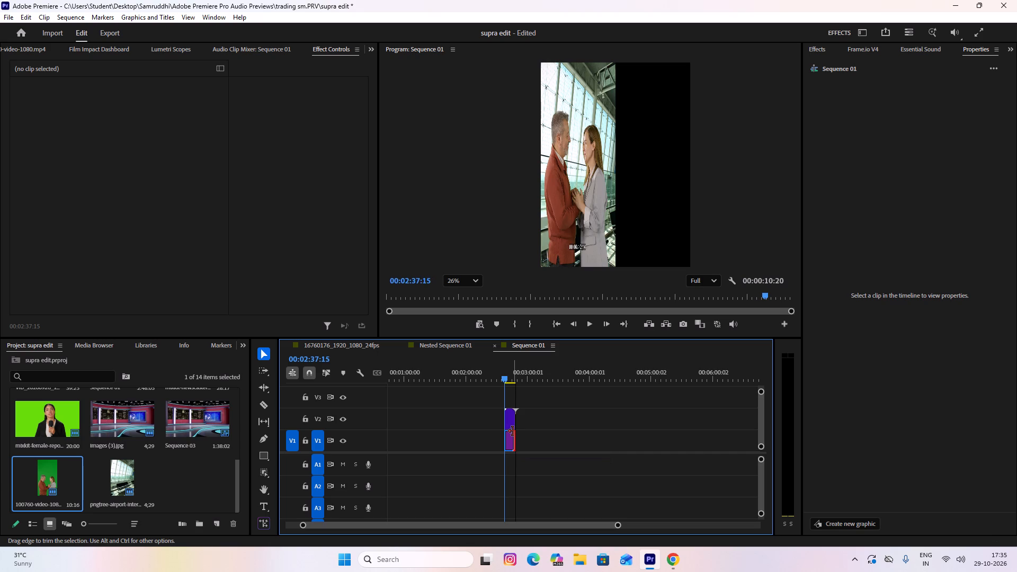
{"action": "left_click", "coordinate": [508, 423]}
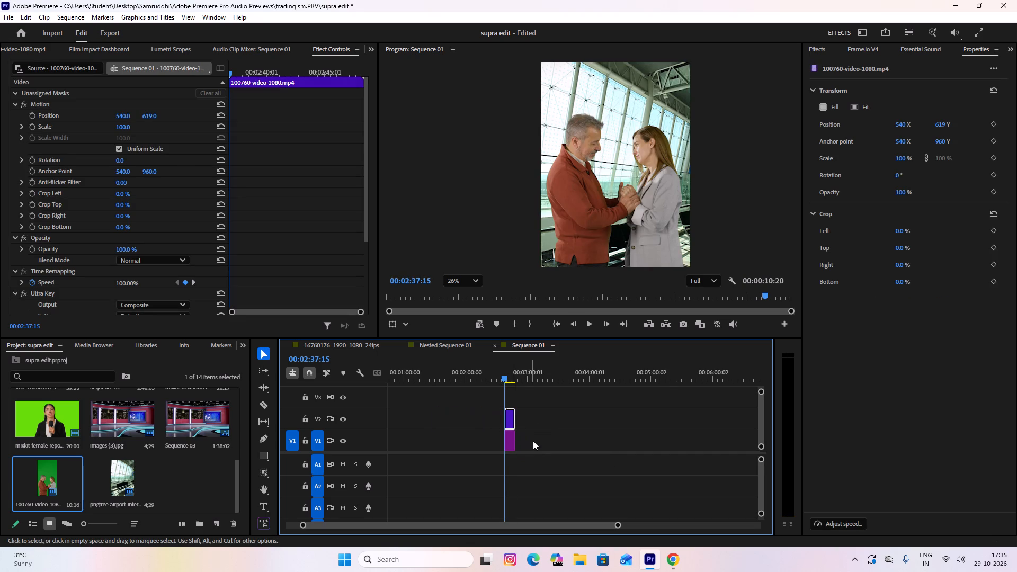
{"action": "key", "text": "space"}
{"action": "scroll", "coordinate": [515, 425], "scroll_direction": "down", "scroll_amount": 2}
{"action": "scroll", "coordinate": [515, 425], "scroll_direction": "down", "scroll_amount": 2, "text": "alt"}
{"action": "scroll", "coordinate": [515, 425], "scroll_direction": "up", "scroll_amount": 2, "text": "alt"}
{"action": "scroll", "coordinate": [515, 425], "scroll_direction": "down", "scroll_amount": 7, "text": "alt"}
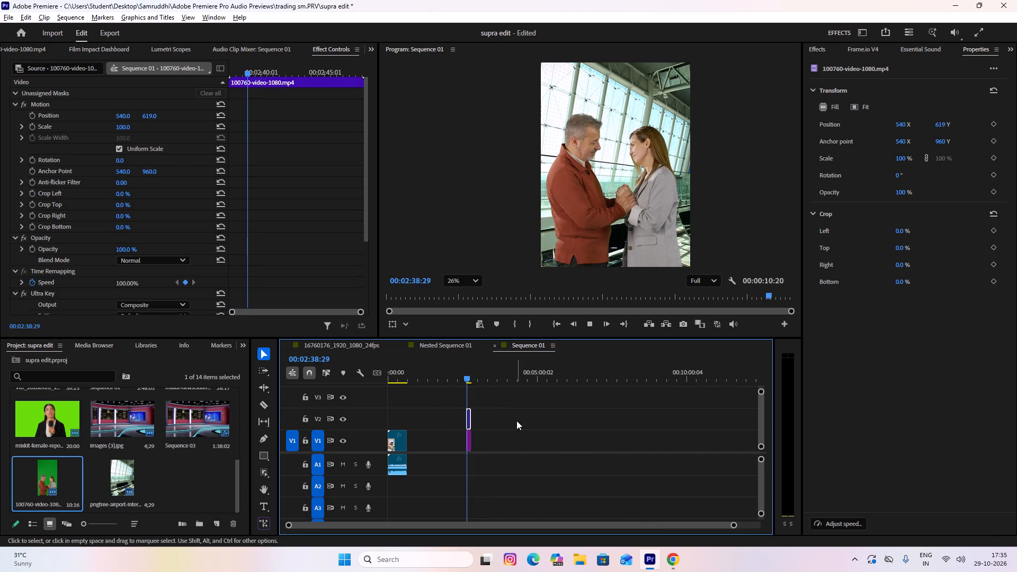
{"action": "scroll", "coordinate": [516, 421], "scroll_direction": "down", "scroll_amount": 7, "text": "alt"}
{"action": "scroll", "coordinate": [480, 432], "scroll_direction": "up", "scroll_amount": 6}
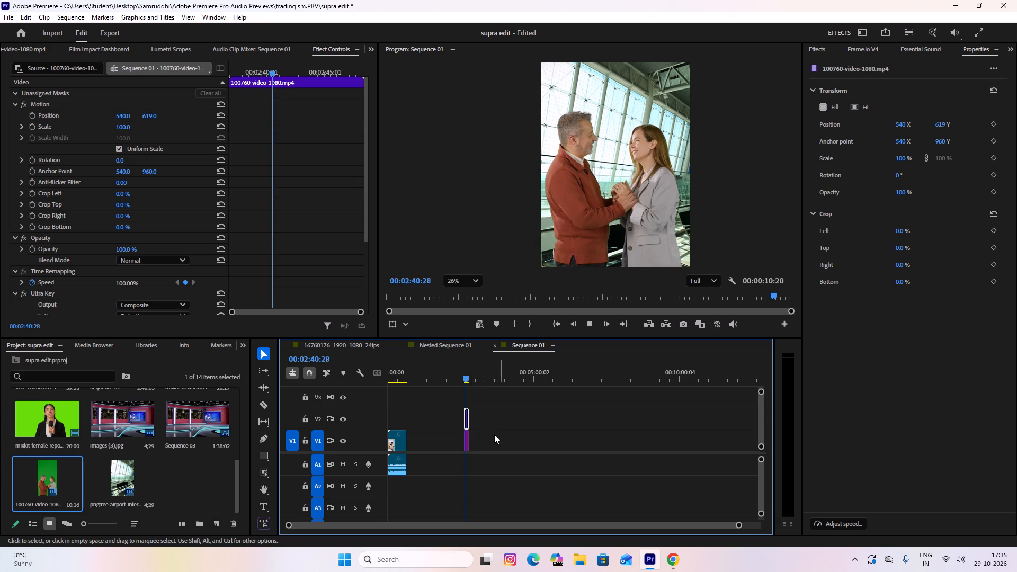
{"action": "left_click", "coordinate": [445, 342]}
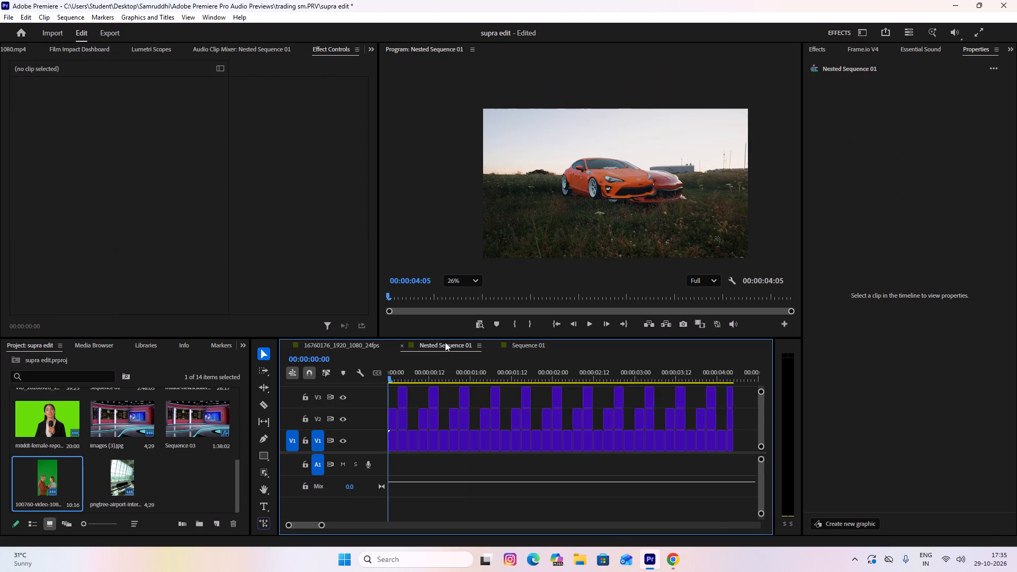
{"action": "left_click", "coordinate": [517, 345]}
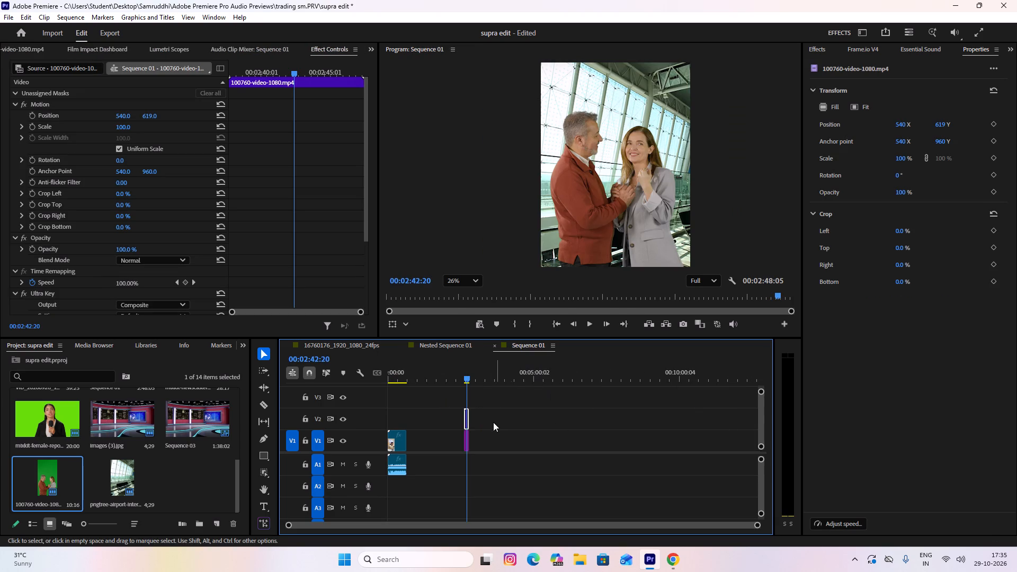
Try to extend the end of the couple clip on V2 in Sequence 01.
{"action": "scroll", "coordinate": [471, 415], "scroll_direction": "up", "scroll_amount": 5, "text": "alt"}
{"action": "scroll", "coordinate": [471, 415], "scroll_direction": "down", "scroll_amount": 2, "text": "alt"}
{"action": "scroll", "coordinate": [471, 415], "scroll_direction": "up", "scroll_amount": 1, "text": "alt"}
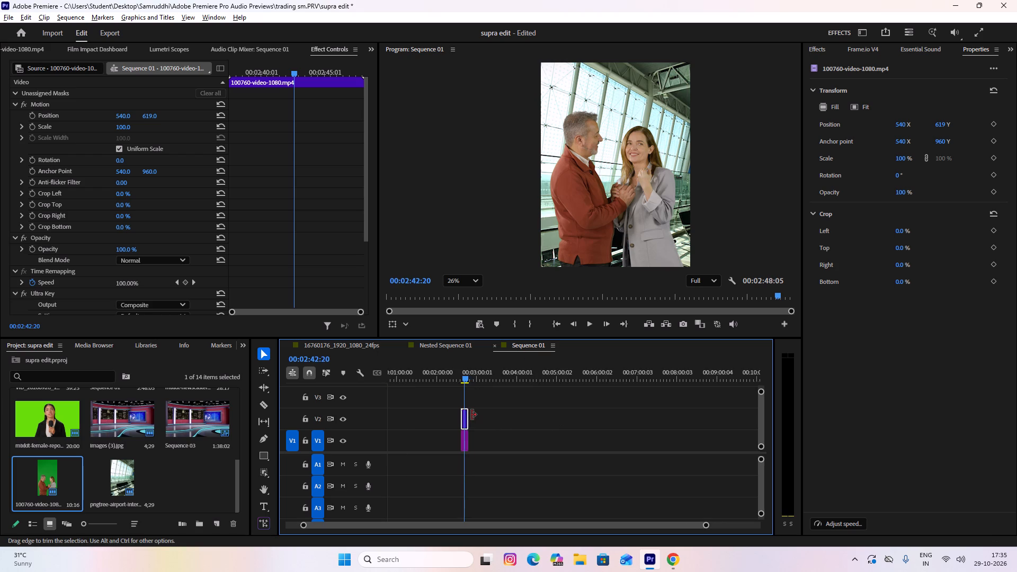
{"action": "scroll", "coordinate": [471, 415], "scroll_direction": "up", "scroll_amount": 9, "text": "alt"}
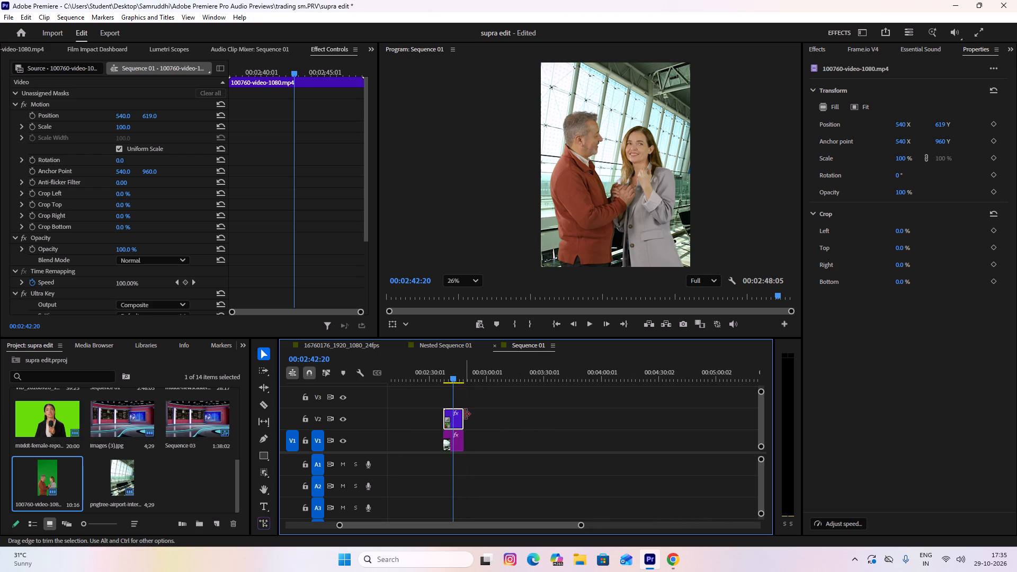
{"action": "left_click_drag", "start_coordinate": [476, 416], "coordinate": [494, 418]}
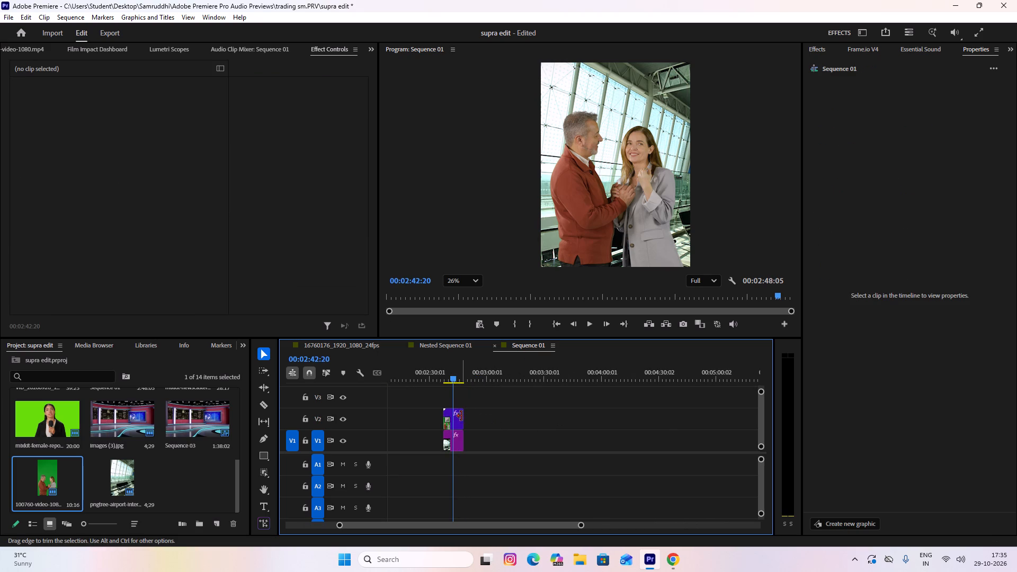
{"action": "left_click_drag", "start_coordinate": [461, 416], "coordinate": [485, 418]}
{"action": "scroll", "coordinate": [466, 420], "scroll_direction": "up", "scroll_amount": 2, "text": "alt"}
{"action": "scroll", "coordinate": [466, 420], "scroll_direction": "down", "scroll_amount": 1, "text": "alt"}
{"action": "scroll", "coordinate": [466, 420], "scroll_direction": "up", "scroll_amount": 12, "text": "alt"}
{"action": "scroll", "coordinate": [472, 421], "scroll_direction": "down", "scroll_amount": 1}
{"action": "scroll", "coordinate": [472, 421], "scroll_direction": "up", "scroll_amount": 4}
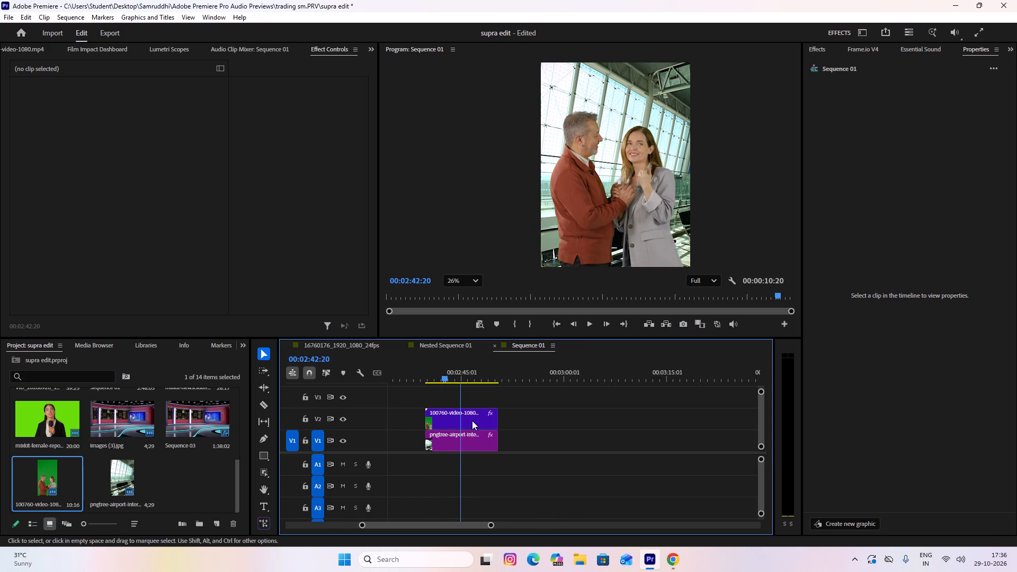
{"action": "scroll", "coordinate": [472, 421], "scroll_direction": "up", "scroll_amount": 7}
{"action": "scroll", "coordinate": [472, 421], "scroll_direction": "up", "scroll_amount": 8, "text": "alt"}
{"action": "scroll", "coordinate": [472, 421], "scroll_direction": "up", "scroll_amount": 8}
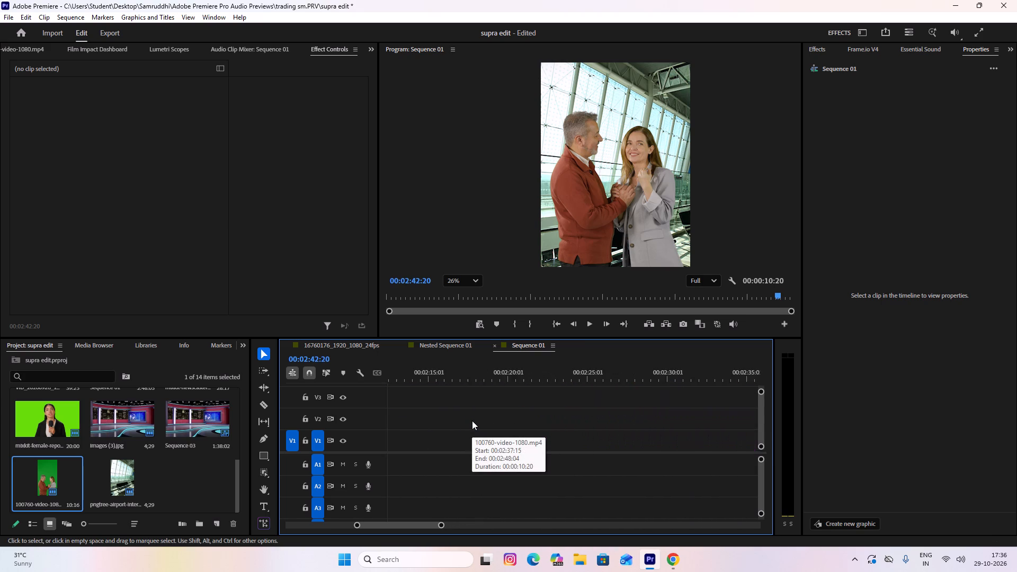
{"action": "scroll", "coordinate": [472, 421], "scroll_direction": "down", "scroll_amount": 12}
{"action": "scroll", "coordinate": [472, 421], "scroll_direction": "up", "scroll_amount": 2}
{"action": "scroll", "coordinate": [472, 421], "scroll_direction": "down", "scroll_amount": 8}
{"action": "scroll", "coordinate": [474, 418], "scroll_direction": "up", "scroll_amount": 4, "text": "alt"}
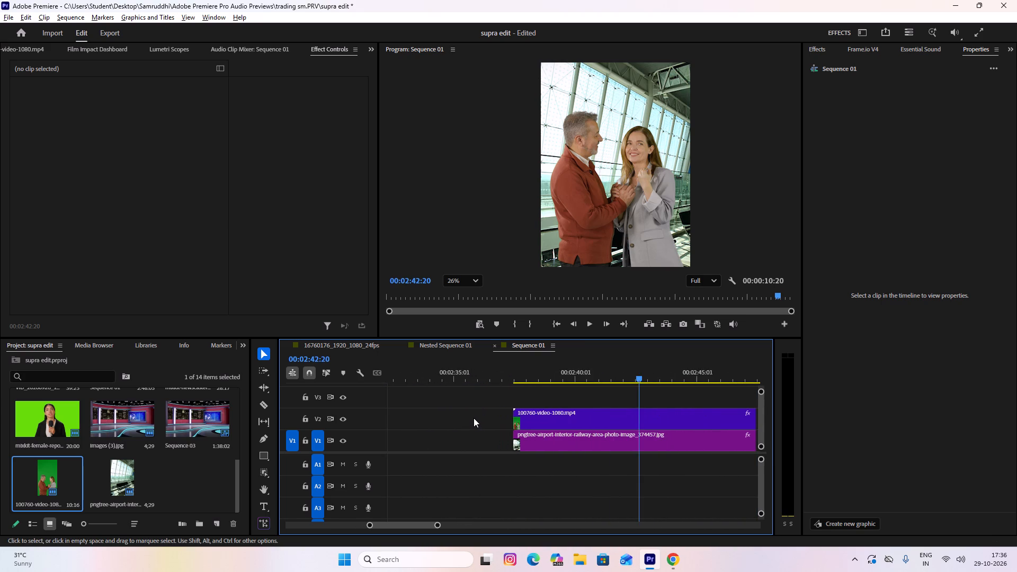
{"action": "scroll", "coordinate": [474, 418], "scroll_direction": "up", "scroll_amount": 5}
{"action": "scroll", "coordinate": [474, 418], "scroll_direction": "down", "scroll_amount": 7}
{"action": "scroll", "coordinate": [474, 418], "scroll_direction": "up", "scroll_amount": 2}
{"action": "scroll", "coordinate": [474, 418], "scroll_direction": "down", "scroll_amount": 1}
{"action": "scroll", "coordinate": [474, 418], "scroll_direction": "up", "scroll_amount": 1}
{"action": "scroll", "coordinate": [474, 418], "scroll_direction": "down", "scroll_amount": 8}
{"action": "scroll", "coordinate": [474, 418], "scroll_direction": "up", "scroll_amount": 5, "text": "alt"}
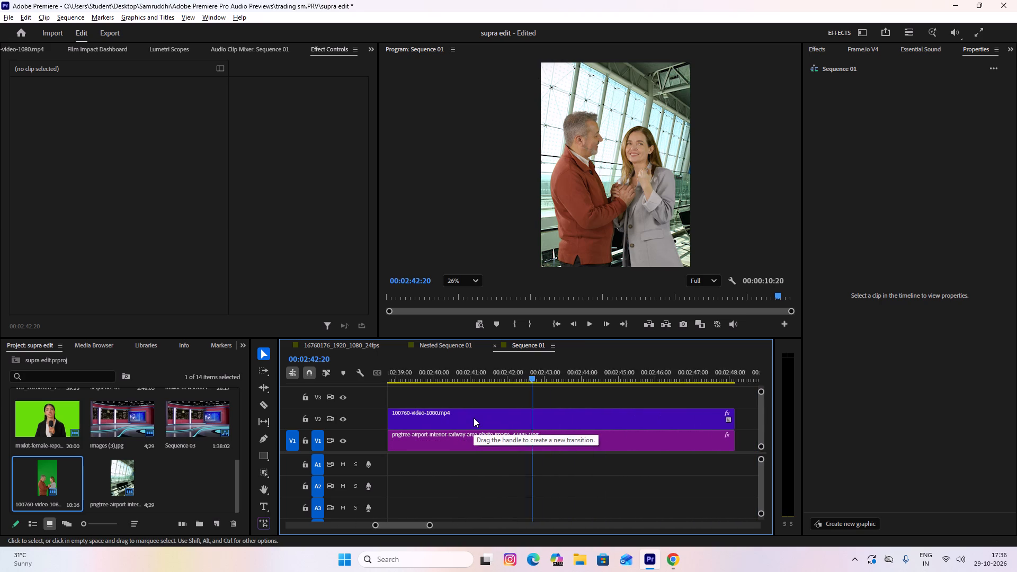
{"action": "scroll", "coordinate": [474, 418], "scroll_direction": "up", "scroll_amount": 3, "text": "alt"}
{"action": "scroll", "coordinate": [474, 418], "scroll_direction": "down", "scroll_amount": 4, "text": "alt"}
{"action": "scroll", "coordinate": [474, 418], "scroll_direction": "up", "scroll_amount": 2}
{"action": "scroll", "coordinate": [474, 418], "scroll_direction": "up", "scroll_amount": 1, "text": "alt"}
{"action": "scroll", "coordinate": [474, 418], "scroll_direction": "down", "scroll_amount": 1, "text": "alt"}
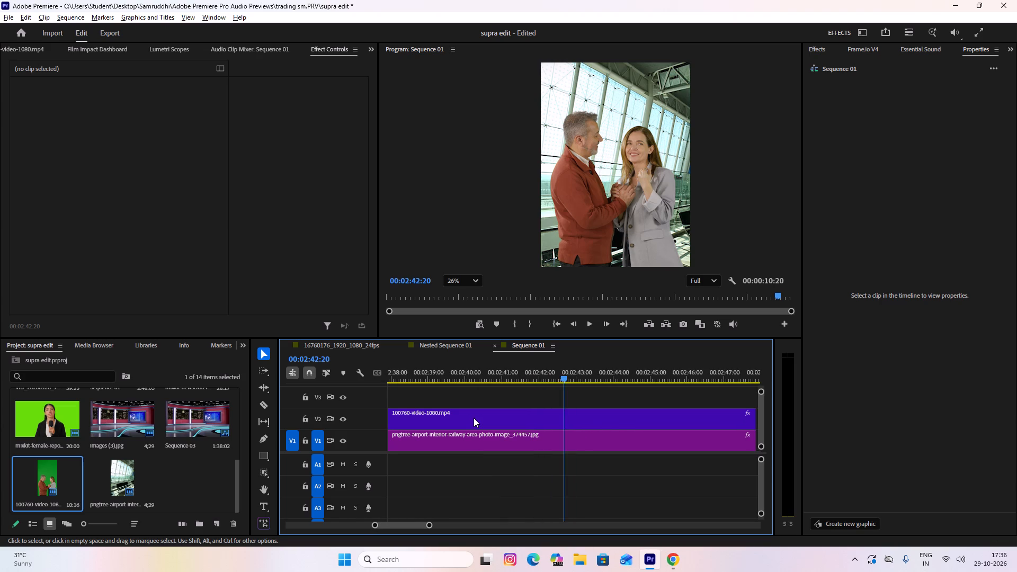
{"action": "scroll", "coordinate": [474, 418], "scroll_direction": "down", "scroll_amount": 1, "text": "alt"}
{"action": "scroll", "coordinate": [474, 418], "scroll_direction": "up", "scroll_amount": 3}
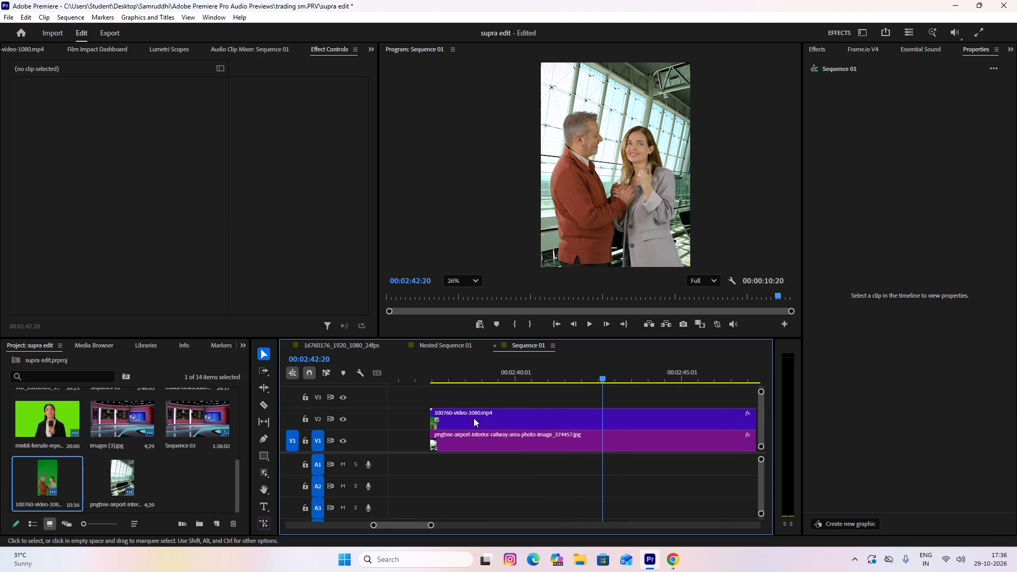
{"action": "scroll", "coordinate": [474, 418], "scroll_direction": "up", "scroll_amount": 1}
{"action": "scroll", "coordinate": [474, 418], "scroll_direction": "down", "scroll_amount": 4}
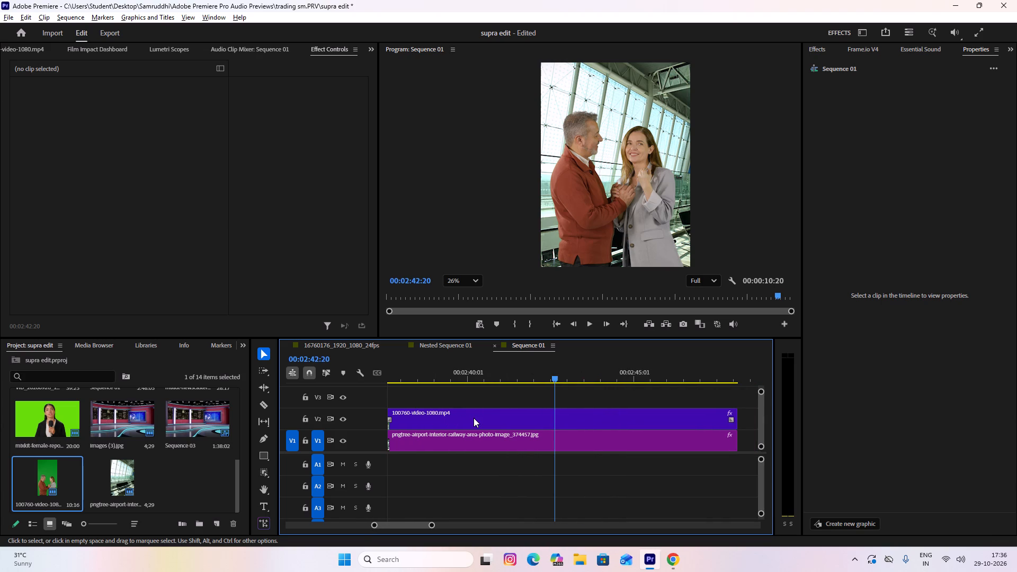
Play the keyed couple composite in Sequence 01 from 00:02:35:16, just before the clip's start, to review it over the airport interior.
{"action": "scroll", "coordinate": [474, 418], "scroll_direction": "up", "scroll_amount": 1, "text": "alt"}
{"action": "scroll", "coordinate": [474, 418], "scroll_direction": "up", "scroll_amount": 3}
{"action": "scroll", "coordinate": [474, 418], "scroll_direction": "down", "scroll_amount": 2}
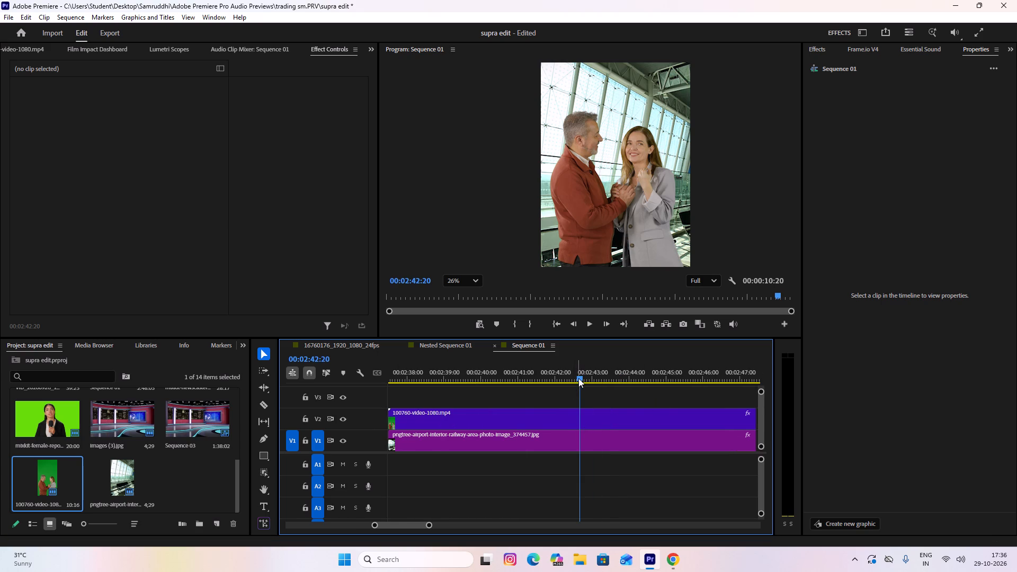
{"action": "left_click_drag", "start_coordinate": [578, 378], "coordinate": [367, 401]}
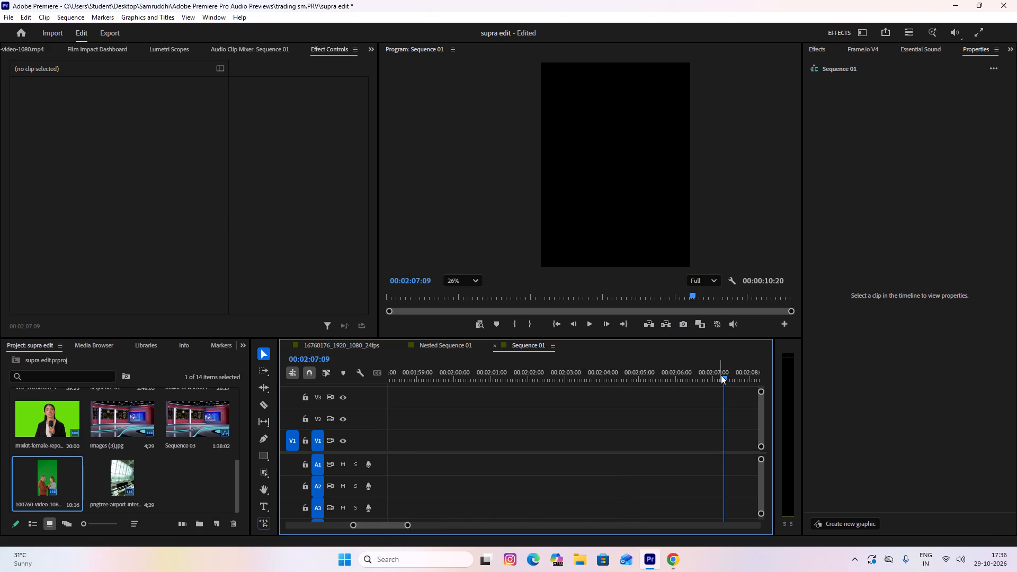
{"action": "left_click_drag", "start_coordinate": [721, 375], "coordinate": [767, 375]}
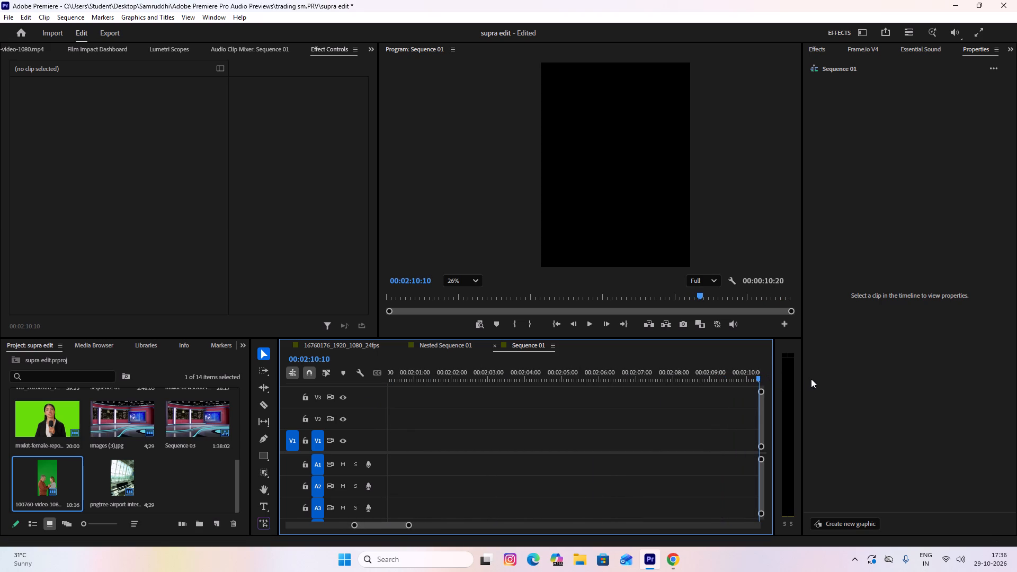
{"action": "left_click", "coordinate": [815, 379]}
{"action": "scroll", "coordinate": [749, 399], "scroll_direction": "down", "scroll_amount": 5, "text": "alt"}
{"action": "scroll", "coordinate": [682, 399], "scroll_direction": "down", "scroll_amount": 15, "text": "alt"}
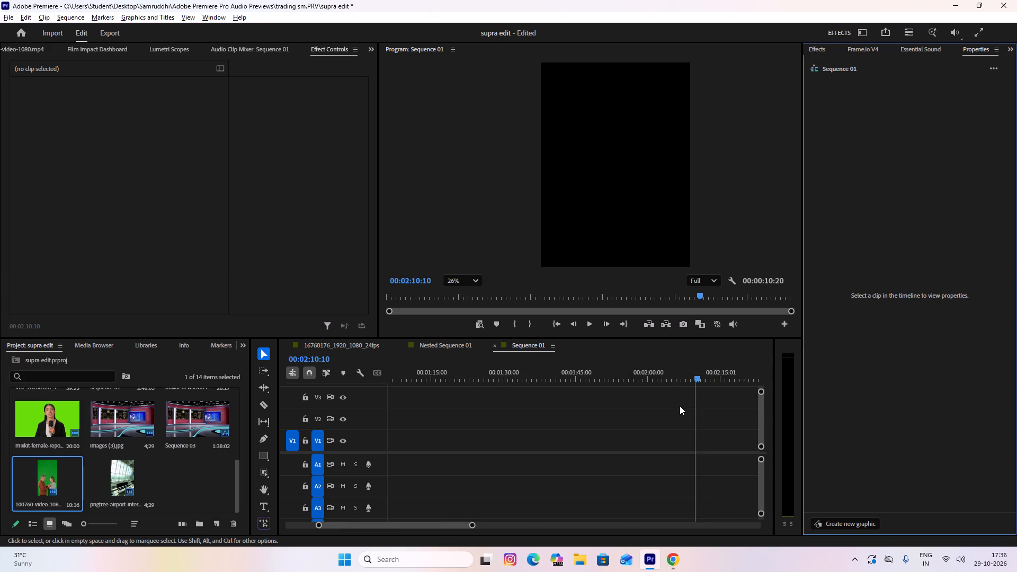
{"action": "scroll", "coordinate": [680, 406], "scroll_direction": "up", "scroll_amount": 1, "text": "alt"}
{"action": "scroll", "coordinate": [680, 406], "scroll_direction": "down", "scroll_amount": 4, "text": "alt"}
{"action": "scroll", "coordinate": [680, 406], "scroll_direction": "up", "scroll_amount": 1, "text": "alt"}
{"action": "scroll", "coordinate": [680, 406], "scroll_direction": "down", "scroll_amount": 2, "text": "alt"}
{"action": "scroll", "coordinate": [680, 406], "scroll_direction": "up", "scroll_amount": 1, "text": "alt"}
{"action": "scroll", "coordinate": [568, 416], "scroll_direction": "down", "scroll_amount": 1, "text": "alt"}
{"action": "scroll", "coordinate": [567, 417], "scroll_direction": "up", "scroll_amount": 1, "text": "alt"}
{"action": "scroll", "coordinate": [565, 419], "scroll_direction": "down", "scroll_amount": 5, "text": "alt"}
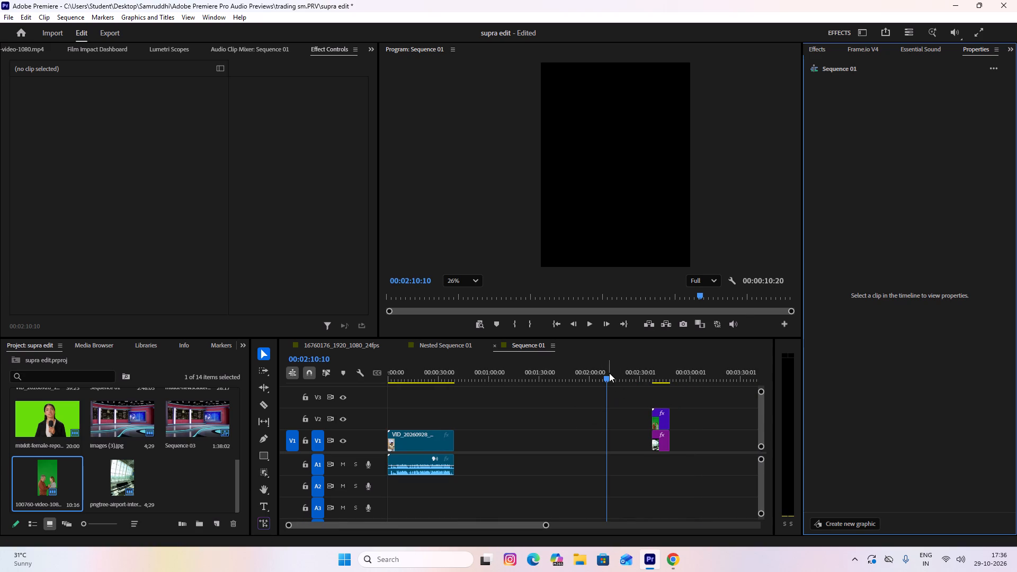
{"action": "left_click_drag", "start_coordinate": [609, 373], "coordinate": [650, 380]}
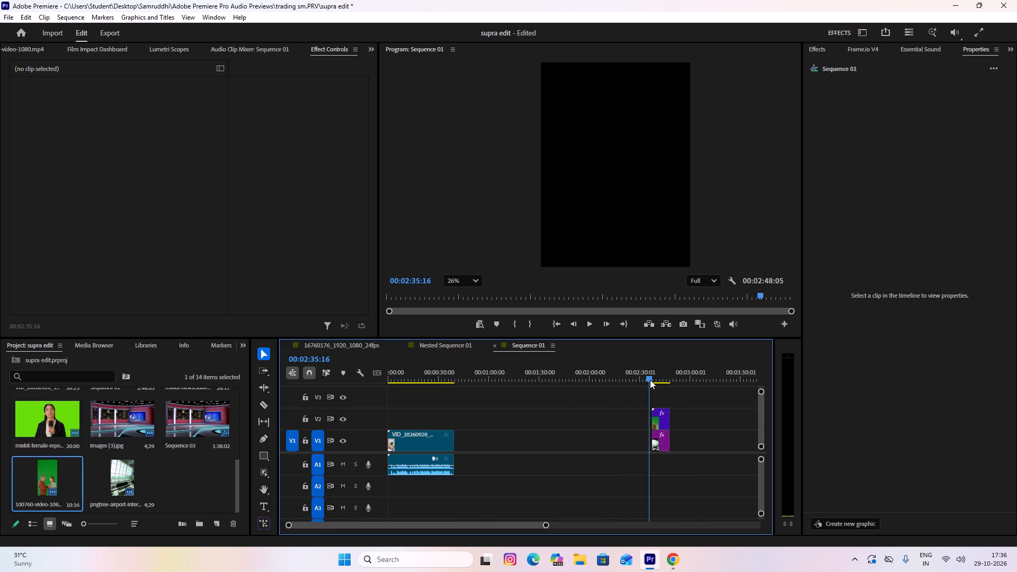
{"action": "key", "text": "space"}
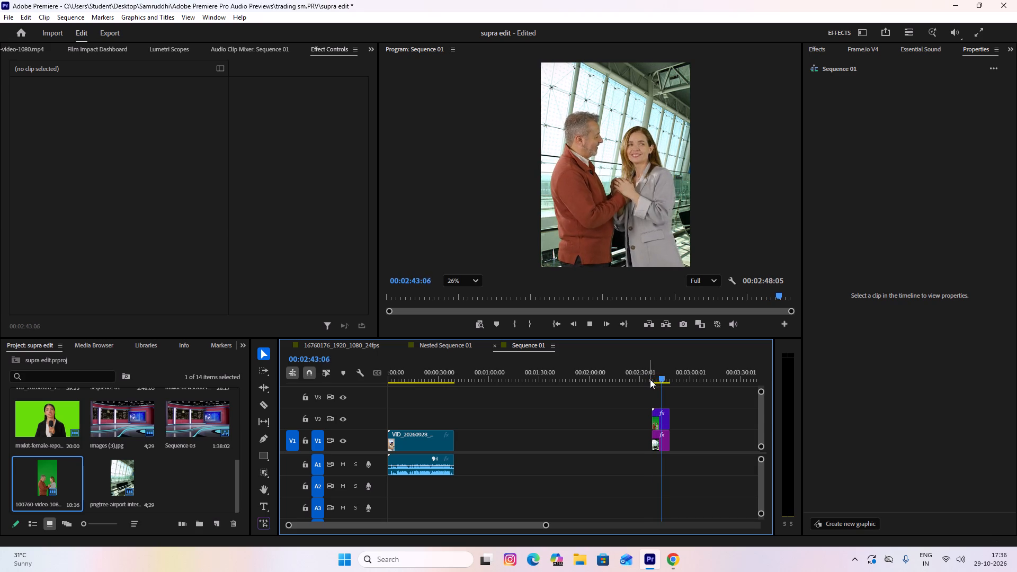
{"action": "key", "text": "space"}
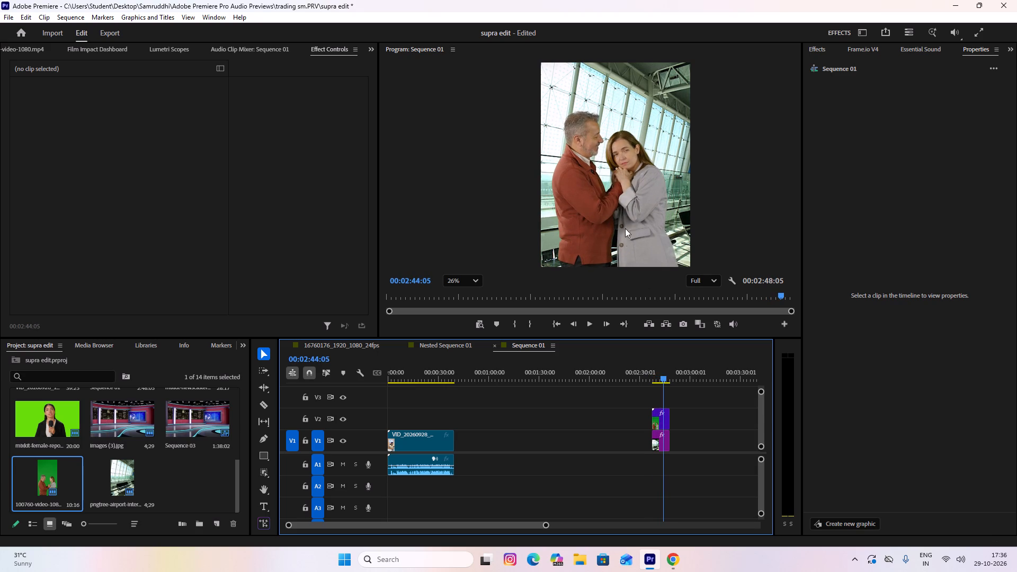
Examine the keyed edges around the couple's arms and jackets up close in the program view, and return to the full frame.
{"action": "scroll", "coordinate": [591, 232], "scroll_direction": "up", "scroll_amount": 7}
{"action": "scroll", "coordinate": [613, 228], "scroll_direction": "down", "scroll_amount": 1}
{"action": "scroll", "coordinate": [613, 228], "scroll_direction": "up", "scroll_amount": 4}
{"action": "scroll", "coordinate": [614, 227], "scroll_direction": "down", "scroll_amount": 2}
{"action": "scroll", "coordinate": [614, 227], "scroll_direction": "up", "scroll_amount": 3}
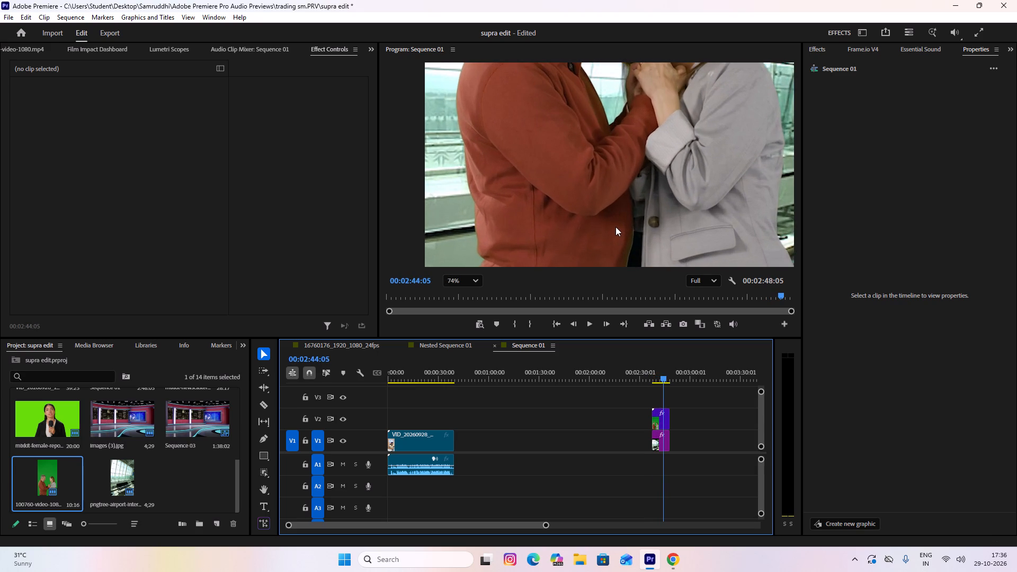
{"action": "scroll", "coordinate": [652, 212], "scroll_direction": "down", "scroll_amount": 7}
{"action": "scroll", "coordinate": [652, 212], "scroll_direction": "up", "scroll_amount": 2}
{"action": "scroll", "coordinate": [652, 212], "scroll_direction": "down", "scroll_amount": 7}
{"action": "scroll", "coordinate": [652, 212], "scroll_direction": "up", "scroll_amount": 1}
{"action": "scroll", "coordinate": [652, 212], "scroll_direction": "down", "scroll_amount": 7}
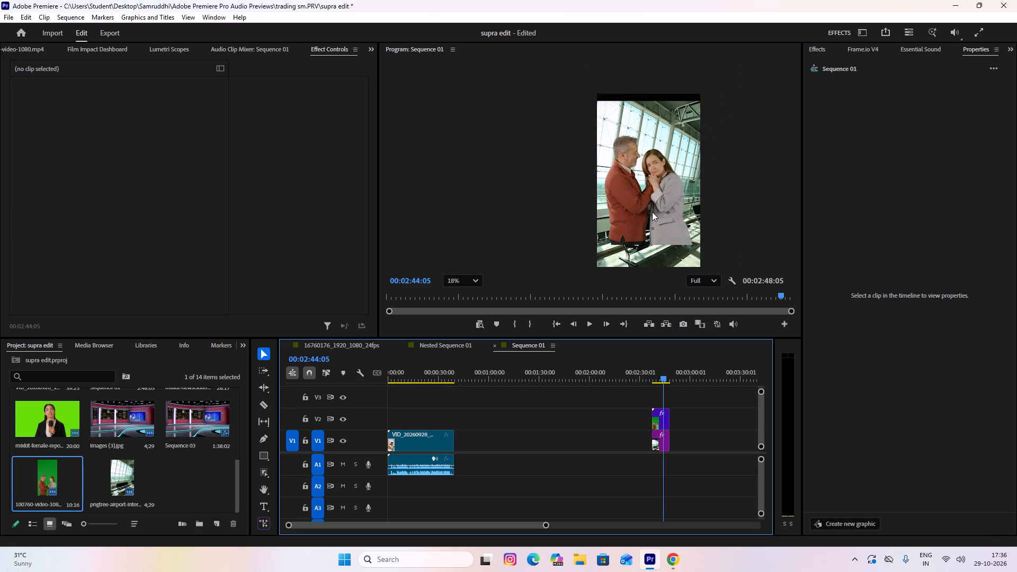
Select the couple clip on V2, review its Ultra Key settings, and undo the last Ultra Key output change.
{"action": "left_click", "coordinate": [656, 424]}
{"action": "left_click", "coordinate": [663, 422]}
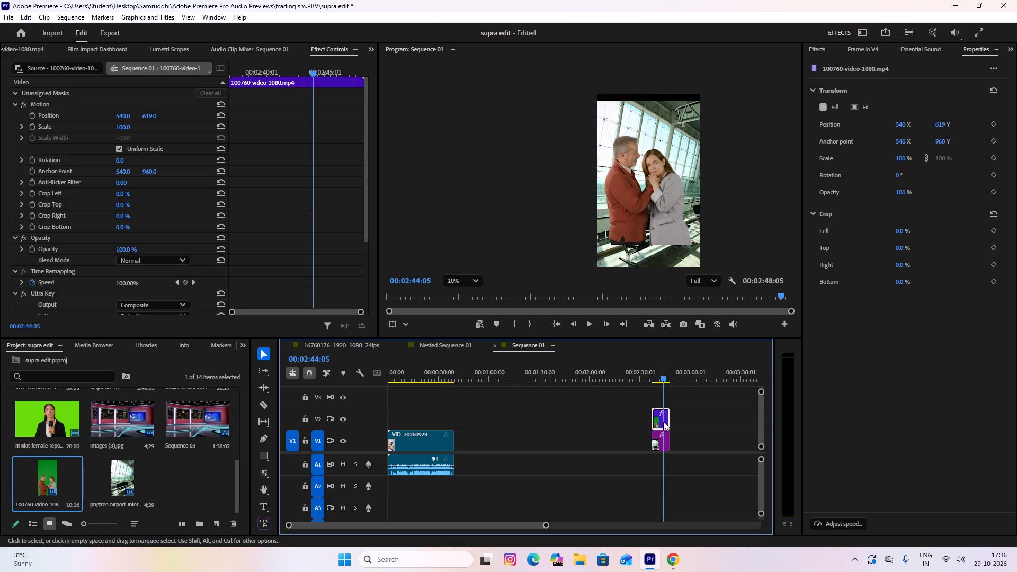
{"action": "scroll", "coordinate": [132, 245], "scroll_direction": "down", "scroll_amount": 7}
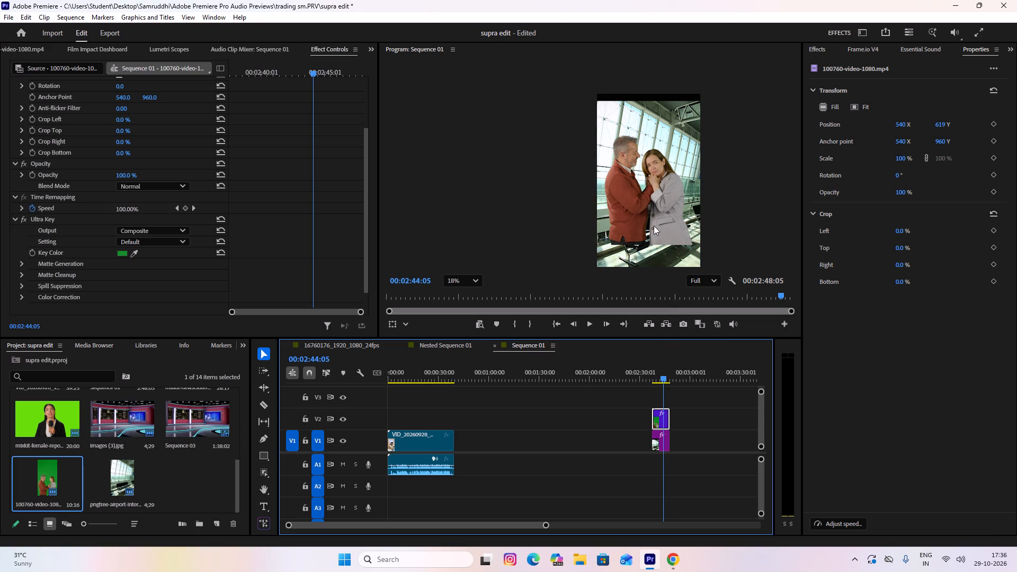
{"action": "scroll", "coordinate": [685, 364], "scroll_direction": "down", "scroll_amount": 4}
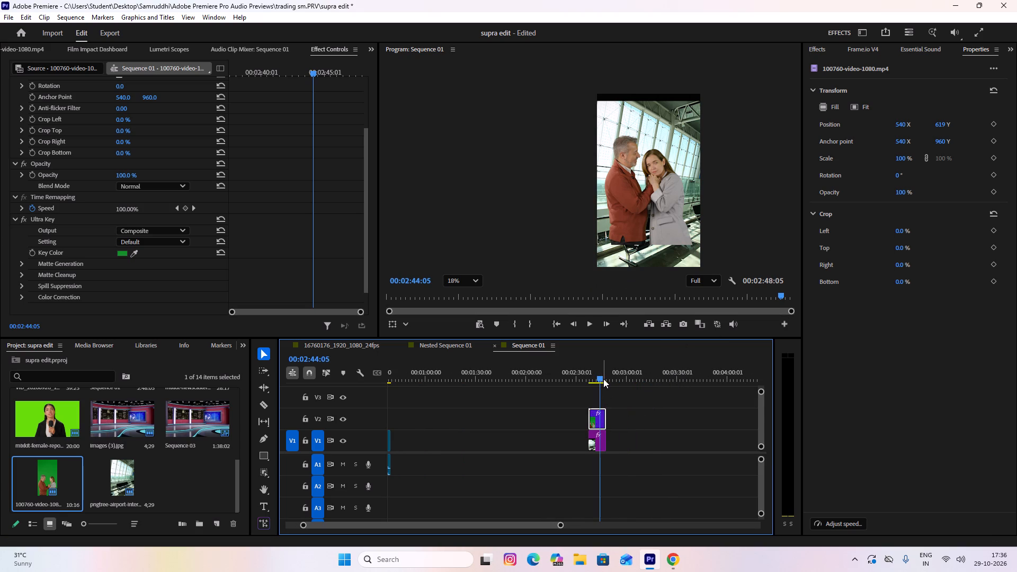
{"action": "key", "text": "ctrl+z"}
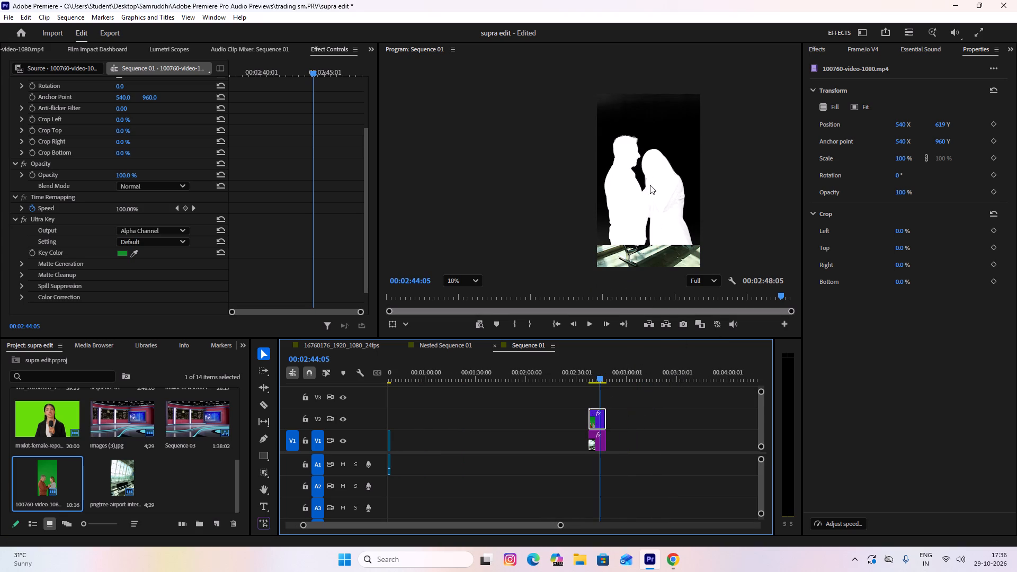